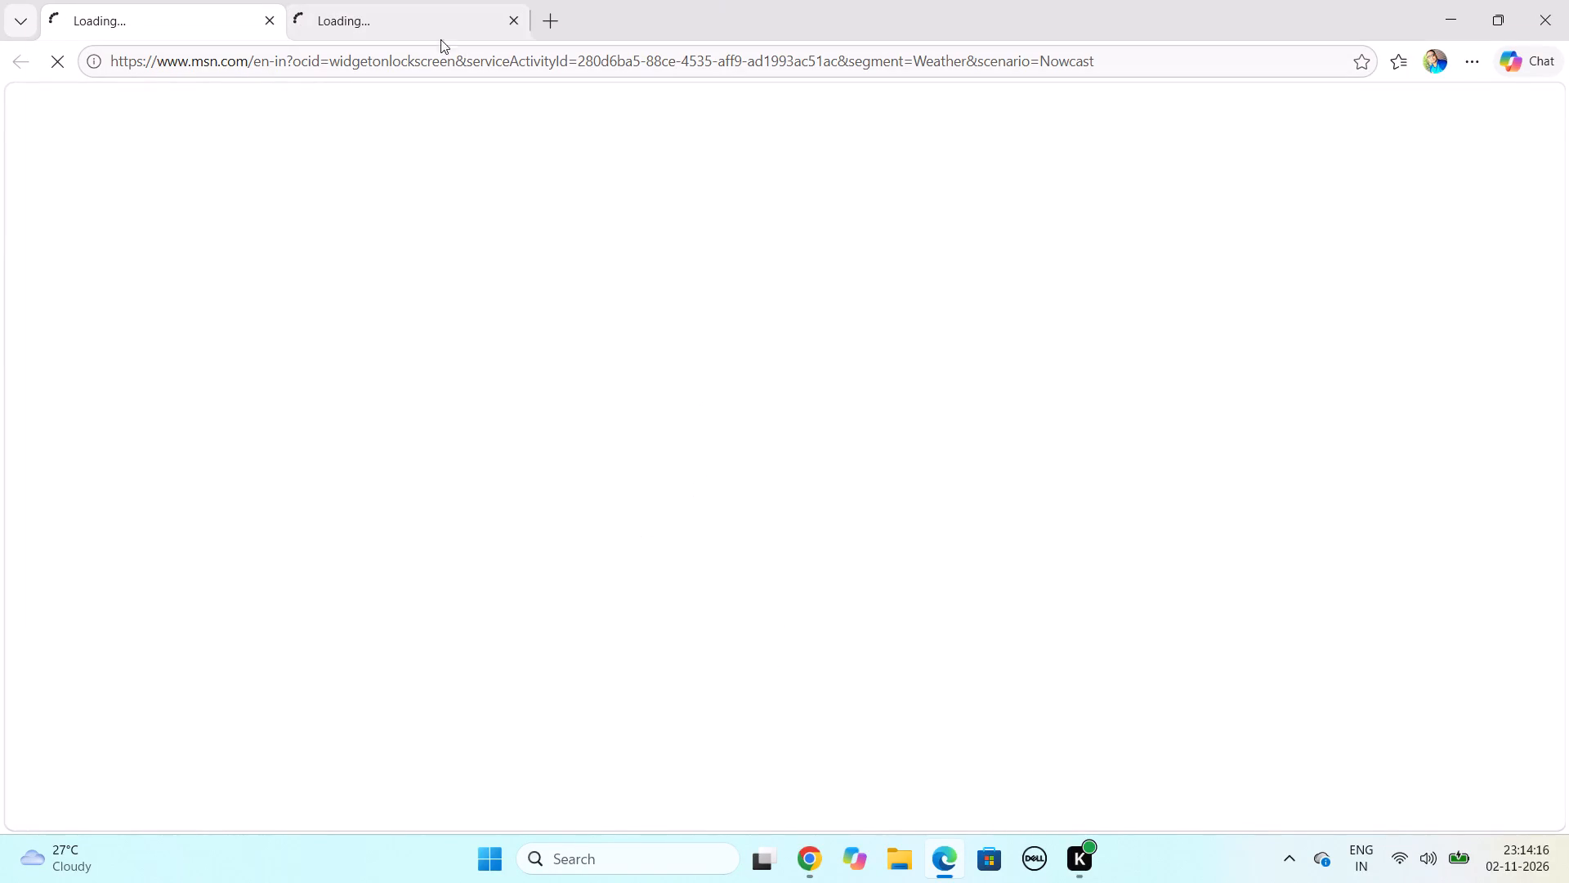
# Close both loading browser tabs to return to the Facebook post design in Canva.
pyautogui.click(512, 20)
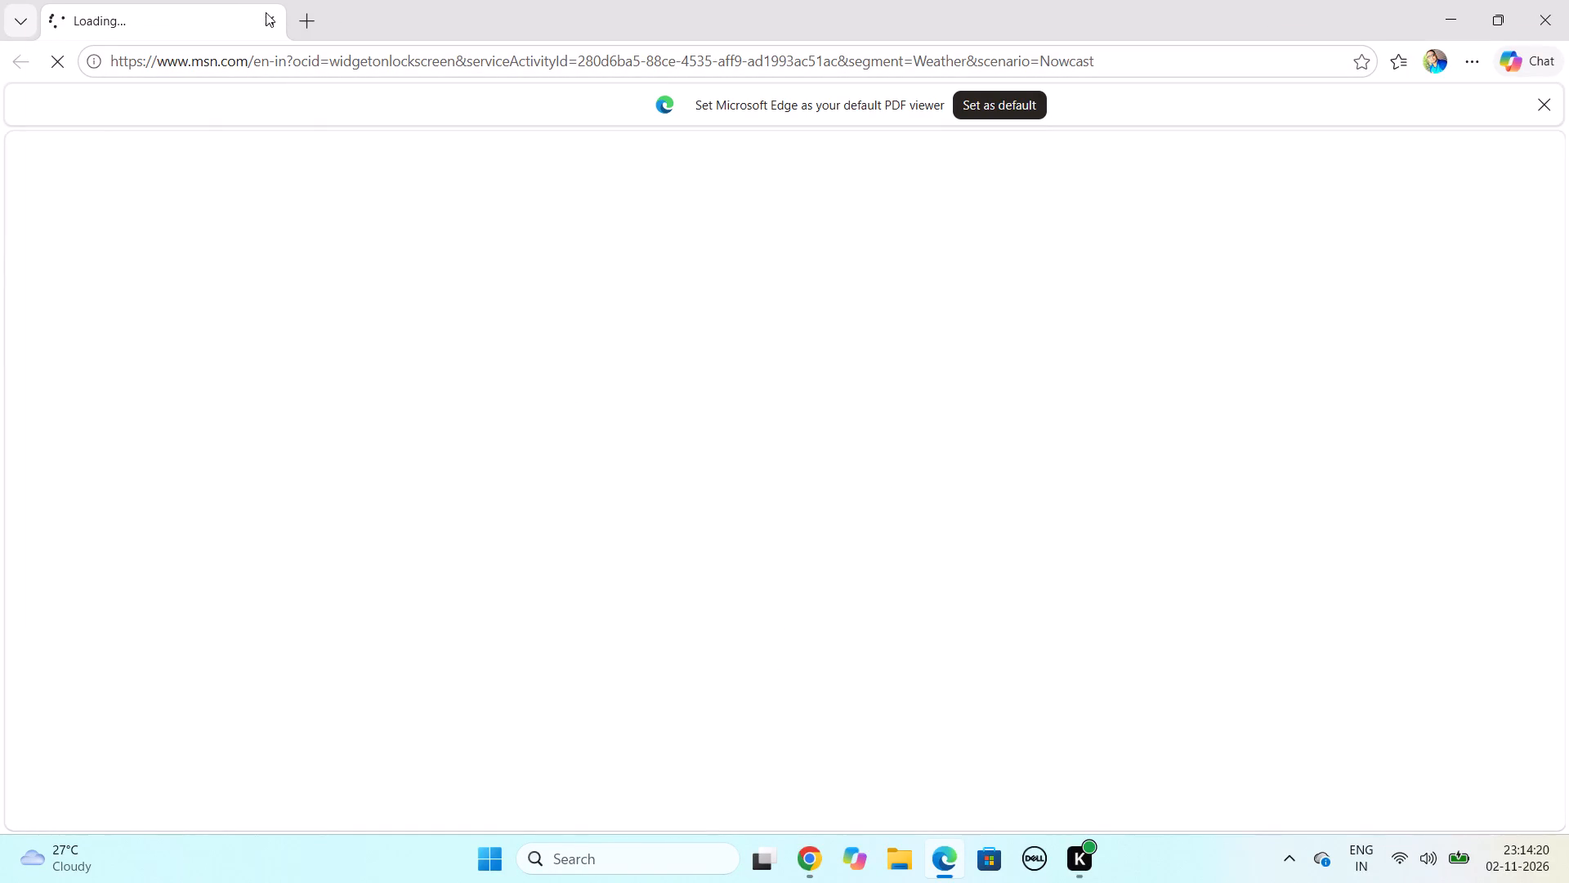
pyautogui.click(266, 16)
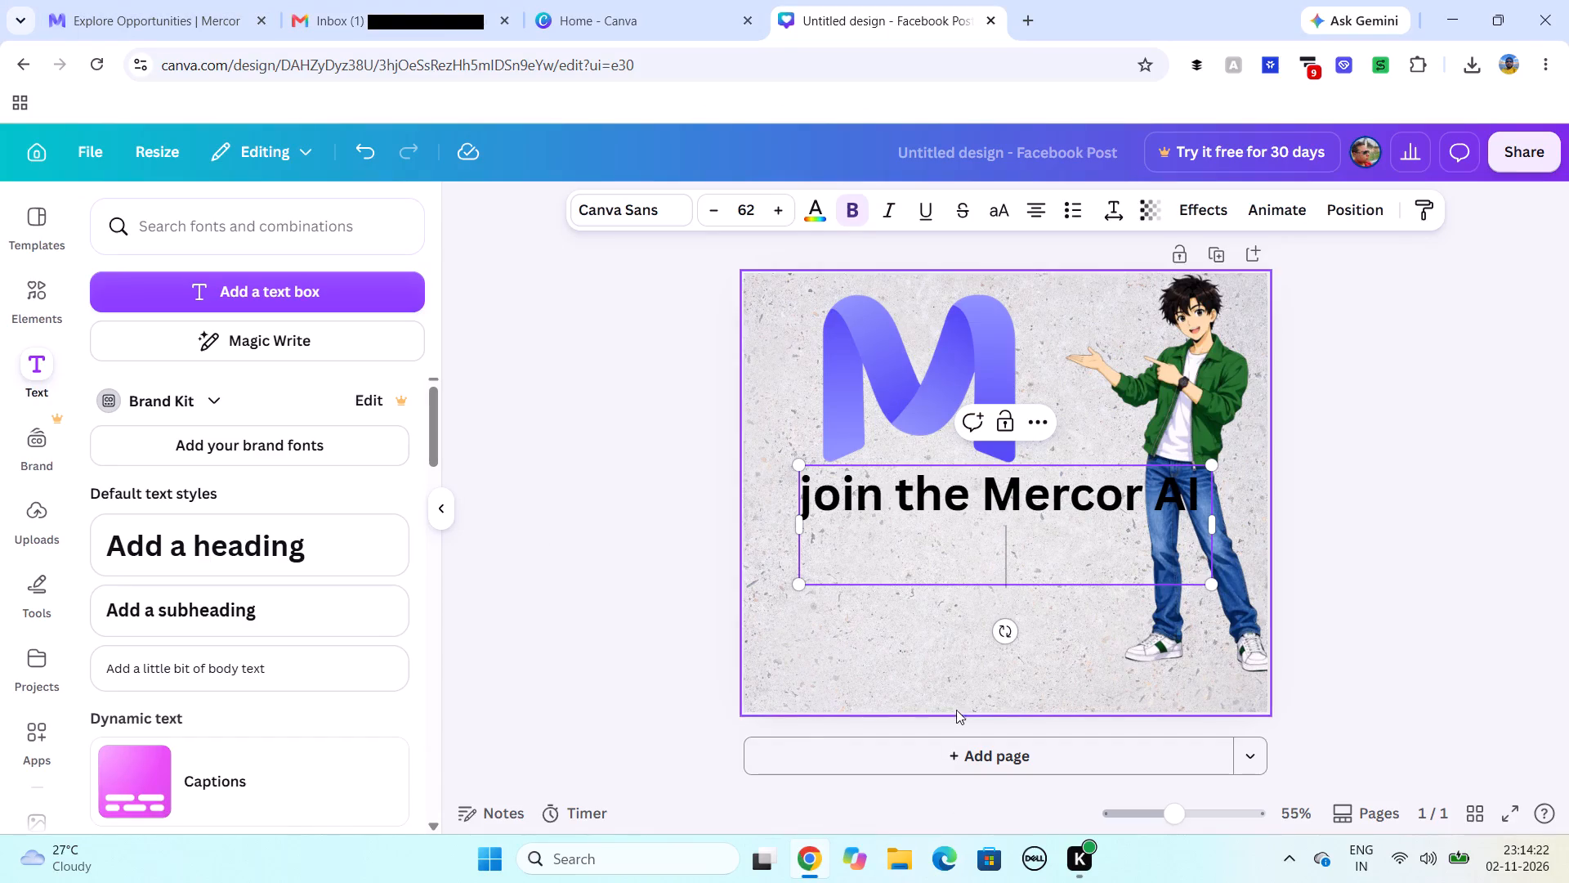
# Capitalize the first letter of the heading so that it reads "Join the Mercor AI".
pyautogui.click(816, 486)
pyautogui.press('BackSpace')
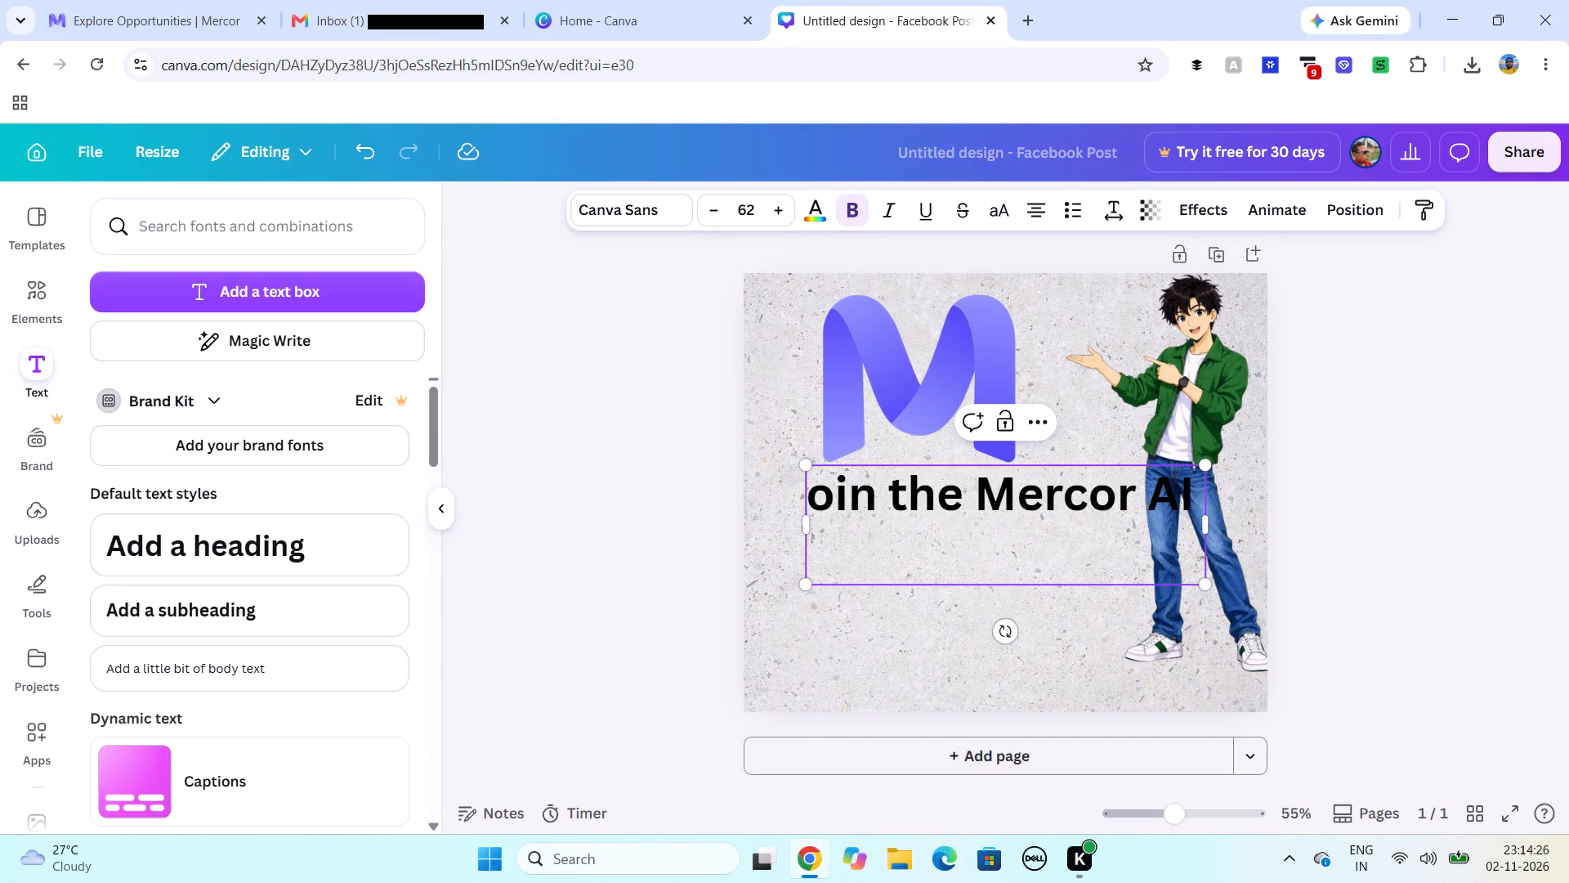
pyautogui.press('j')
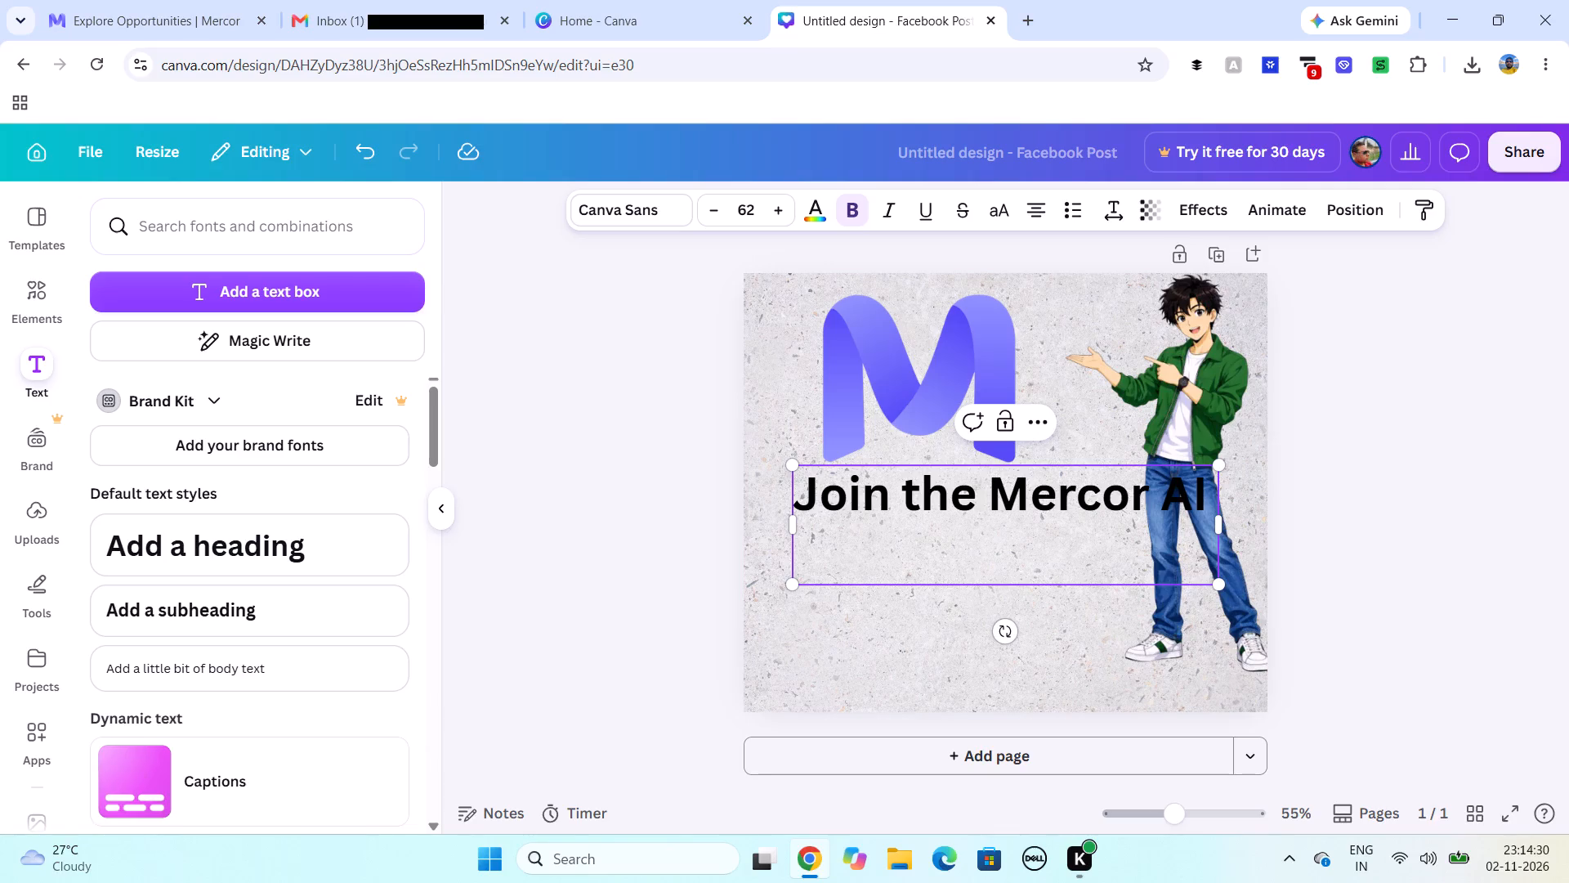
pyautogui.click(1208, 500)
# Look through the available font combinations and text styles for the Facebook post.
pyautogui.scroll(-10, 178, 589)
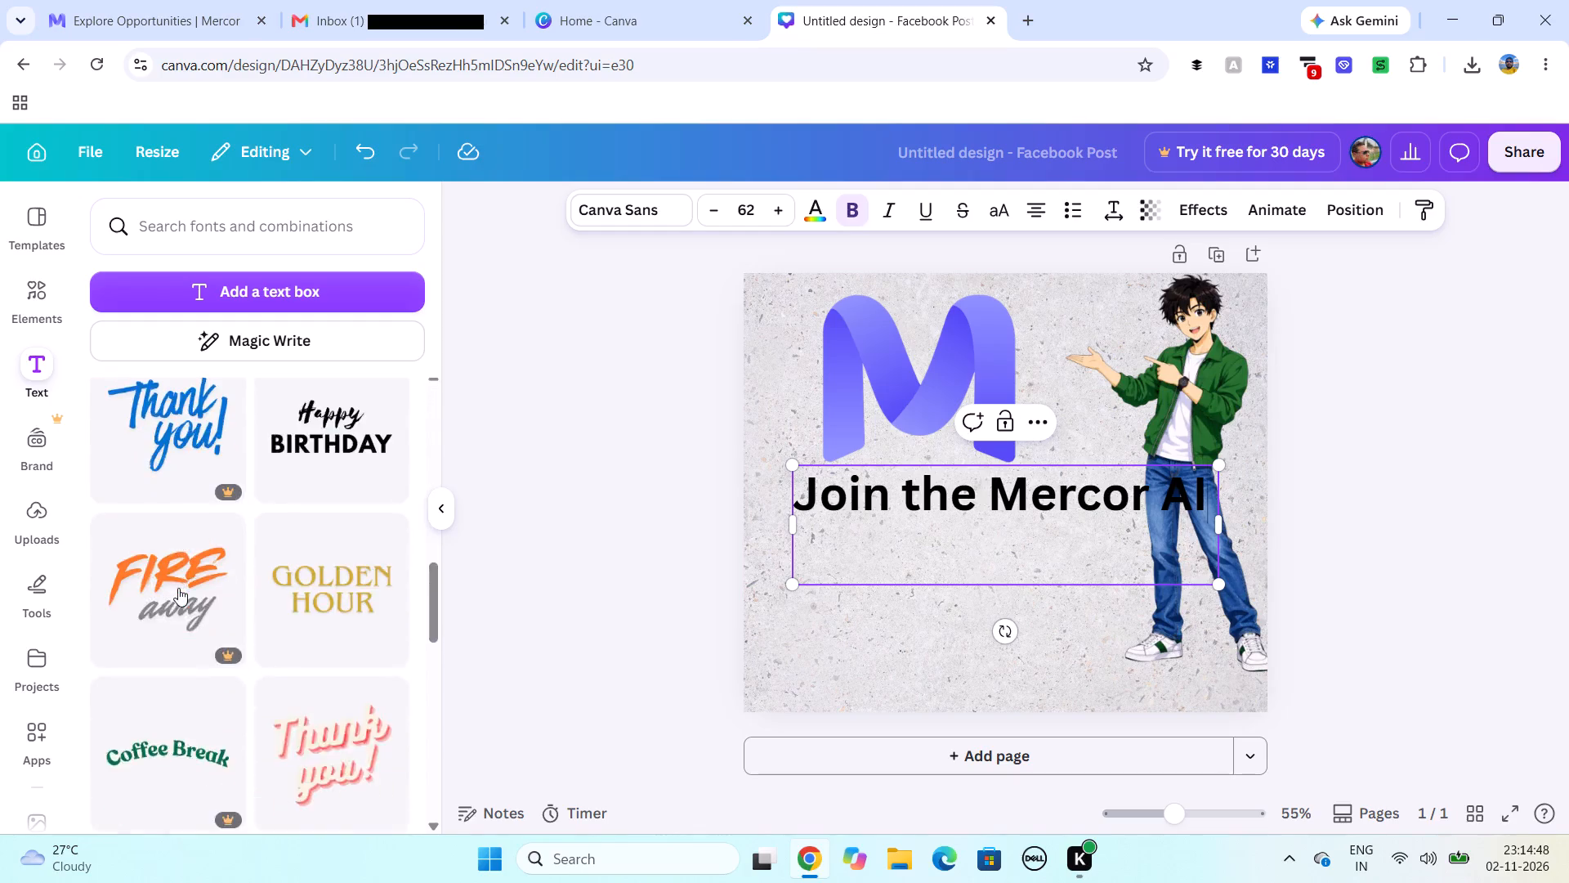
pyautogui.scroll(-18, 178, 588)
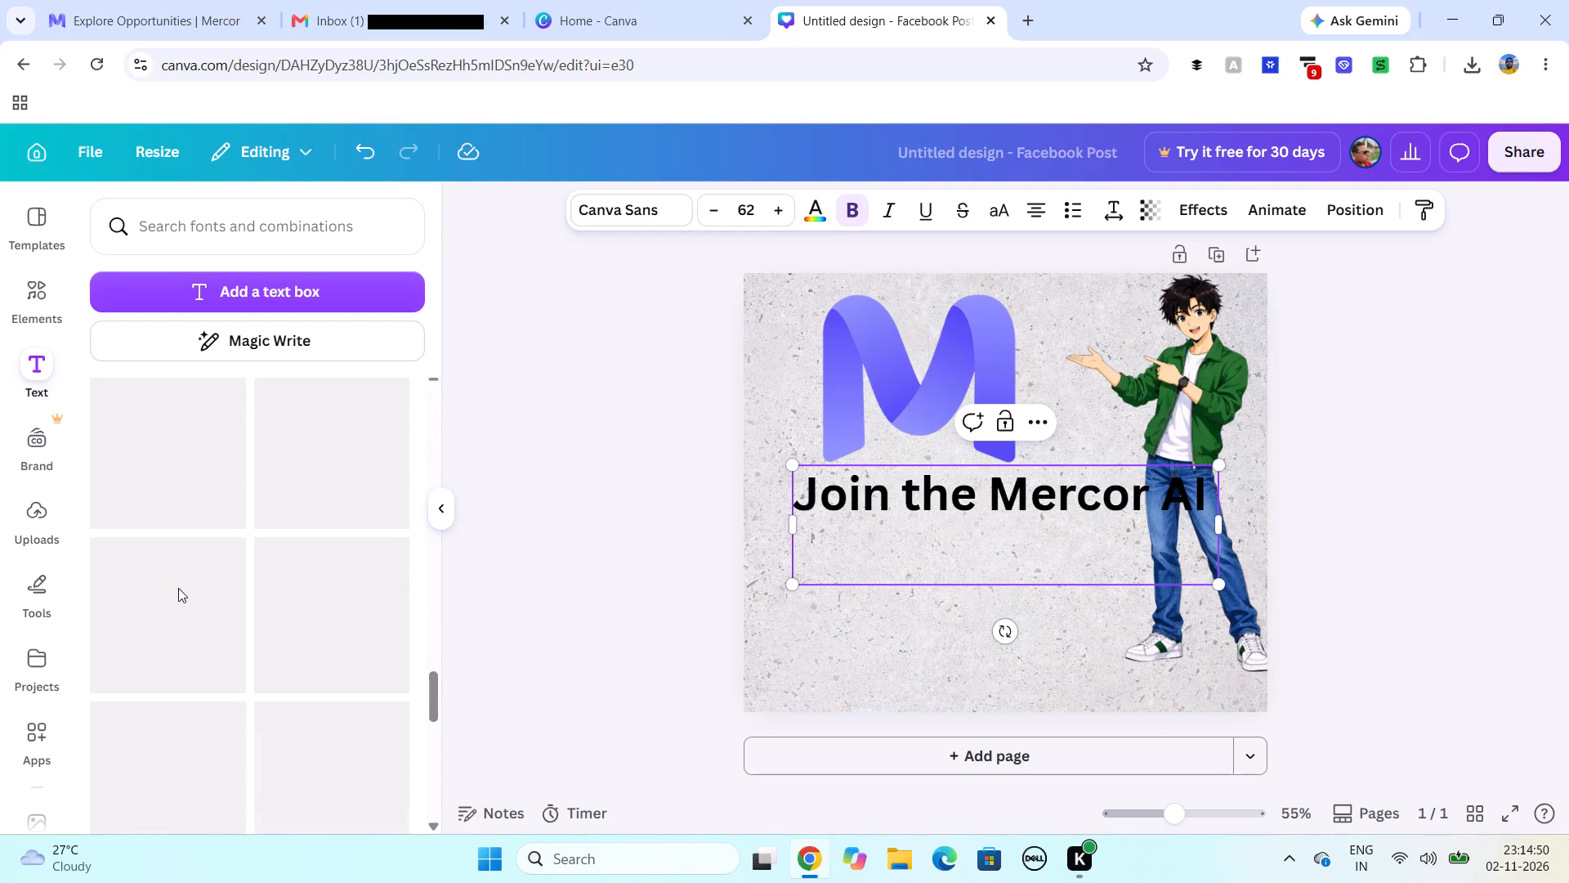
pyautogui.scroll(8, 178, 588)
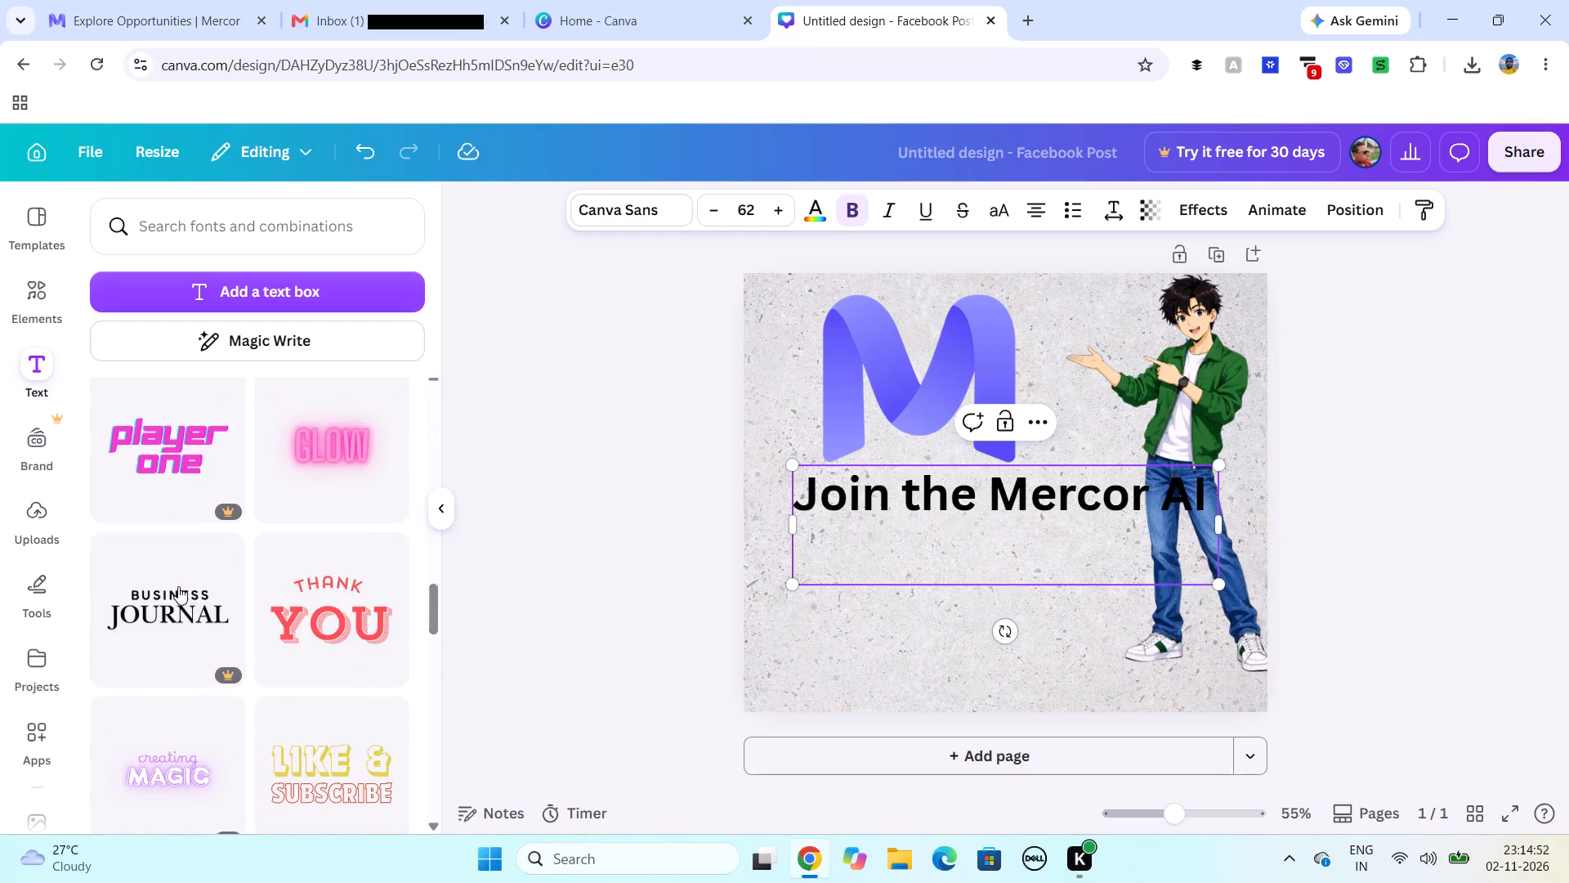
pyautogui.scroll(14, 178, 586)
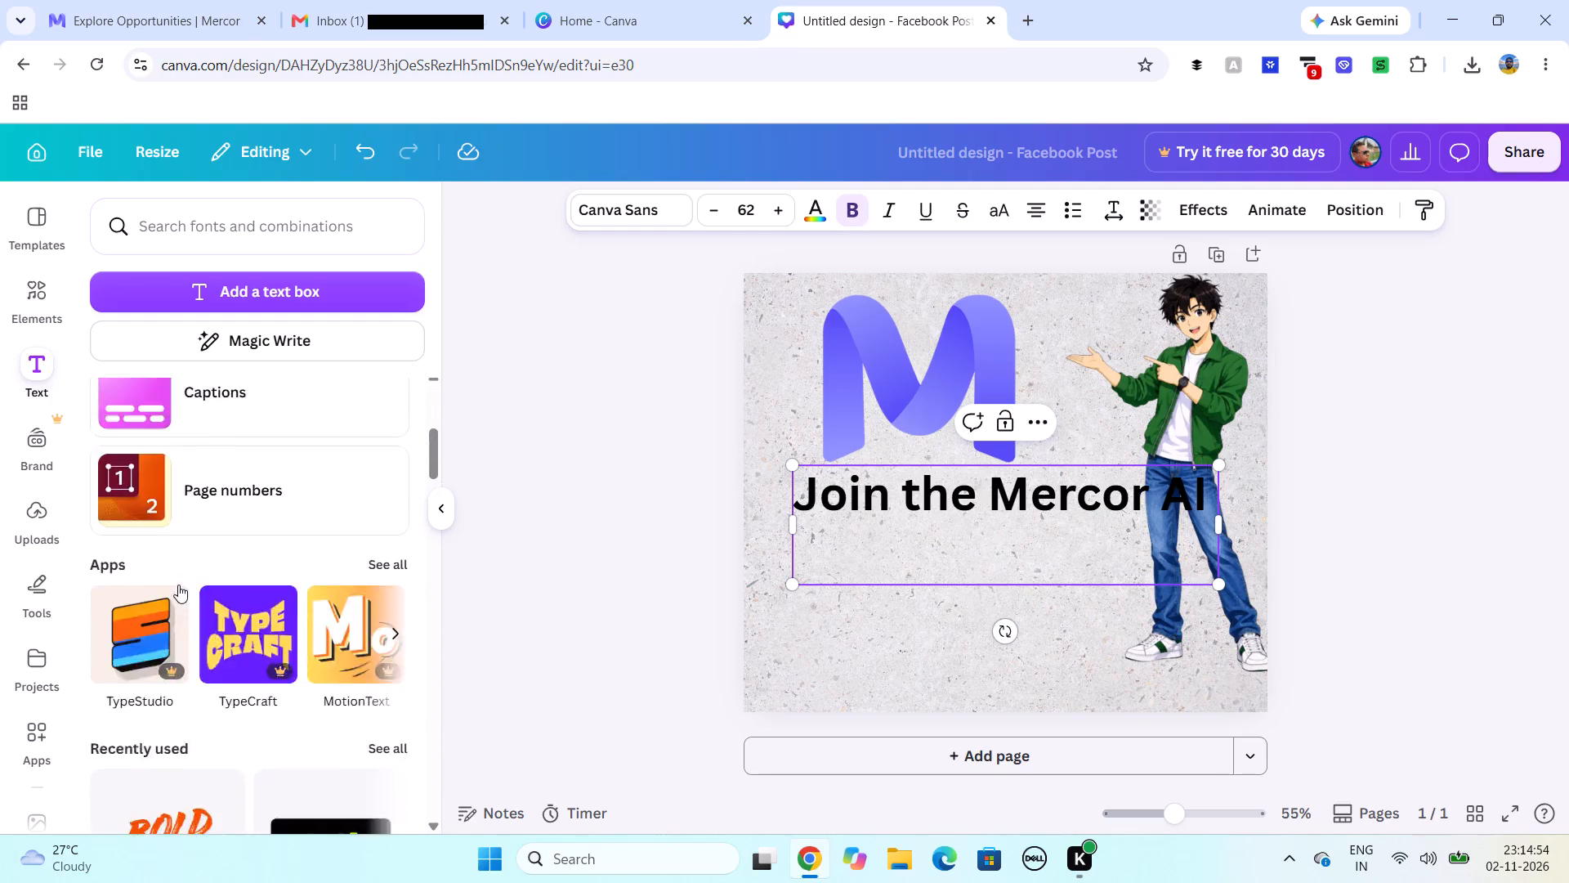
# Set the font of the "Join the Mercor AI" heading to Lora.
pyautogui.scroll(8, 178, 585)
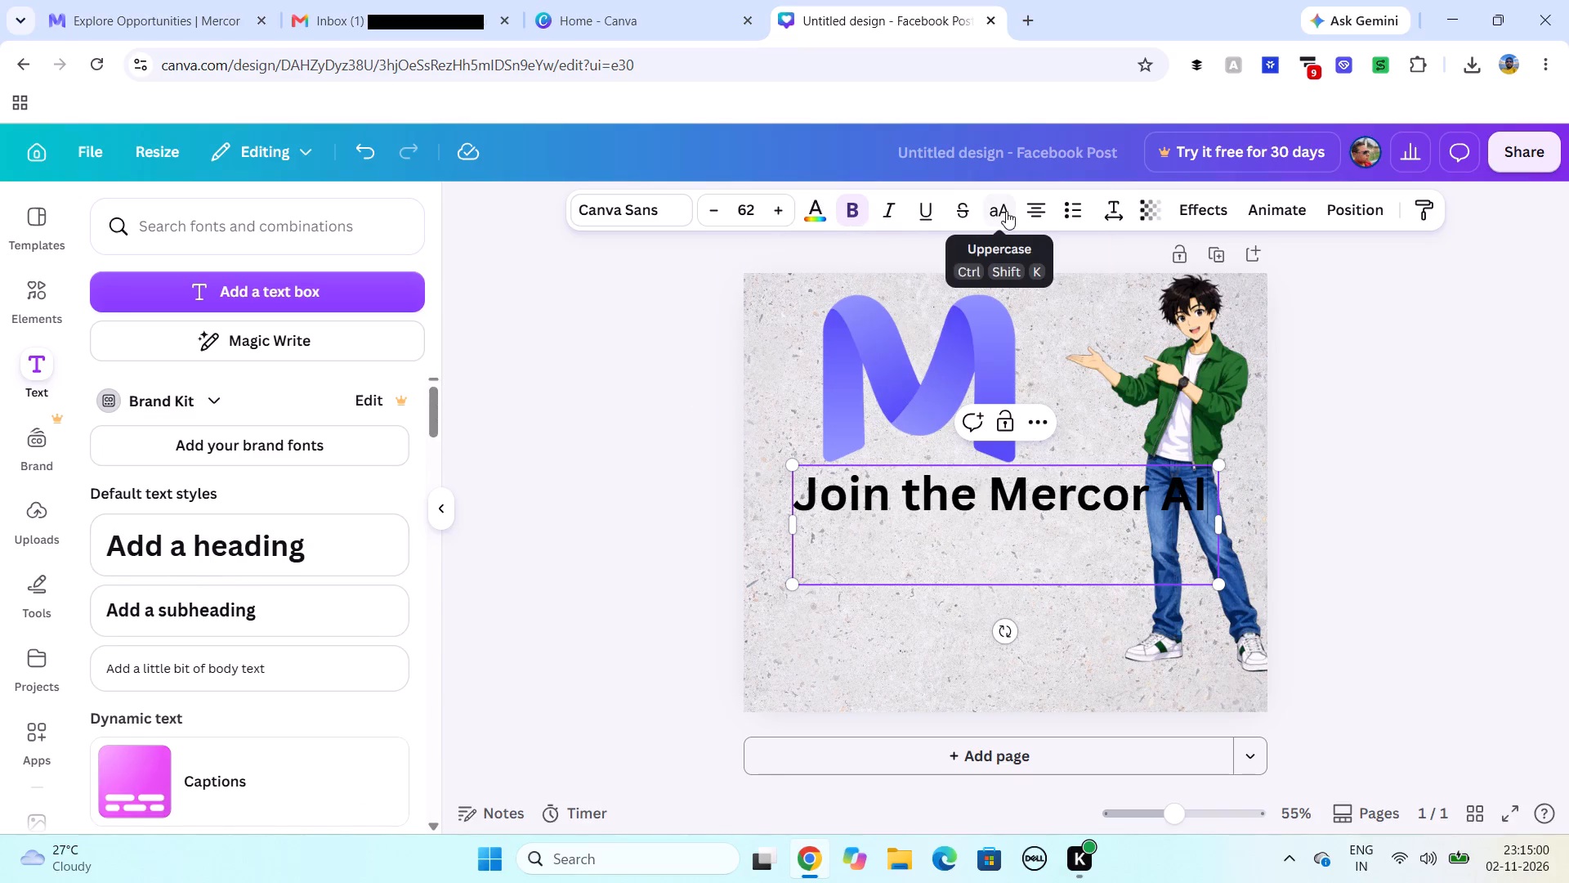
pyautogui.click(653, 213)
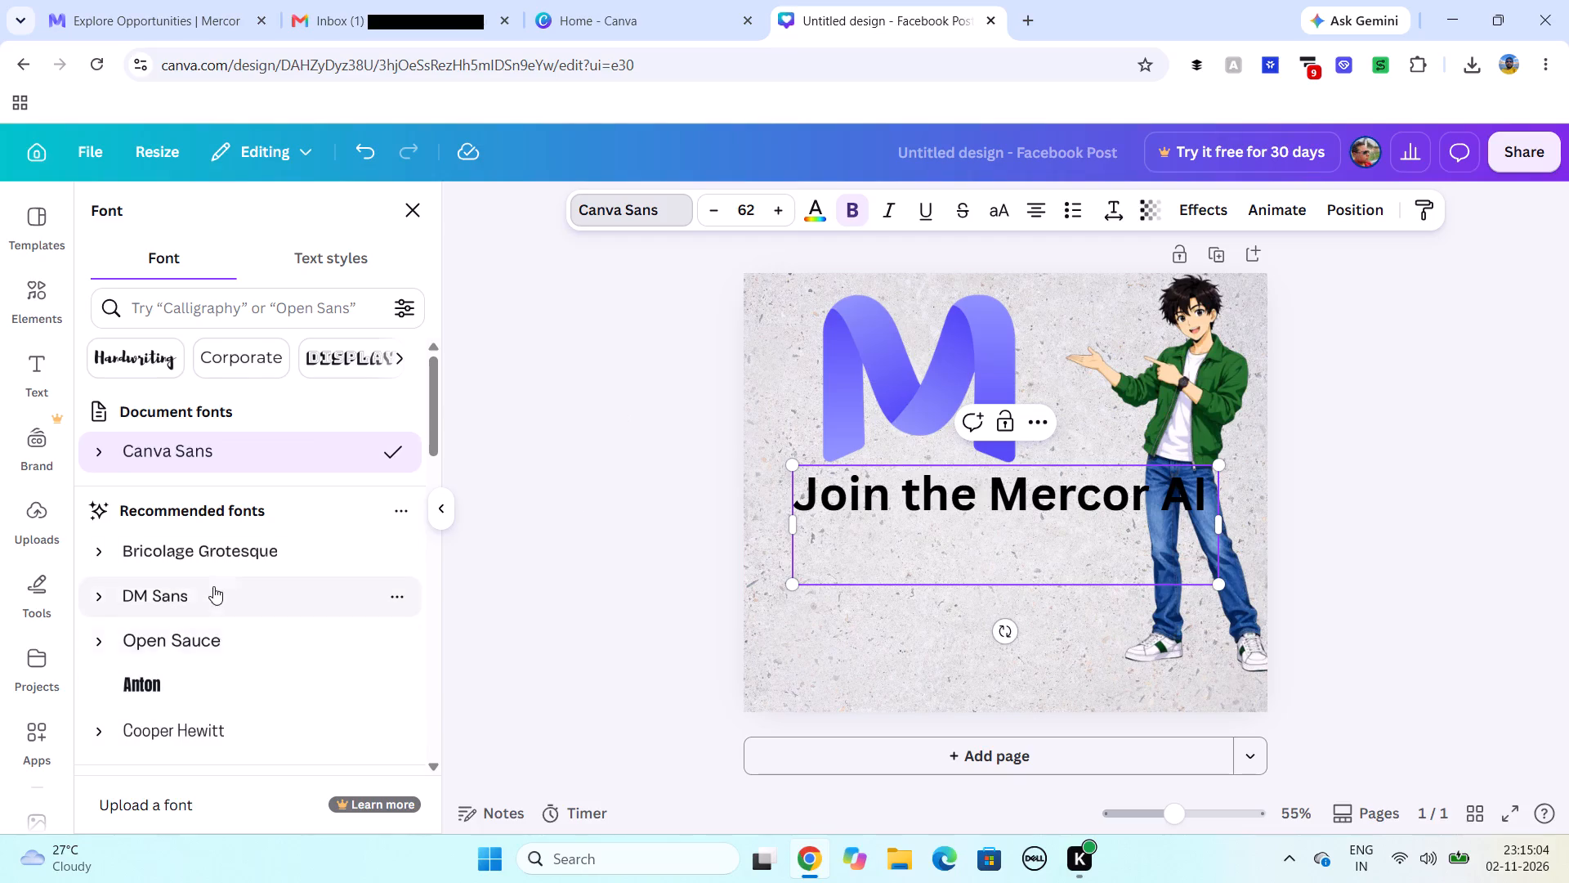
pyautogui.scroll(-3, 213, 586)
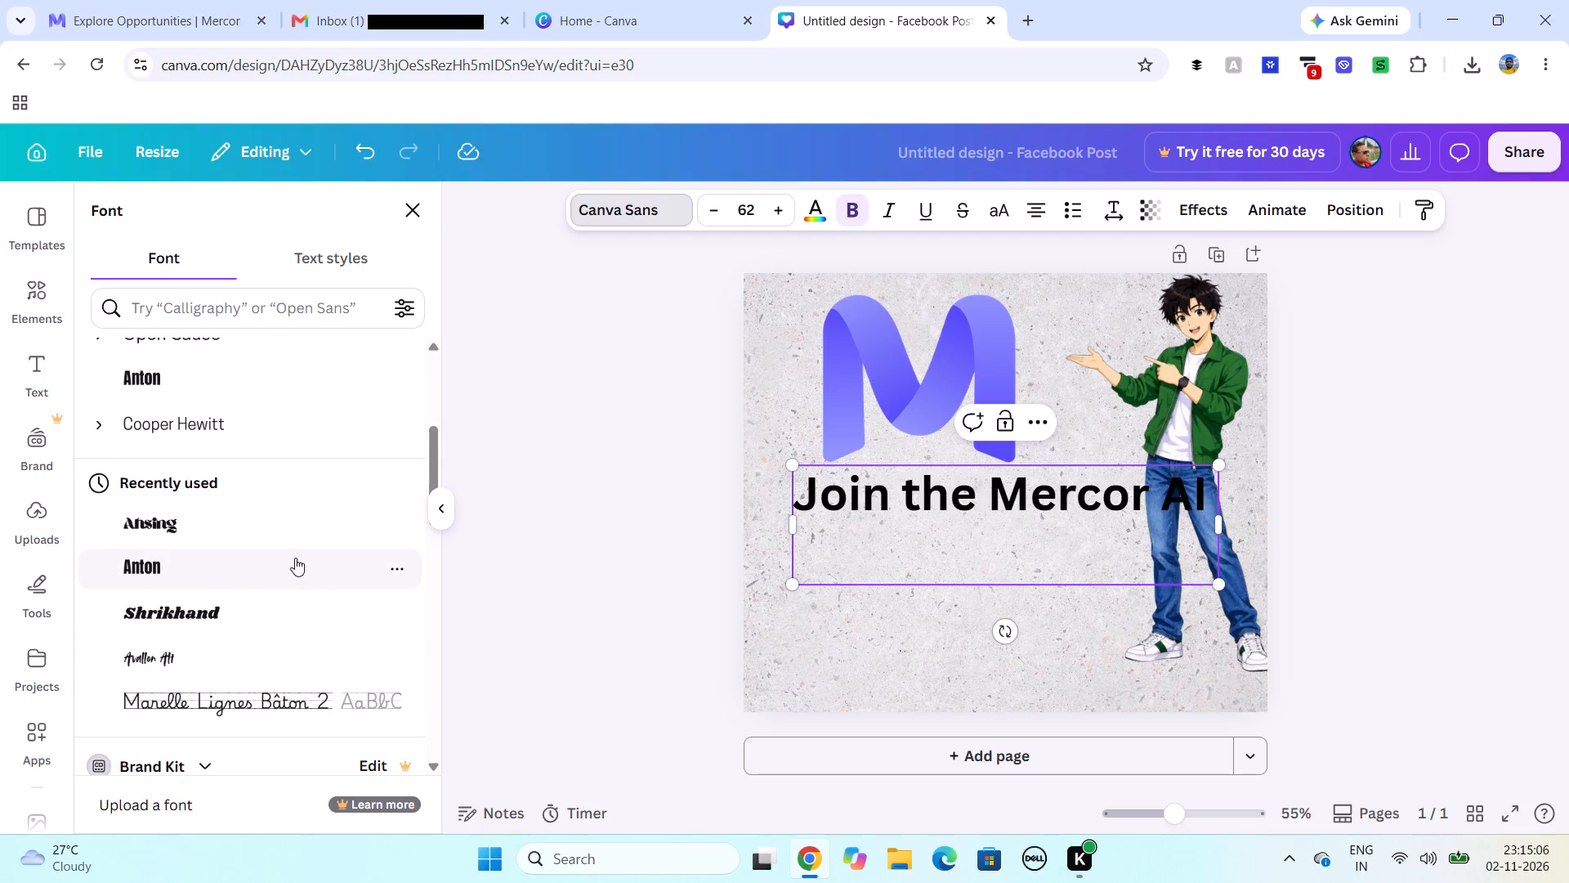
pyautogui.scroll(-3, 295, 558)
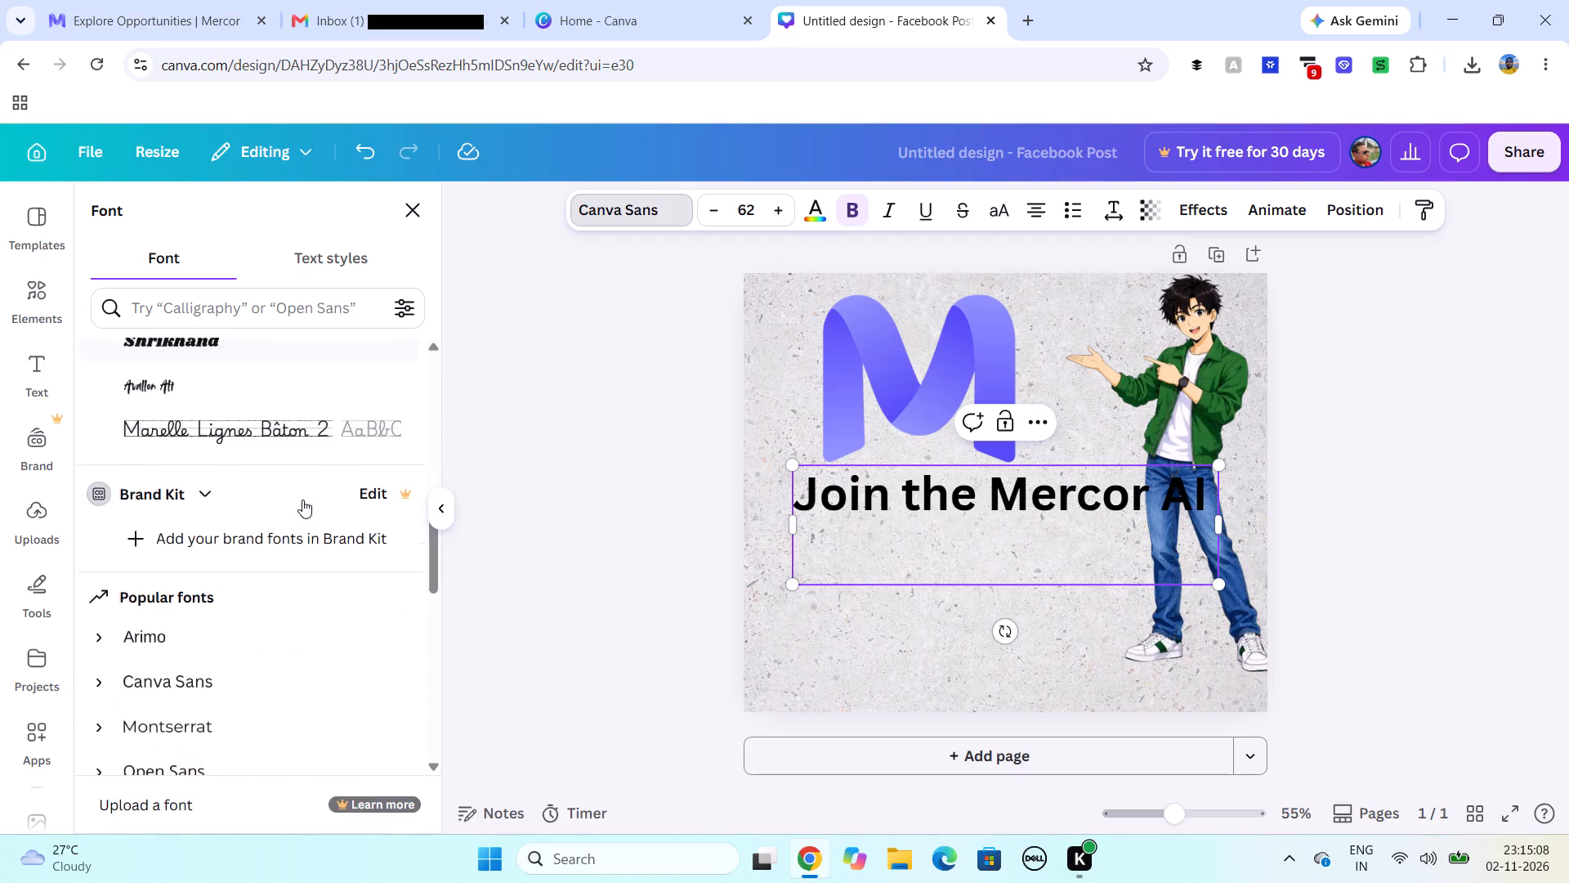
pyautogui.scroll(-3, 302, 500)
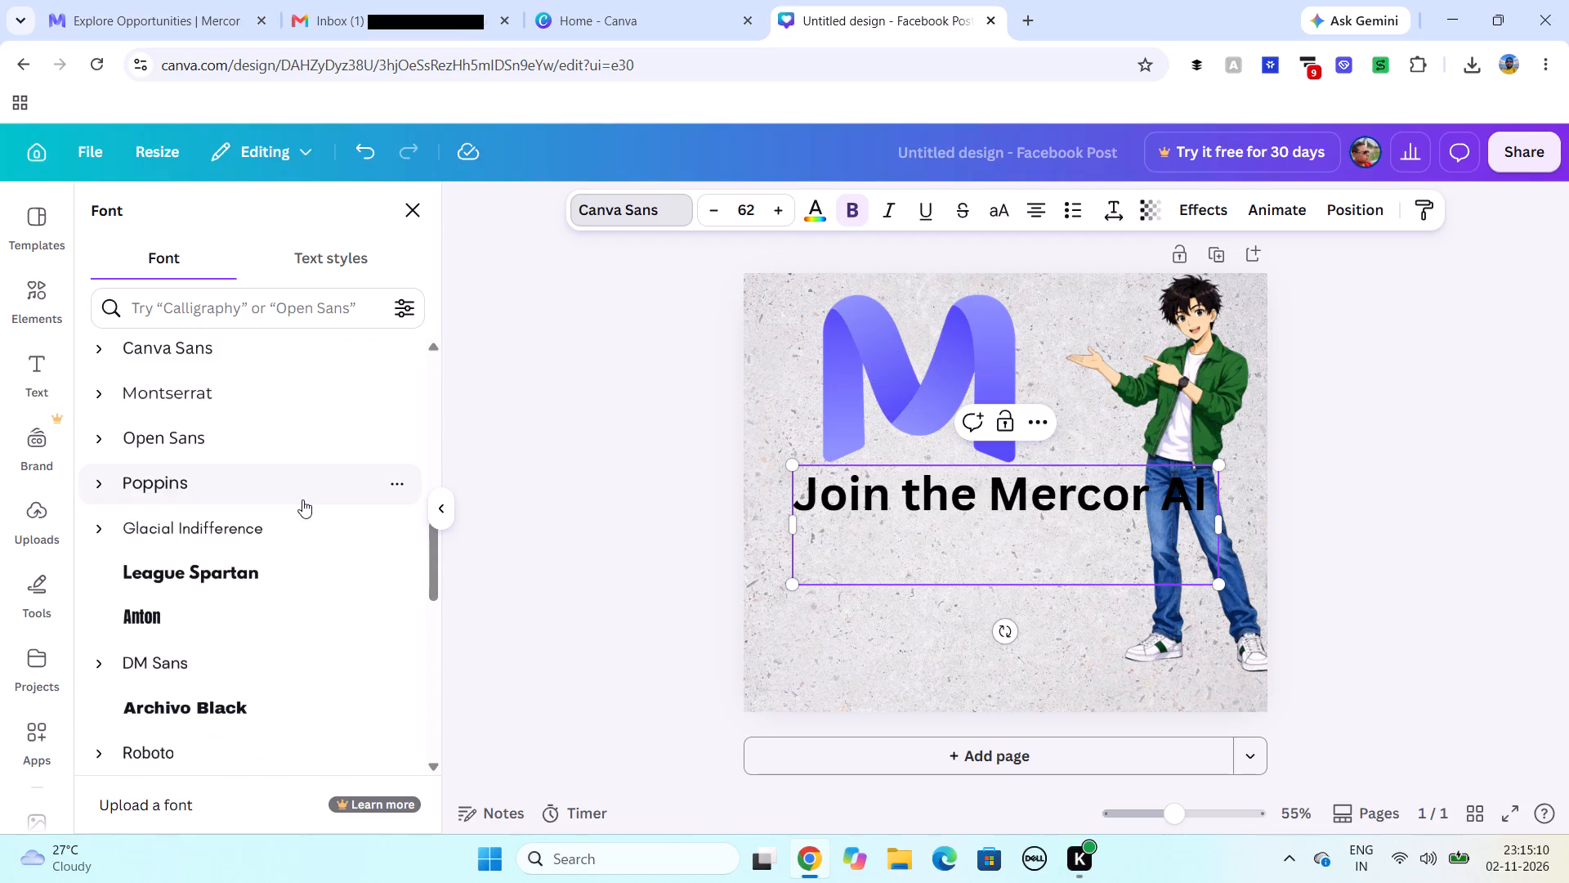
pyautogui.scroll(-2, 302, 500)
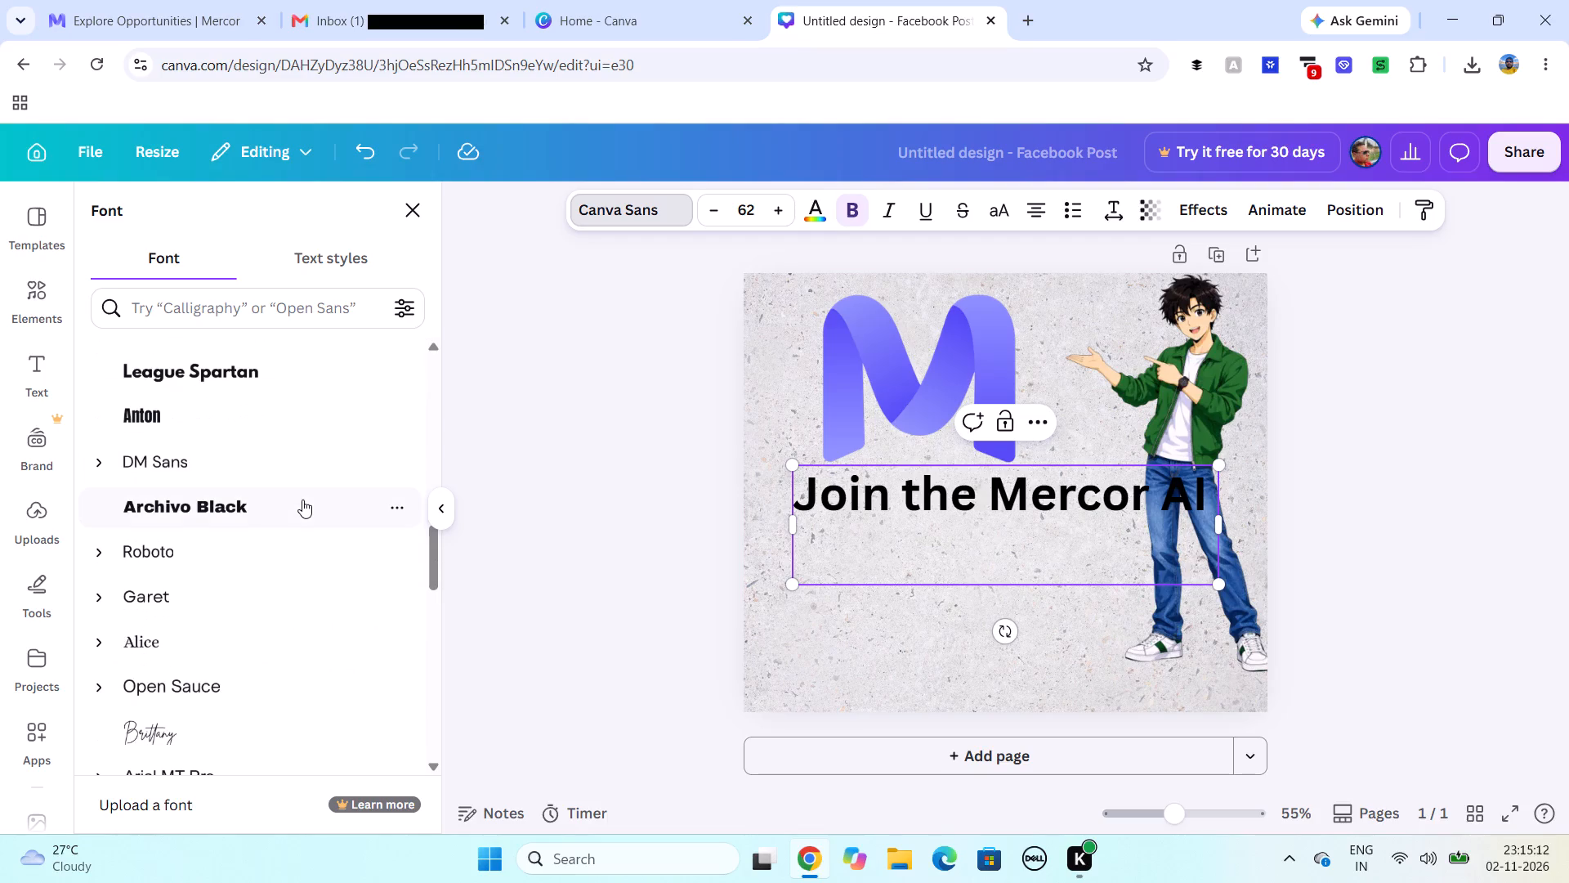
pyautogui.scroll(6, 302, 500)
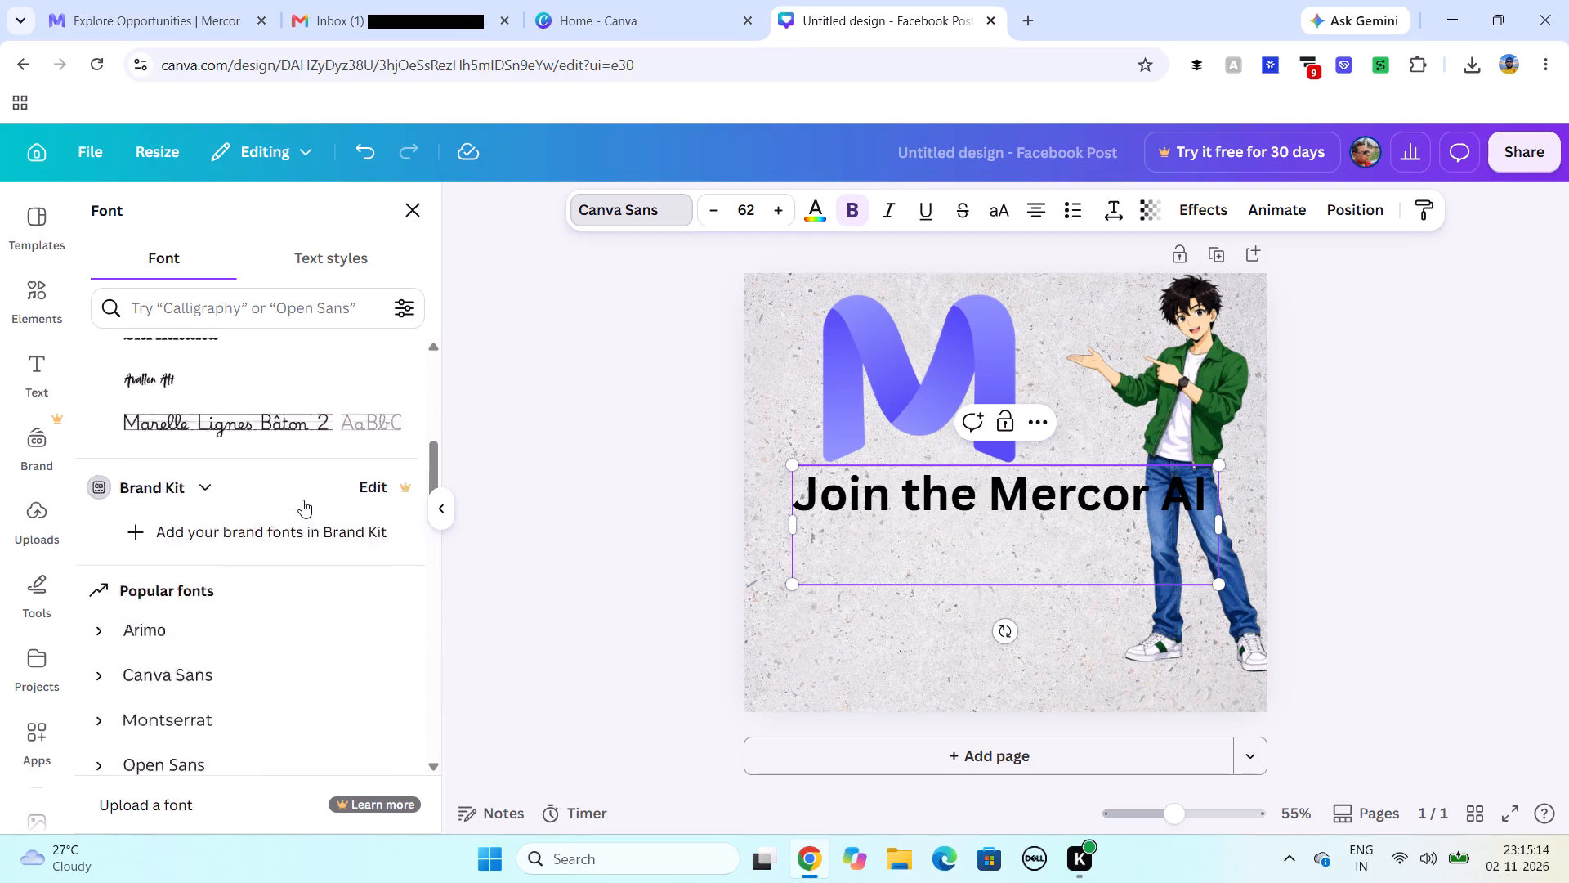
pyautogui.scroll(4, 302, 500)
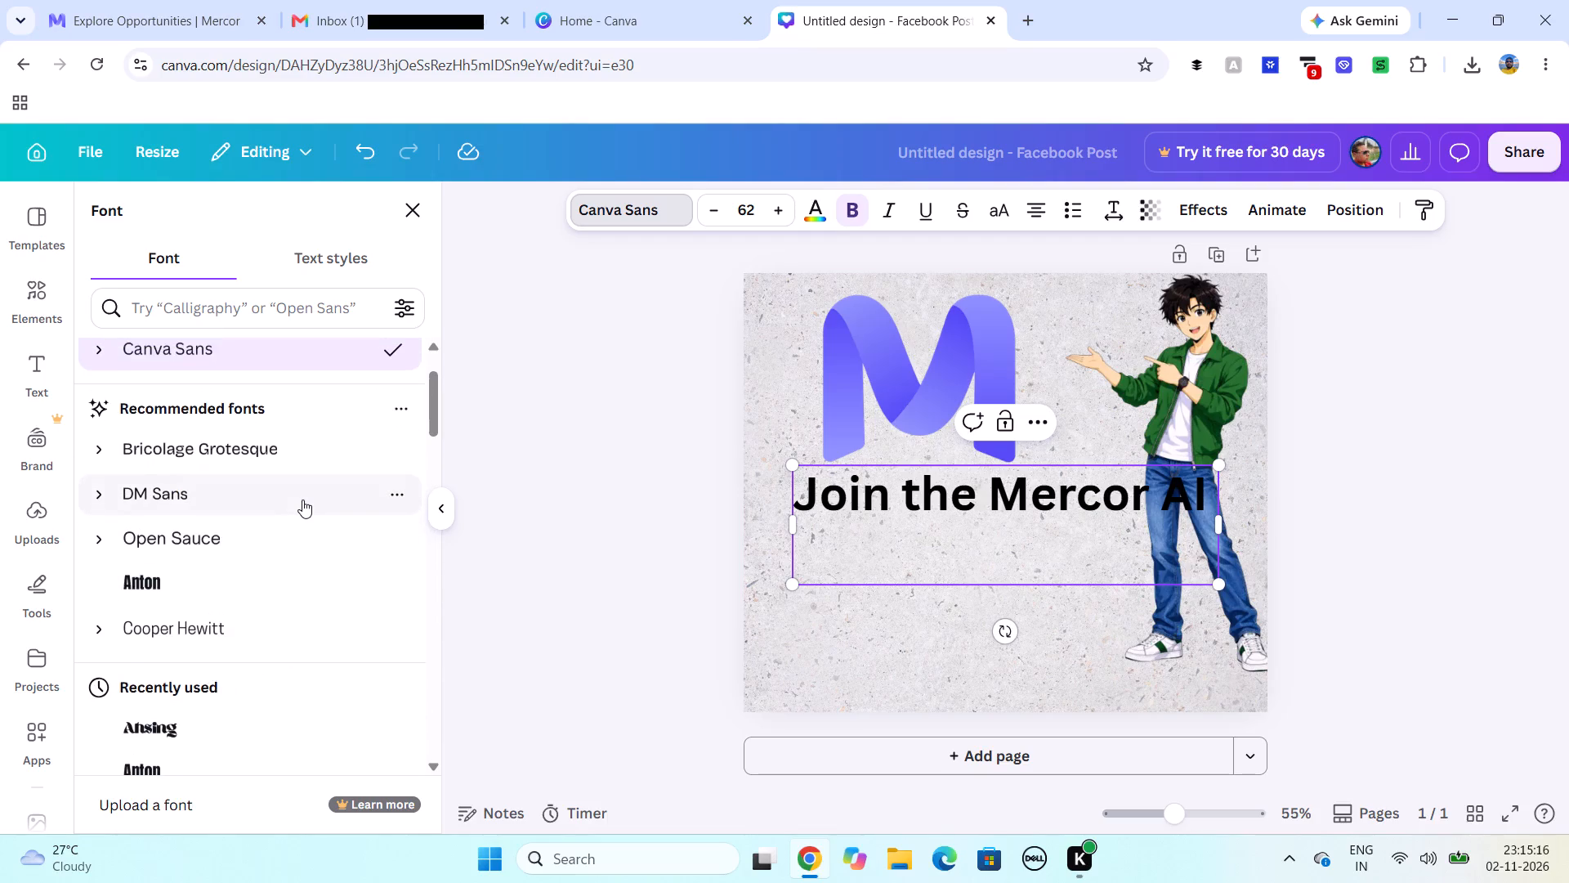
pyautogui.scroll(-3, 302, 500)
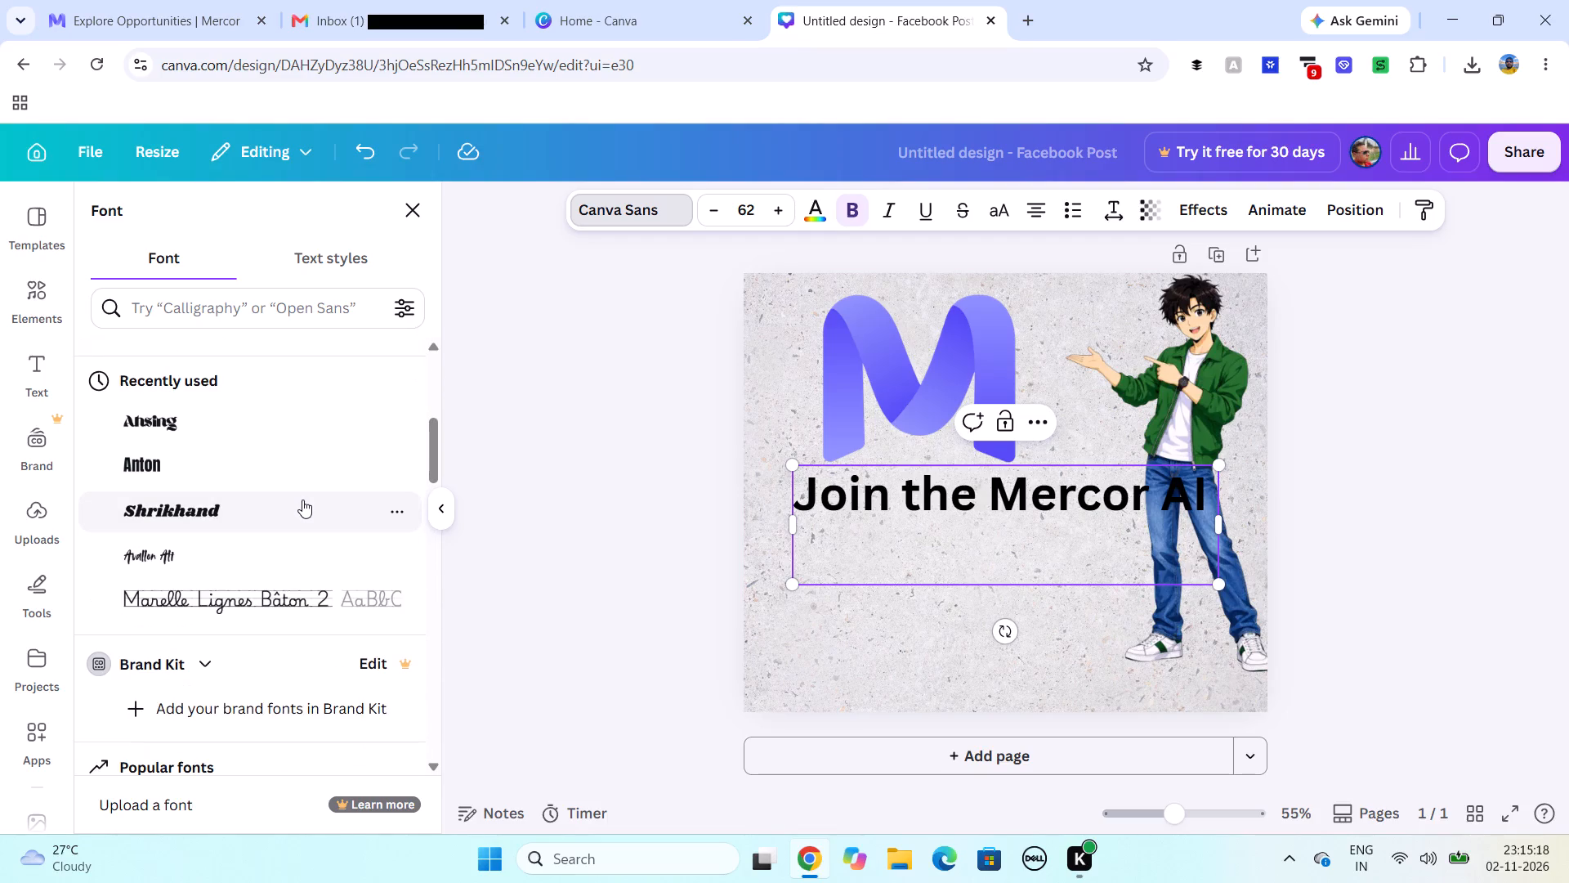
pyautogui.scroll(-8, 302, 500)
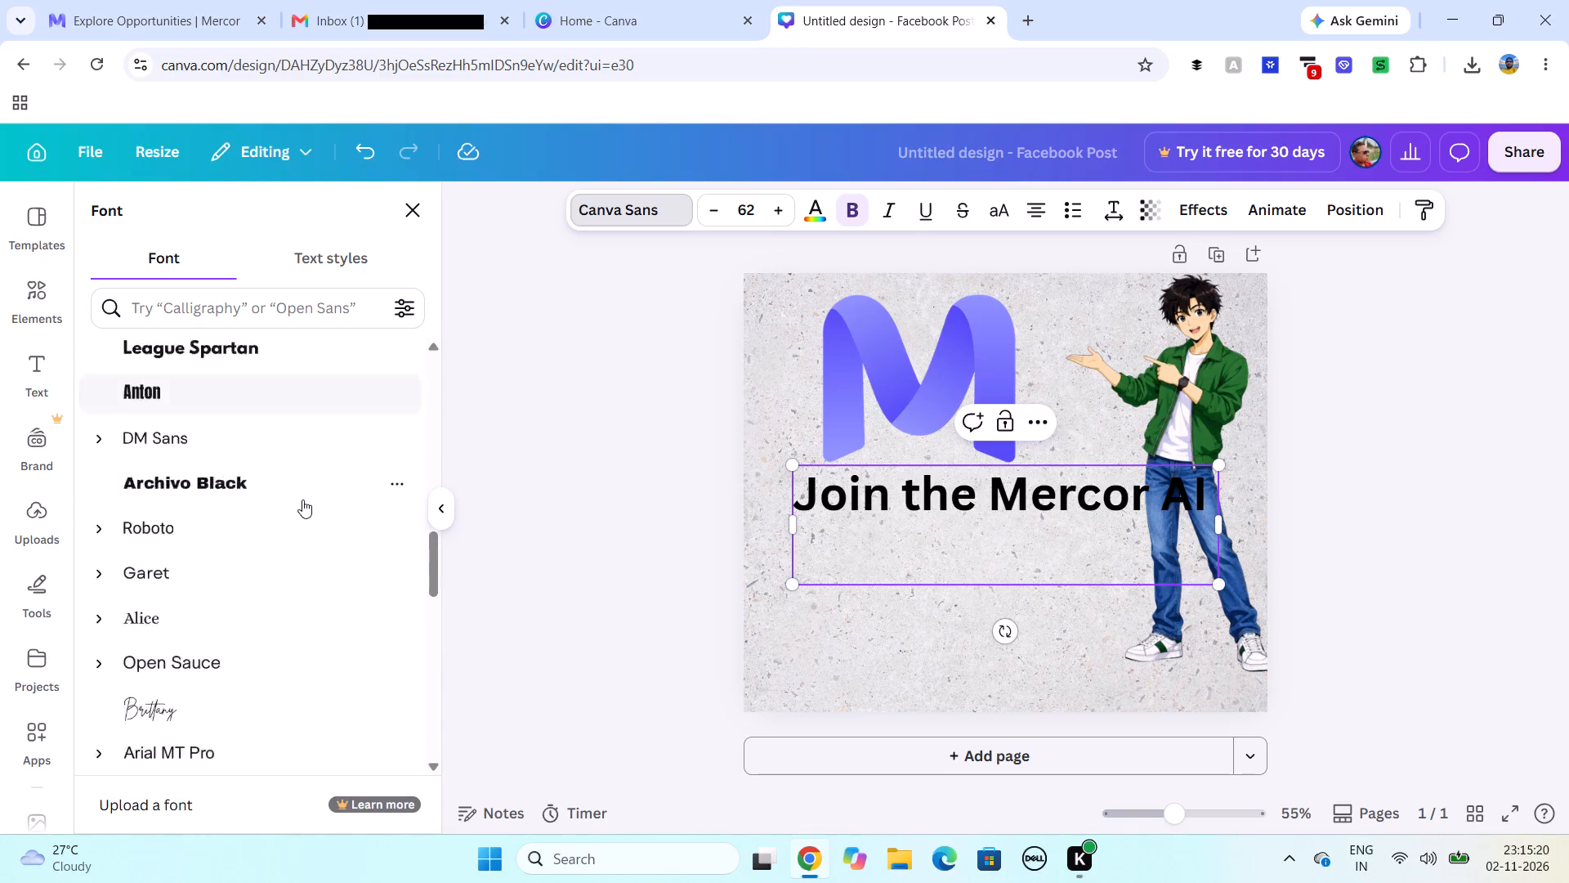
pyautogui.scroll(-2, 302, 500)
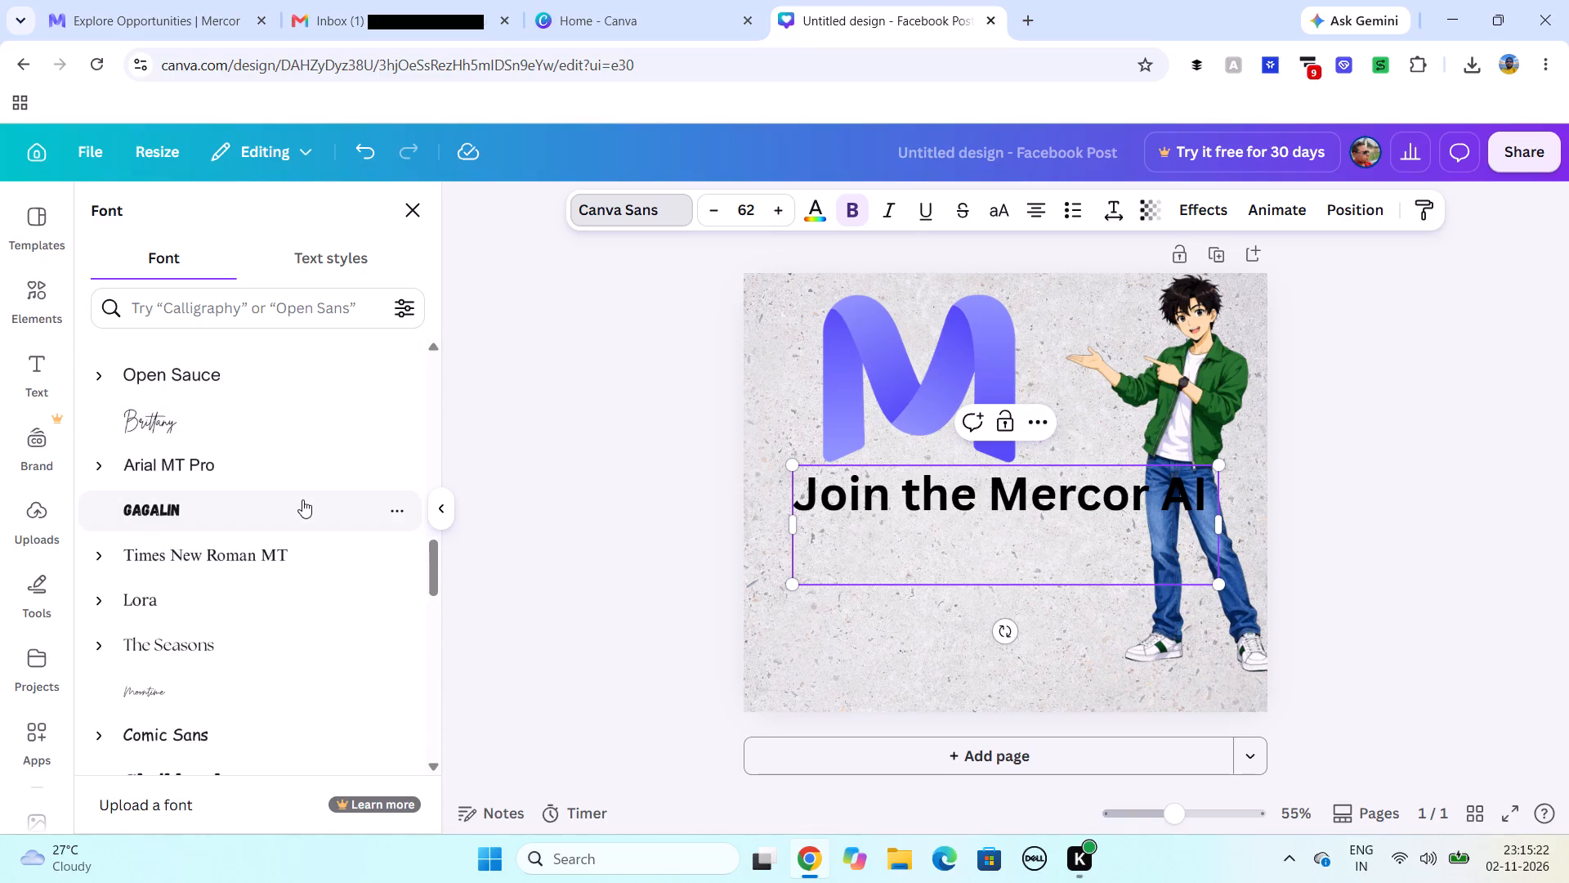
pyautogui.scroll(-2, 302, 500)
pyautogui.click(194, 399)
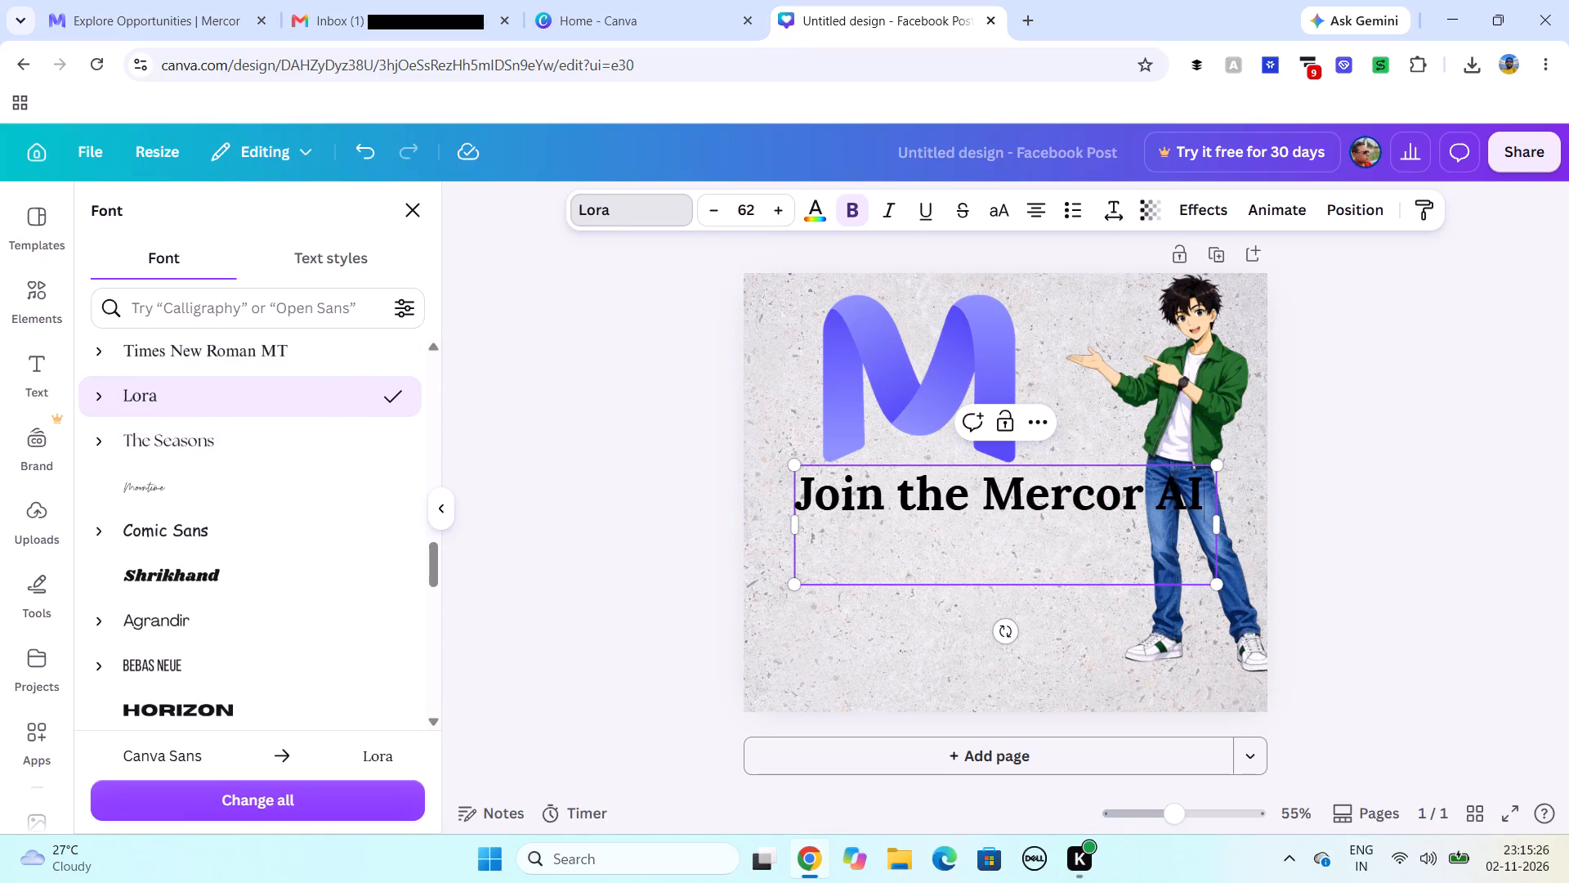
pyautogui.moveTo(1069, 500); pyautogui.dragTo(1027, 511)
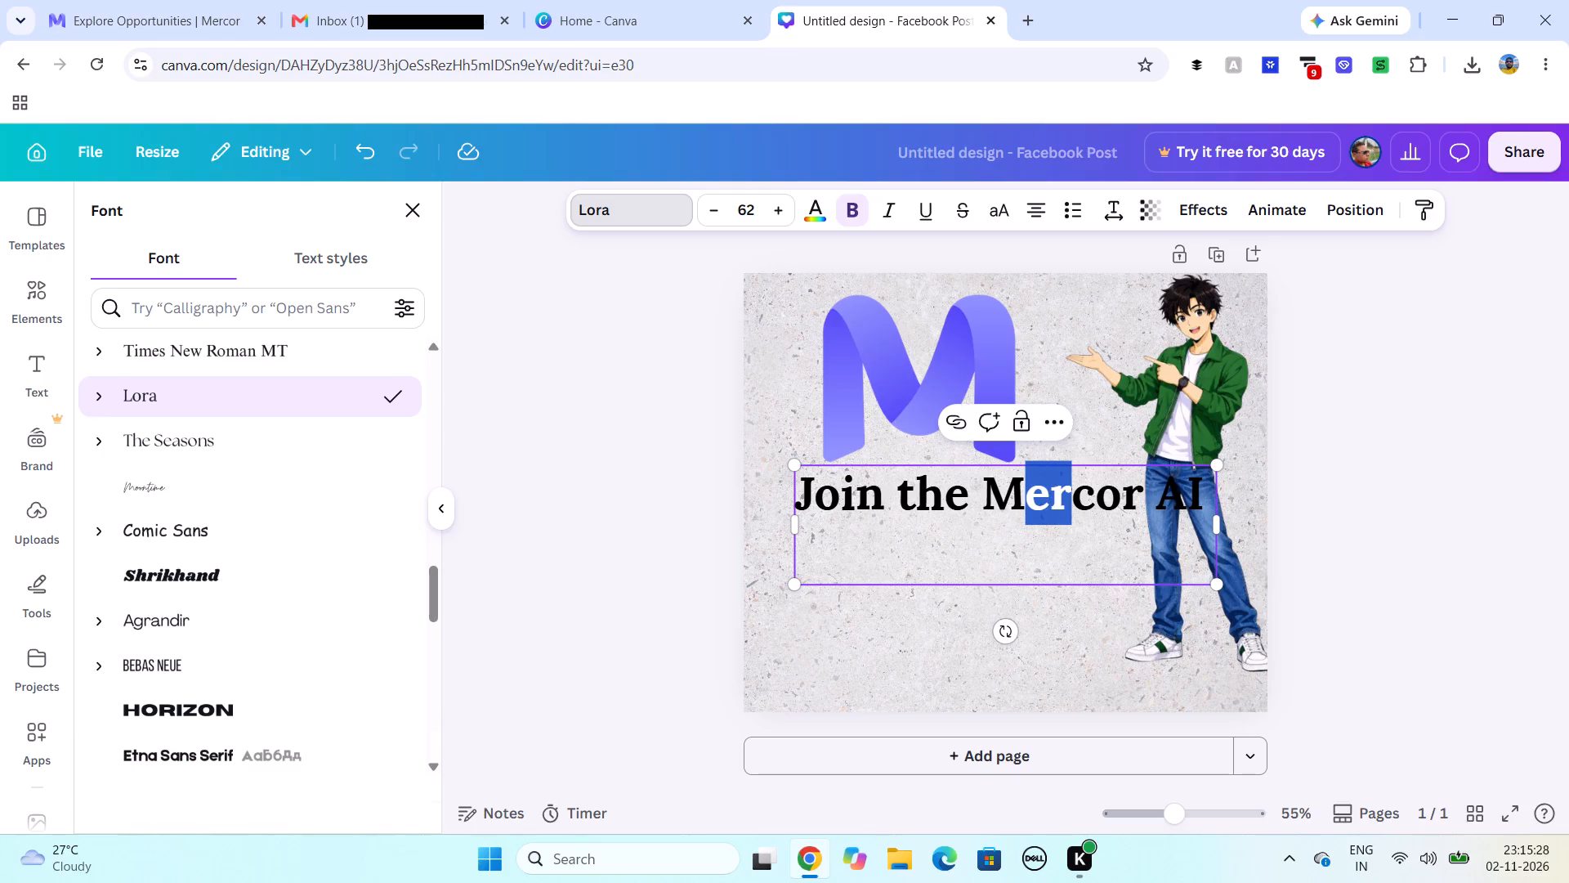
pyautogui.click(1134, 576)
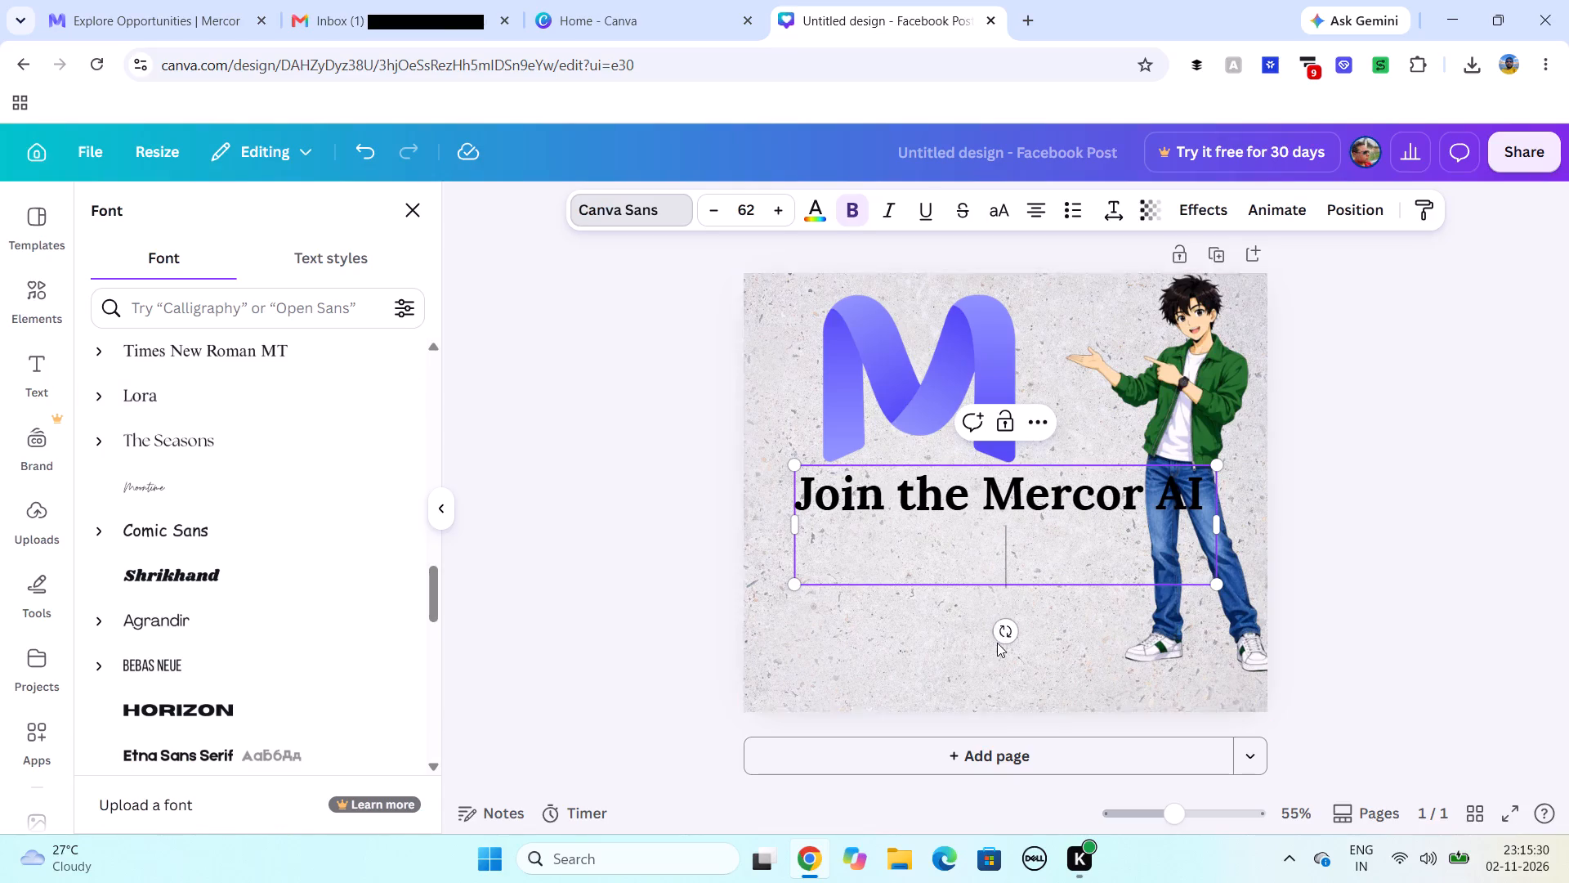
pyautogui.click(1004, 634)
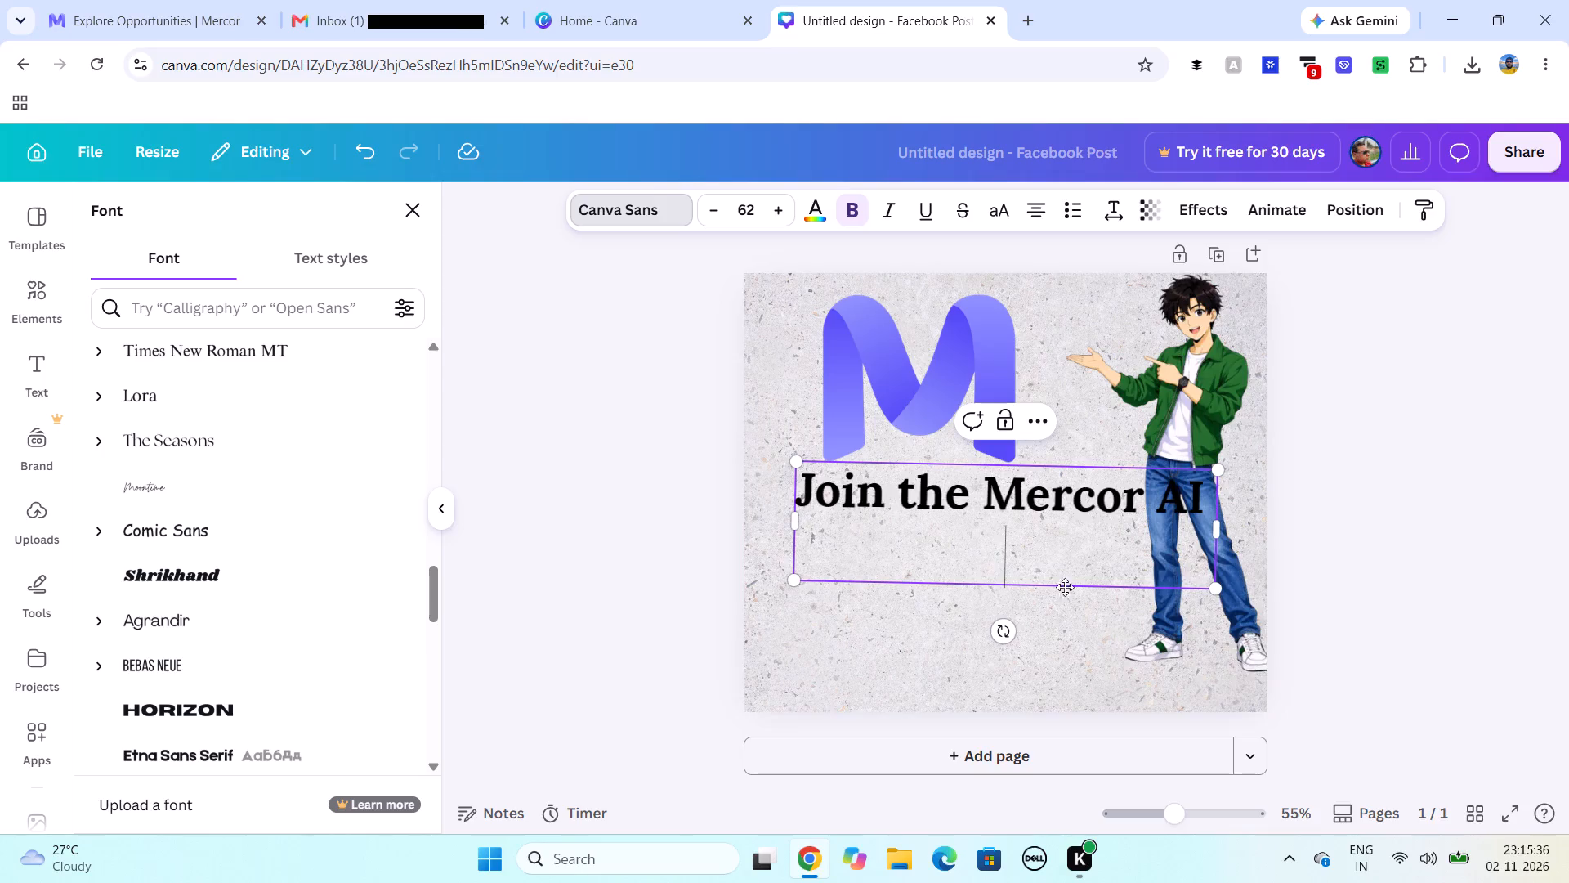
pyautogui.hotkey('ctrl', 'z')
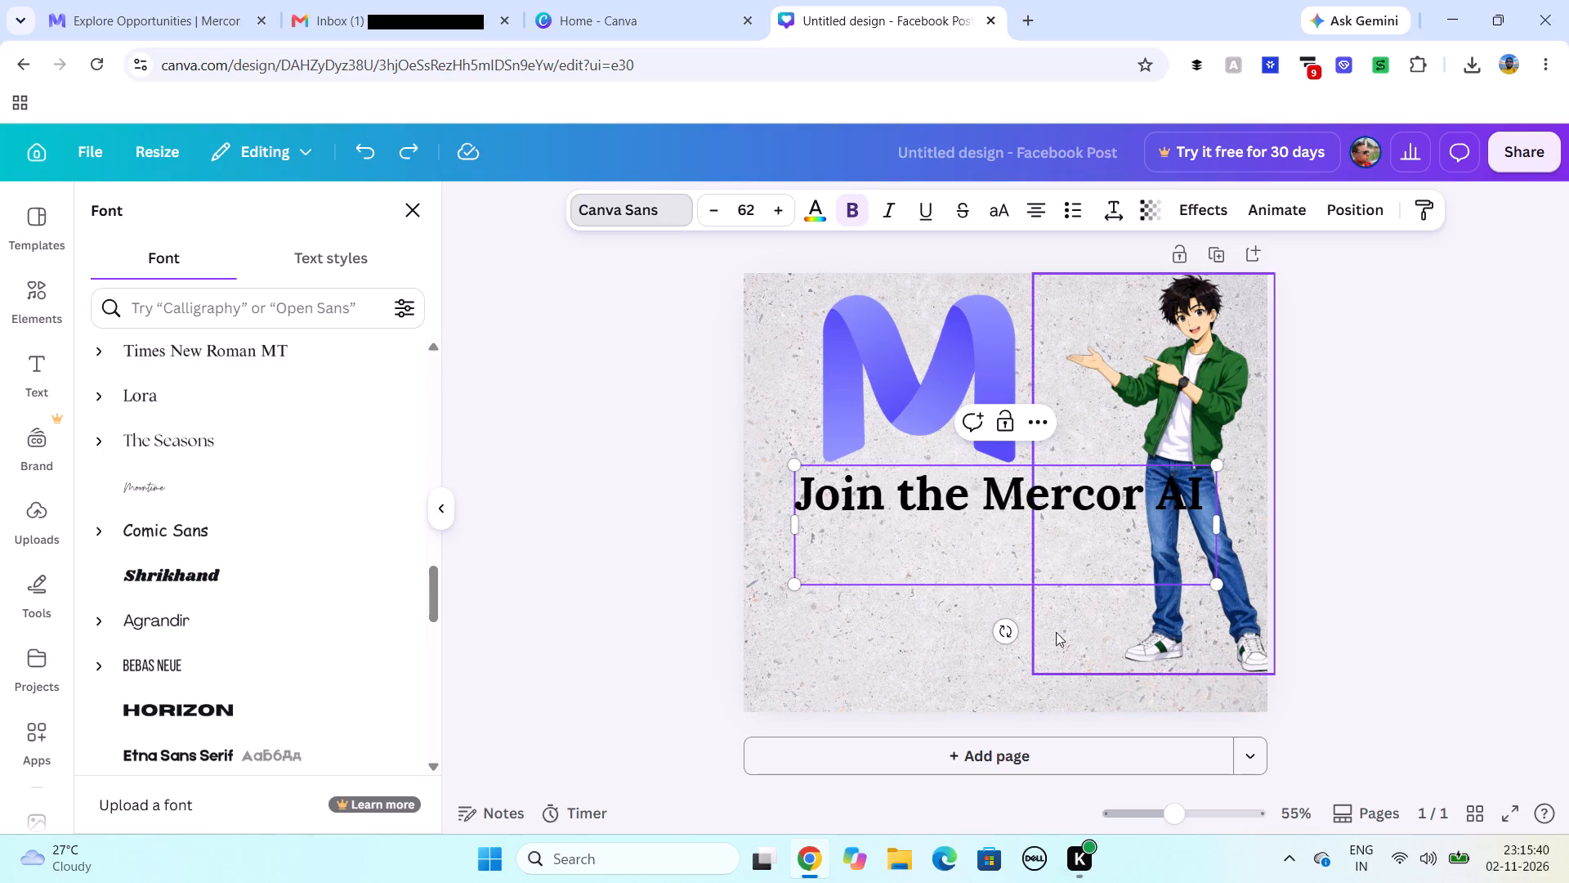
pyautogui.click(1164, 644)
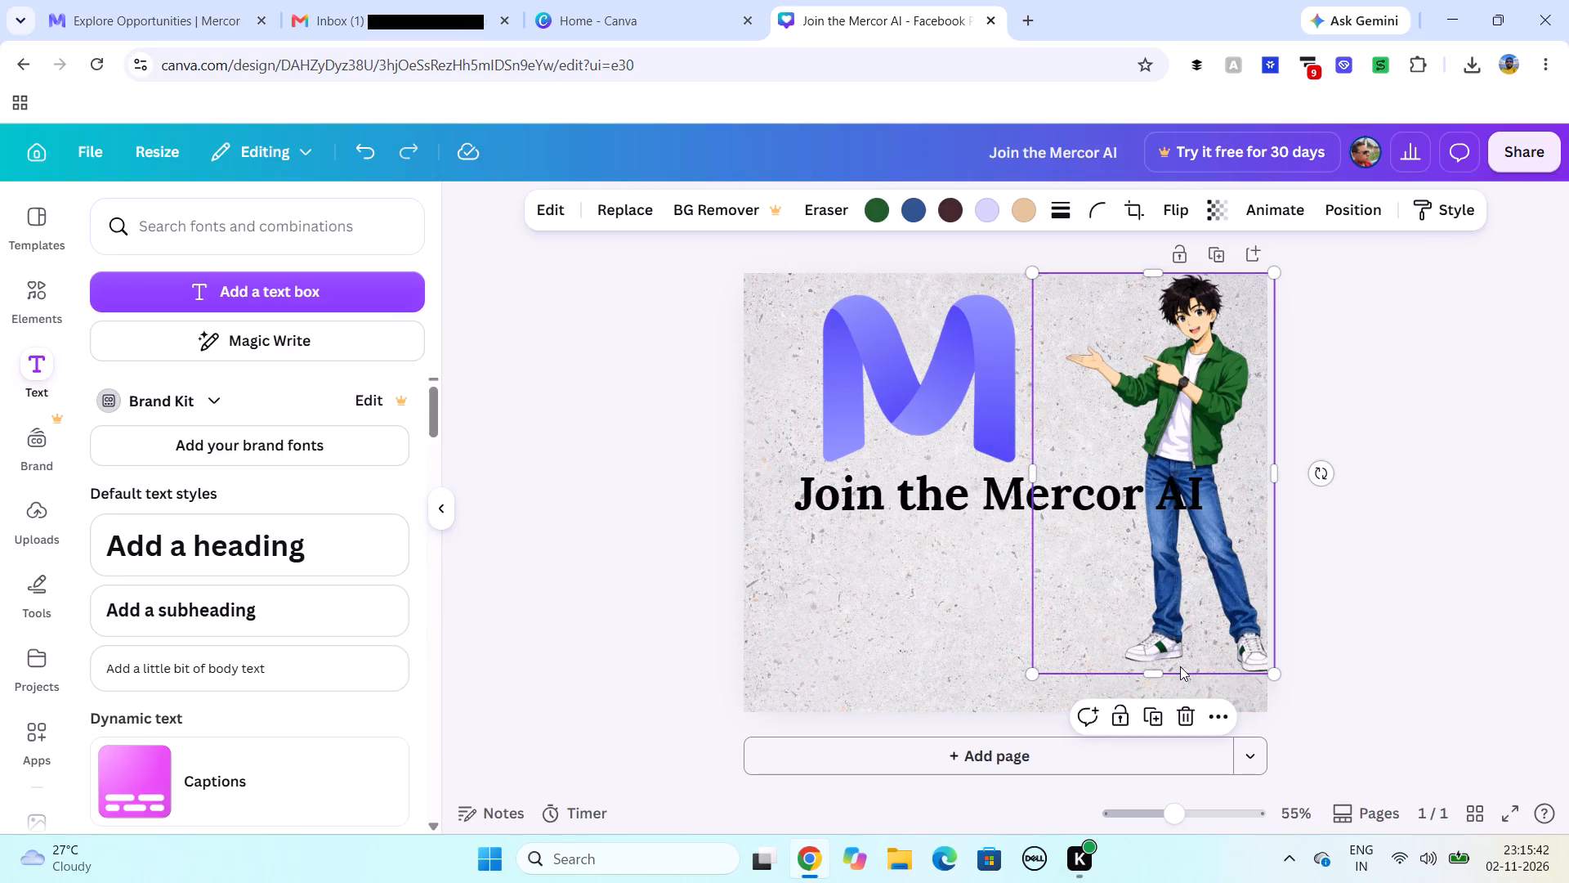
# Shrink the "Join the Mercor AI" heading to about size 55.4 and place it just beneath the M logo, clear of the character.
pyautogui.moveTo(978, 495); pyautogui.dragTo(941, 495)
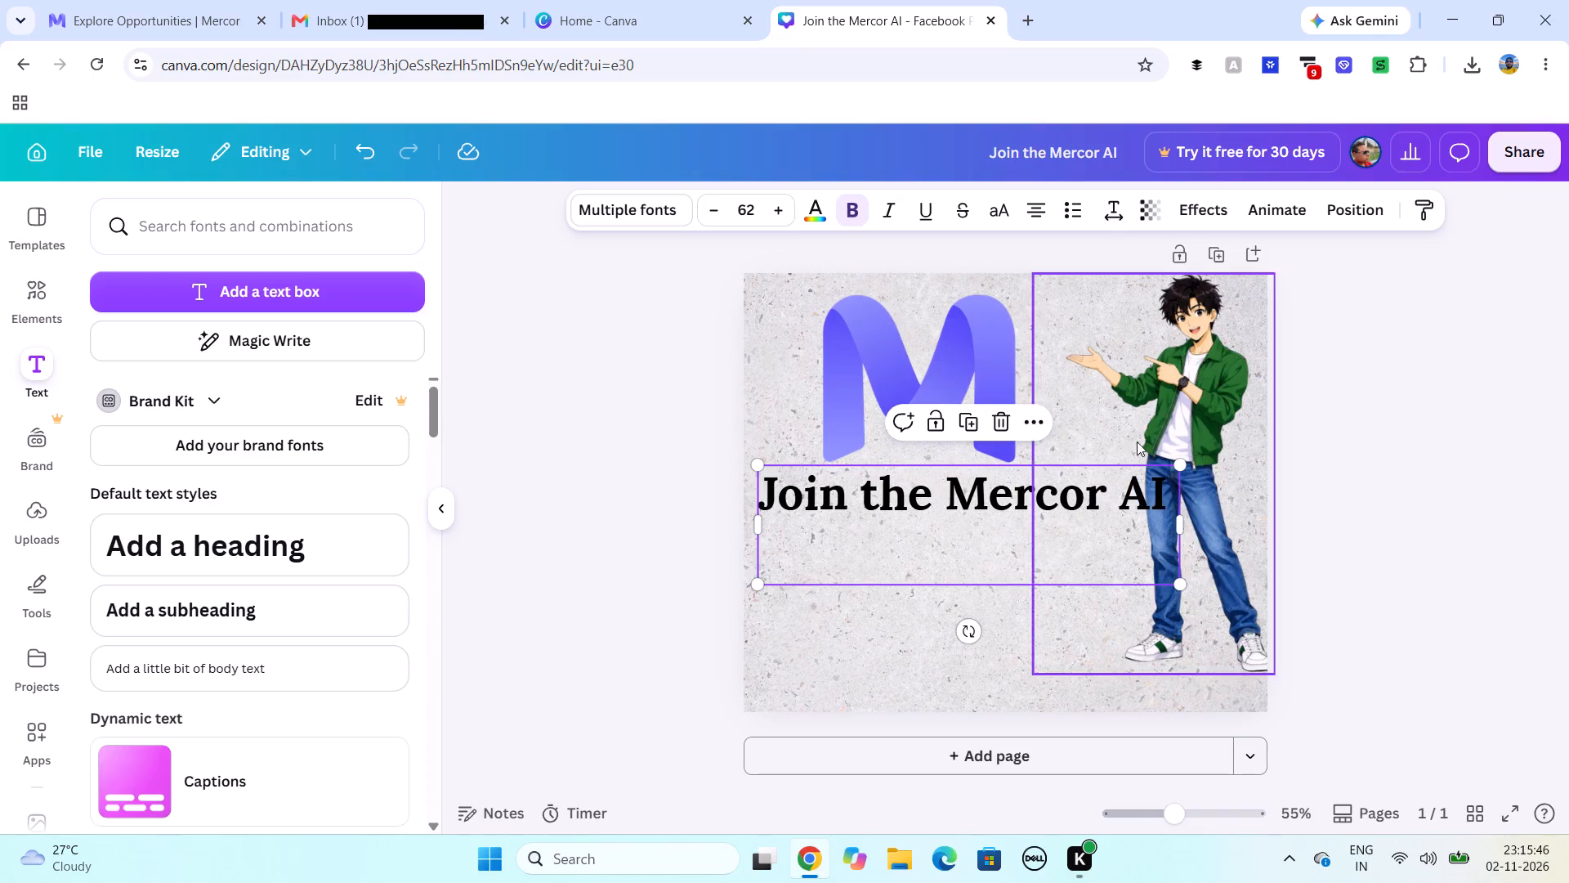
pyautogui.moveTo(1183, 463); pyautogui.dragTo(1137, 468)
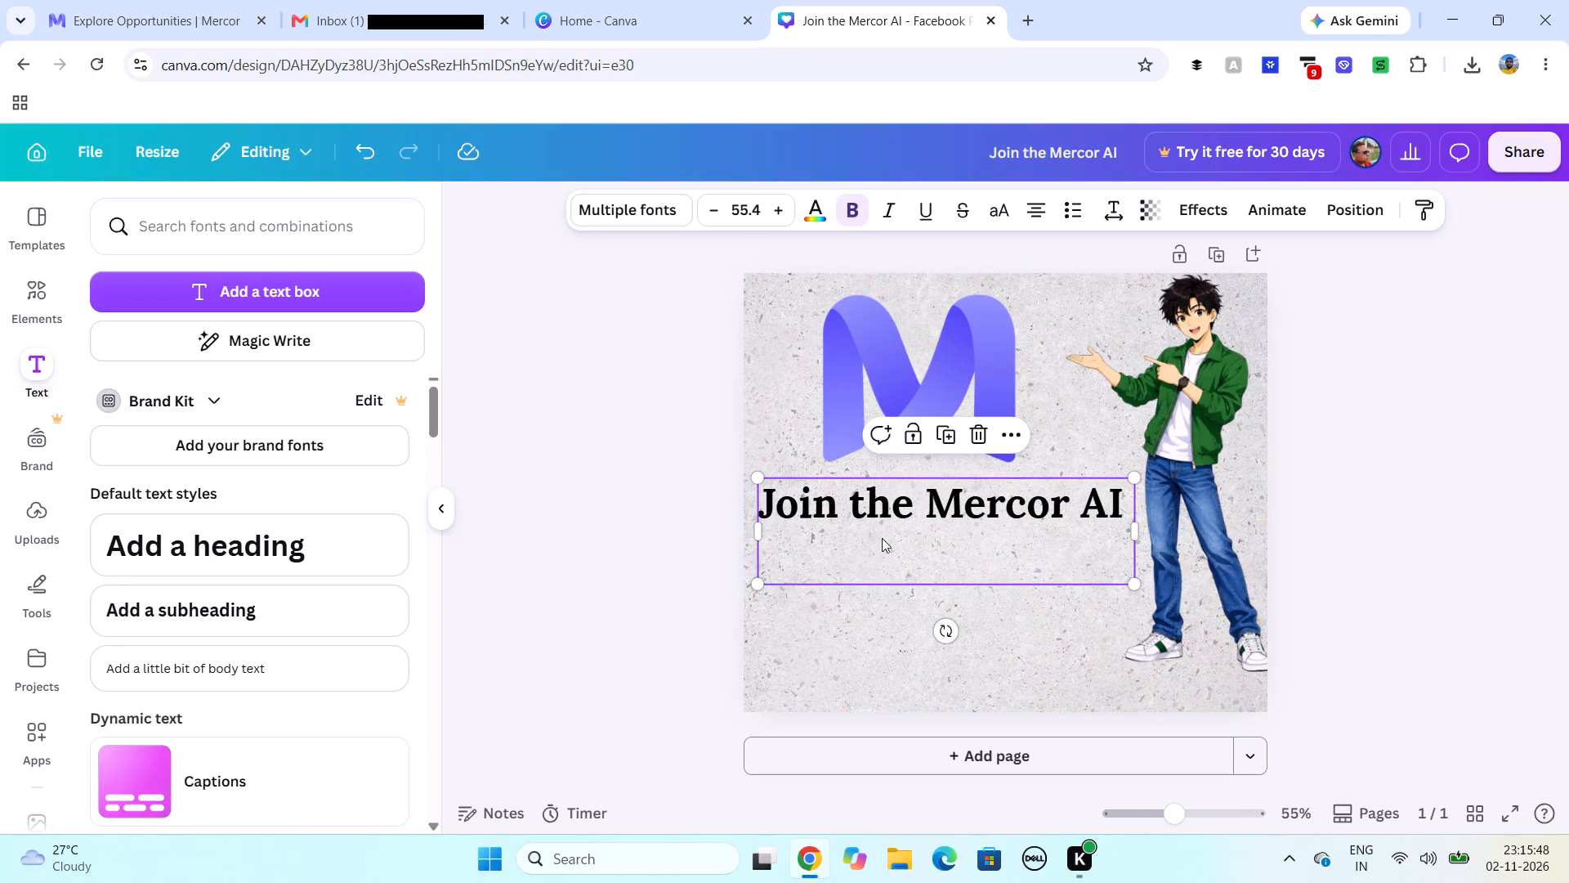
pyautogui.moveTo(925, 509); pyautogui.dragTo(925, 496)
pyautogui.click(937, 531)
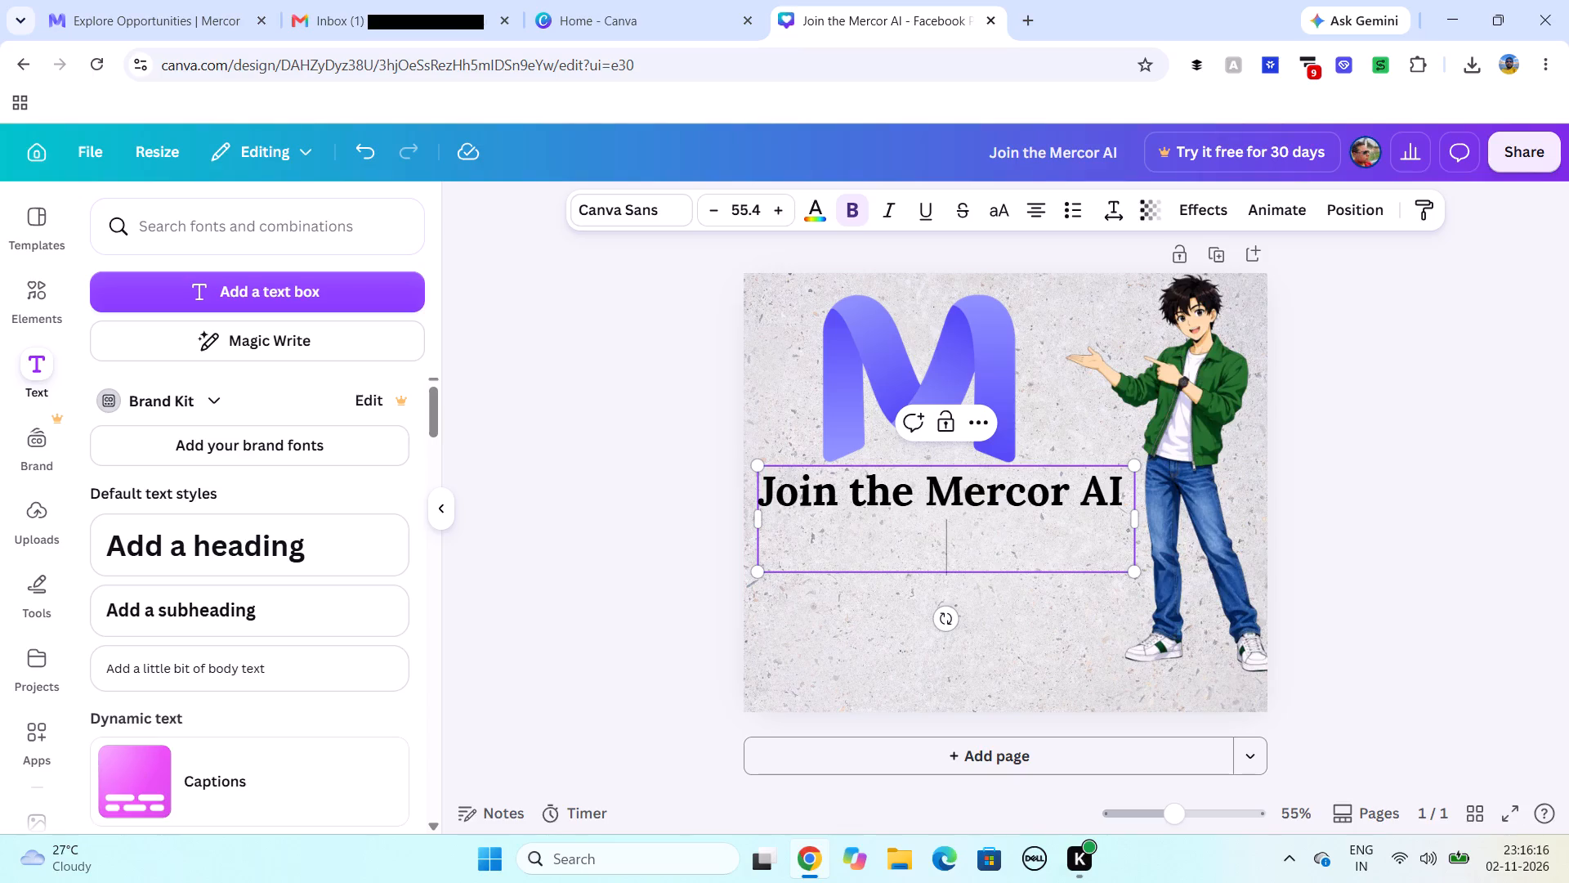
# Enter "Train AI and earn" as a second line under the "Join the Mercor AI" heading.
pyautogui.press('y')
pyautogui.press('BackSpace')
pyautogui.press('t')
pyautogui.write('rain')
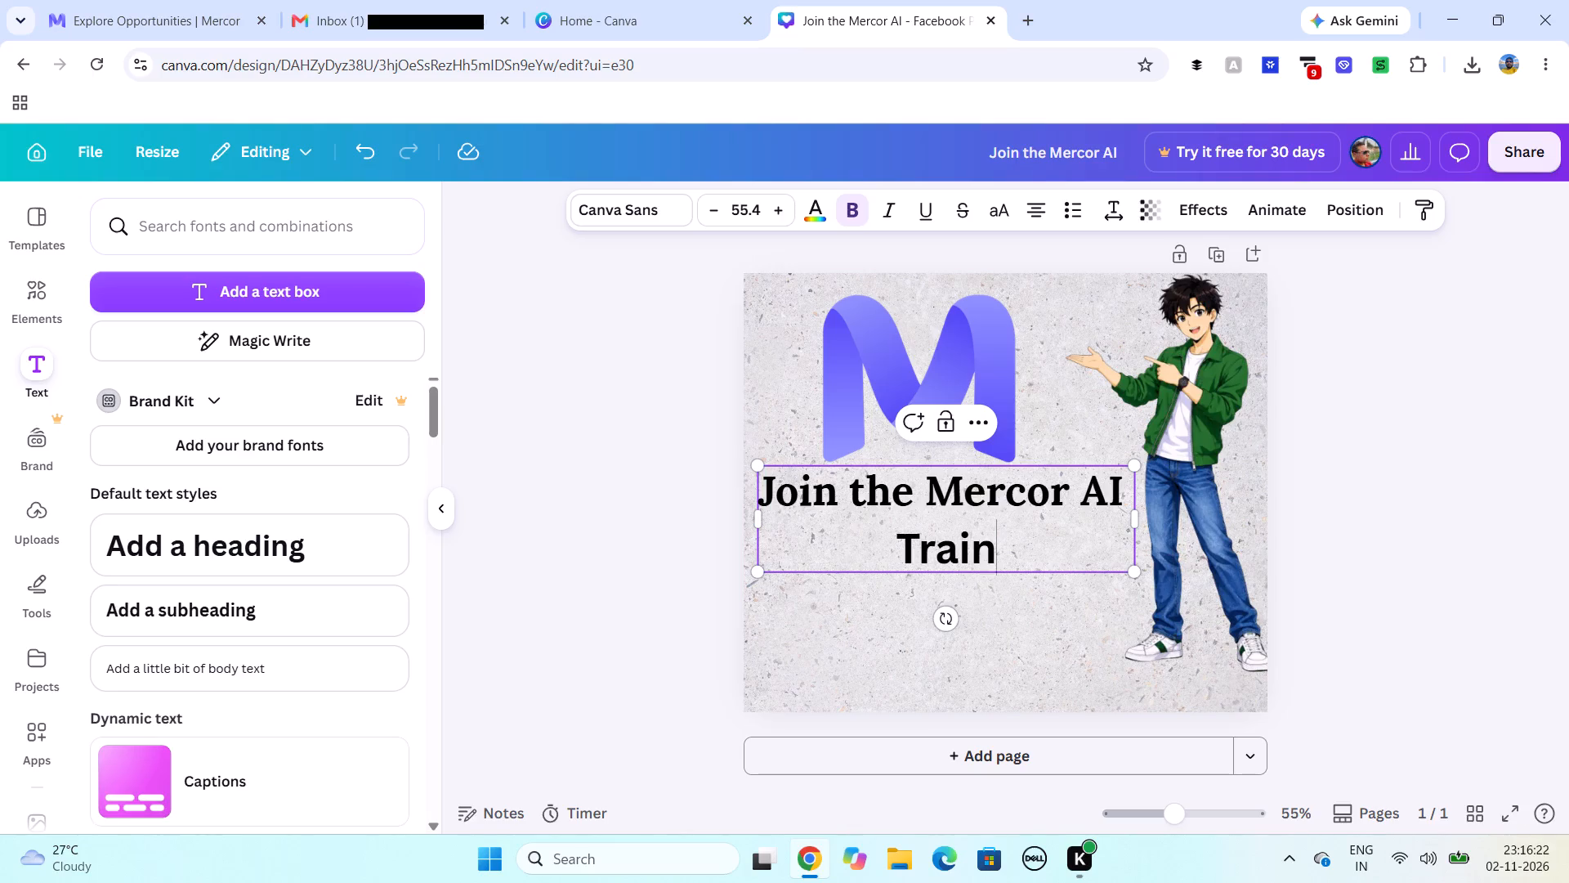
pyautogui.press('space')
pyautogui.press('a')
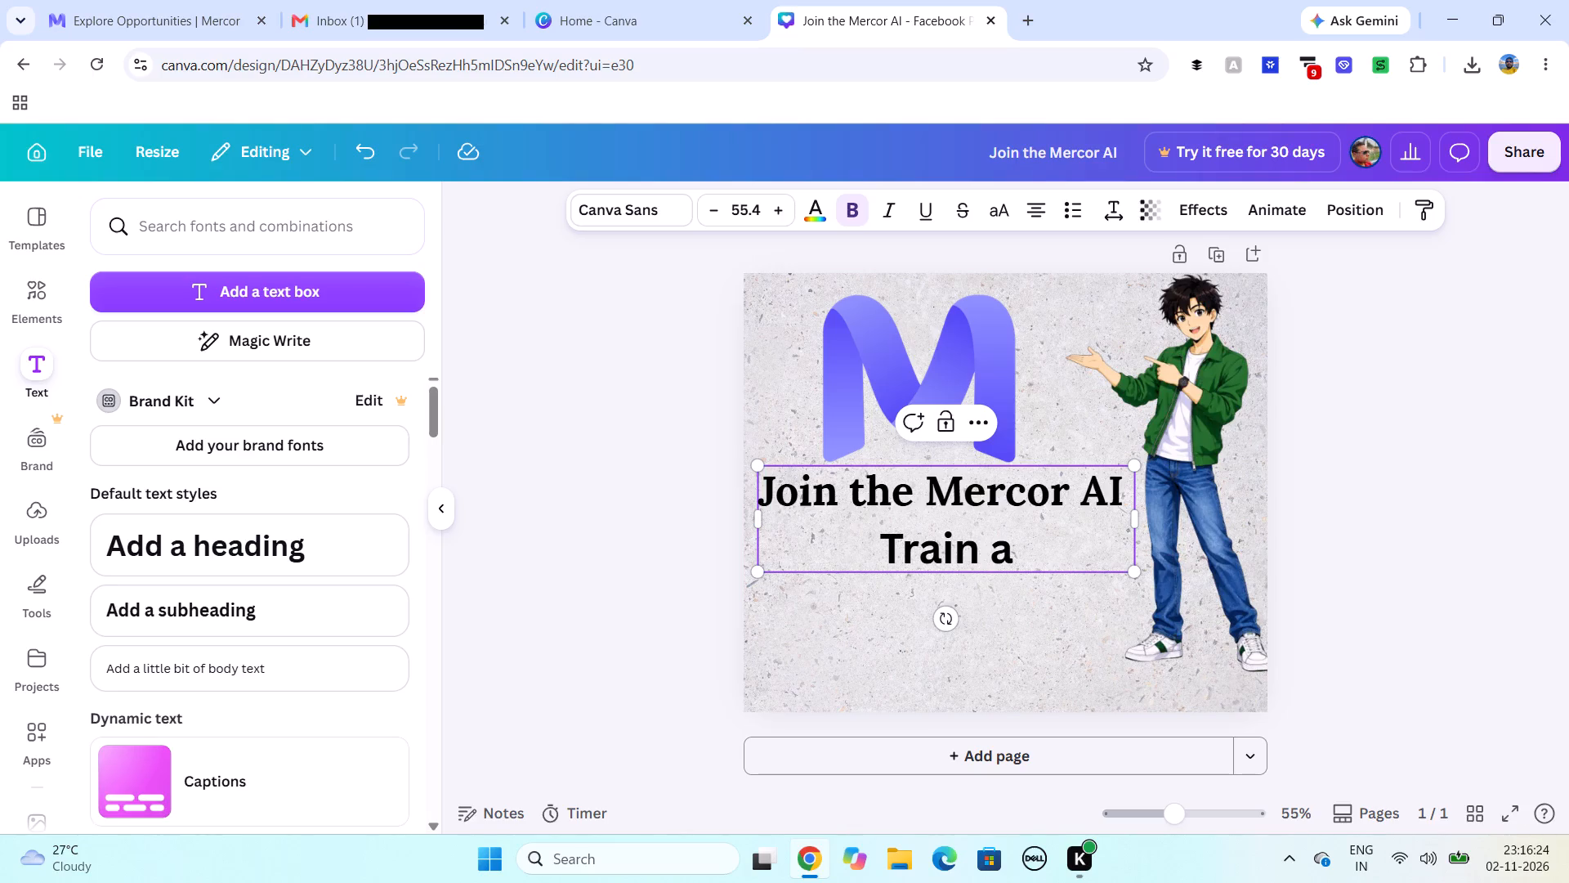
pyautogui.press('BackSpace')
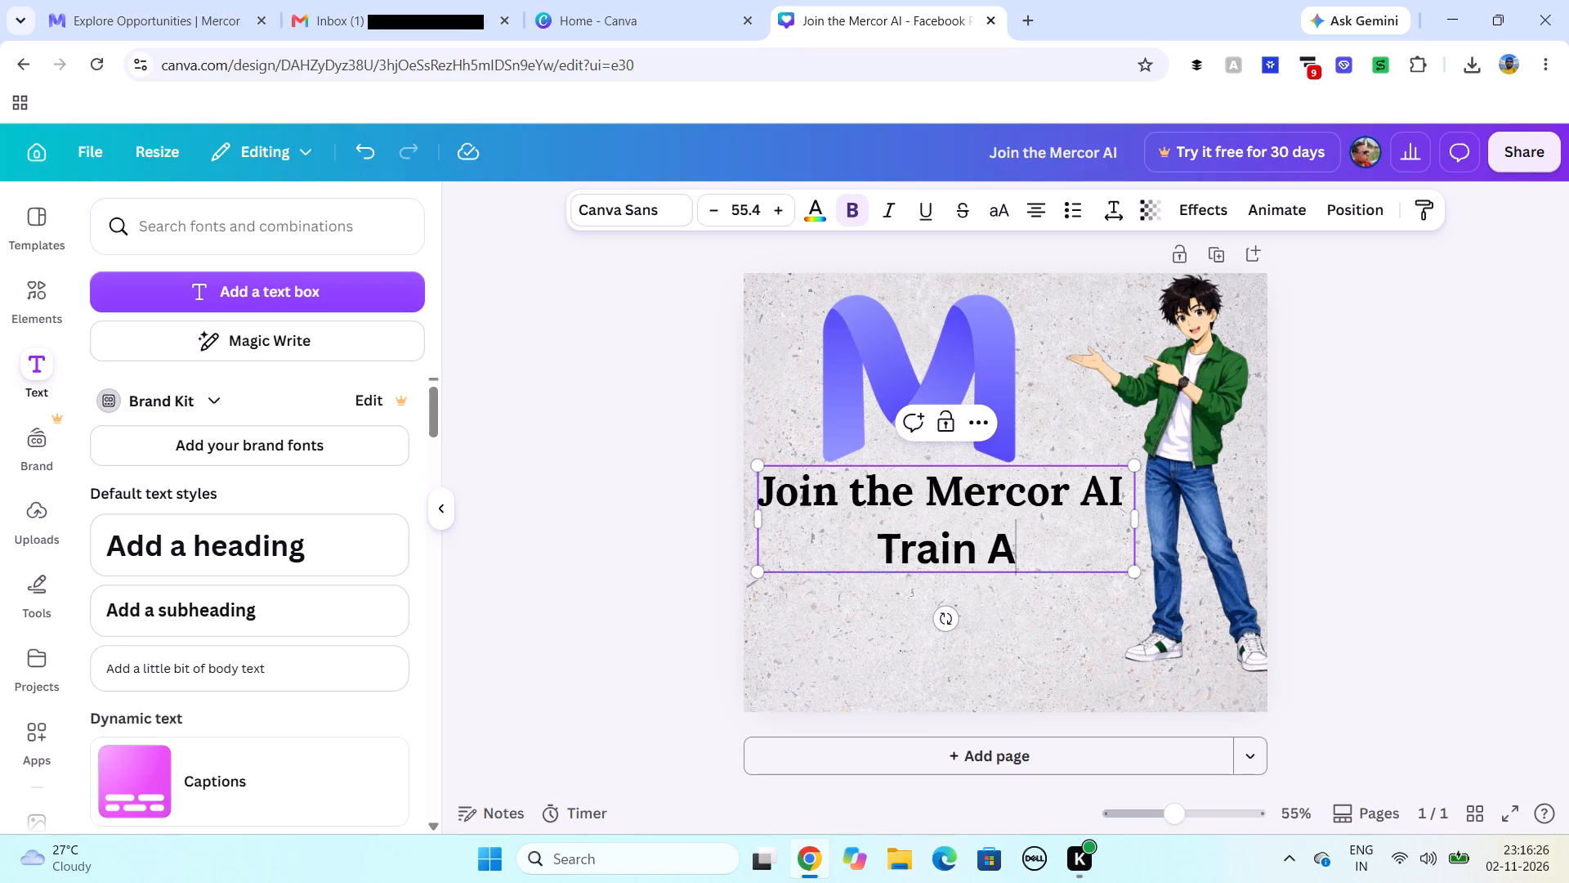
pyautogui.write('I')
pyautogui.press('space')
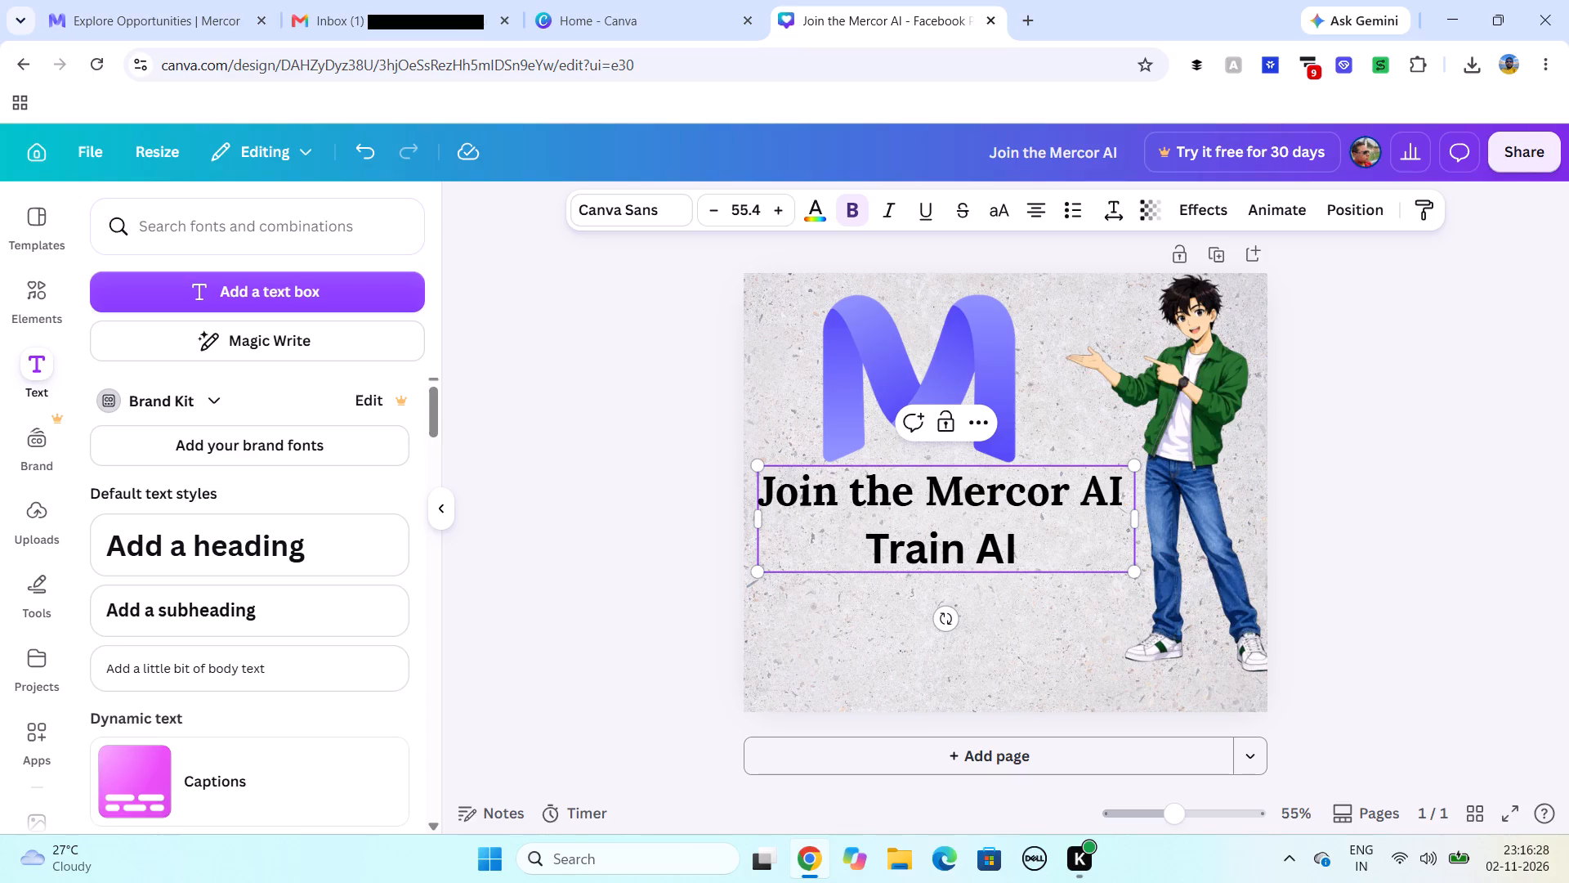
pyautogui.write('and')
pyautogui.press('space')
pyautogui.write('earn')
pyautogui.press('space')
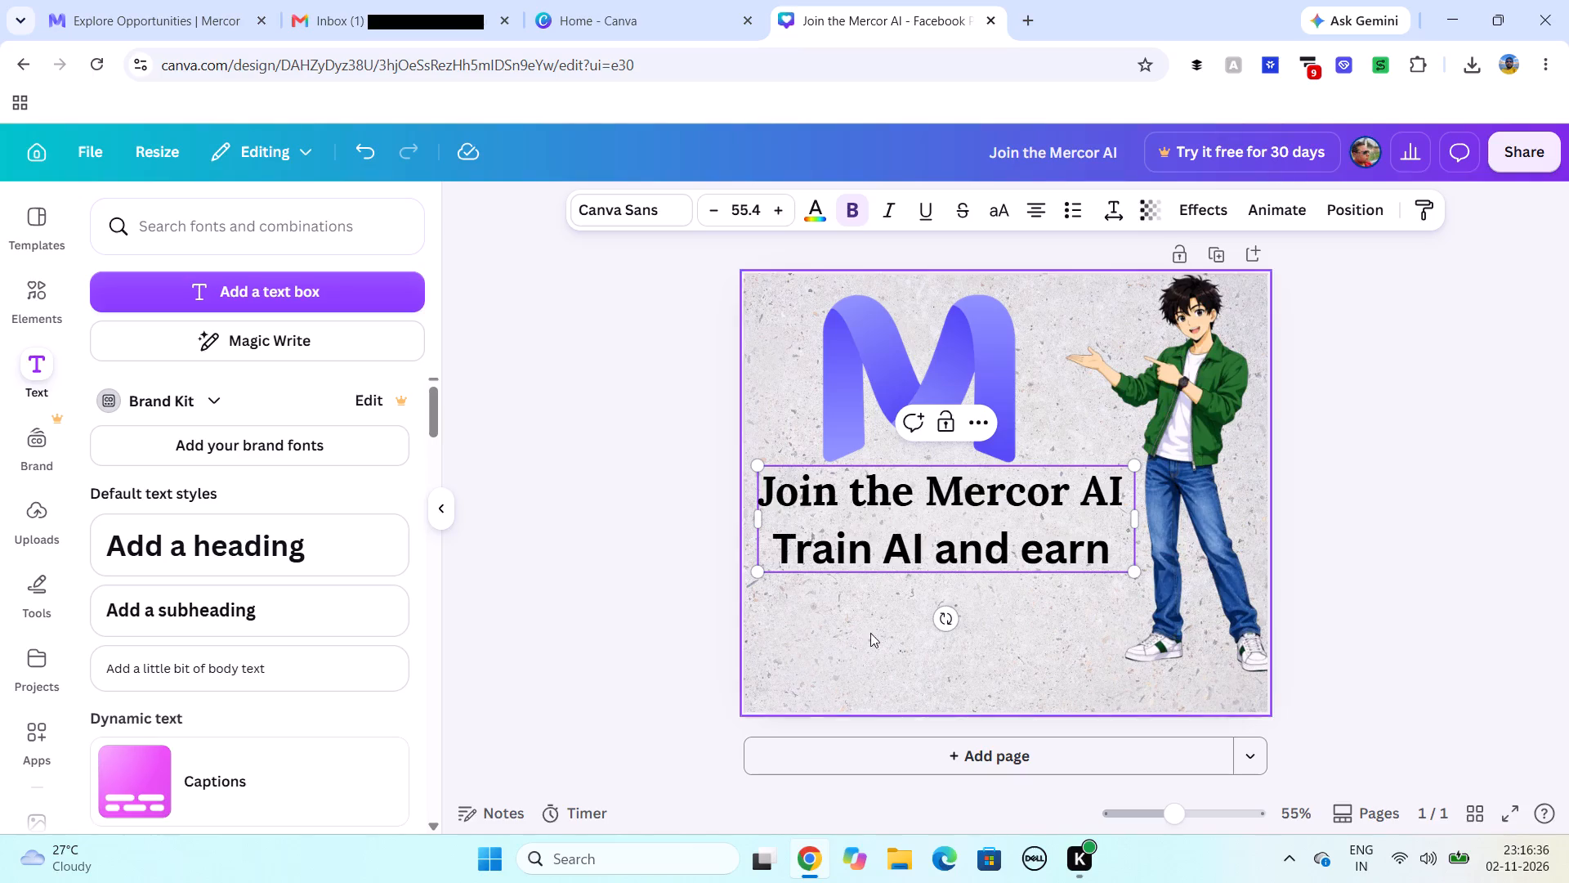
# Append "money" to the second line and reduce that line's font size to 43.4.
pyautogui.click(713, 209)
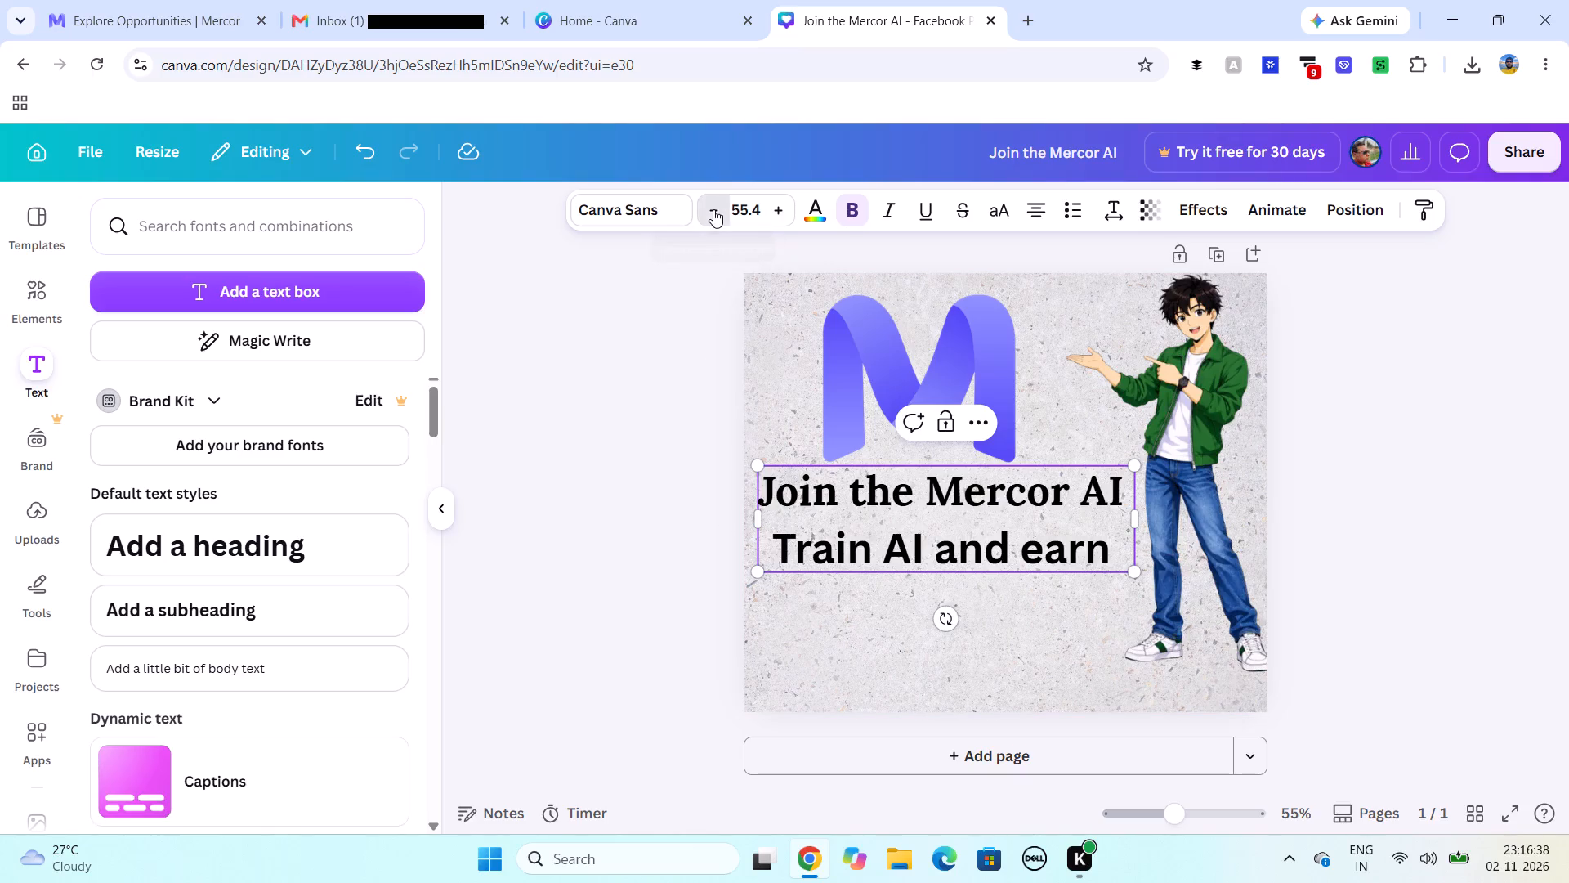
pyautogui.click(713, 210)
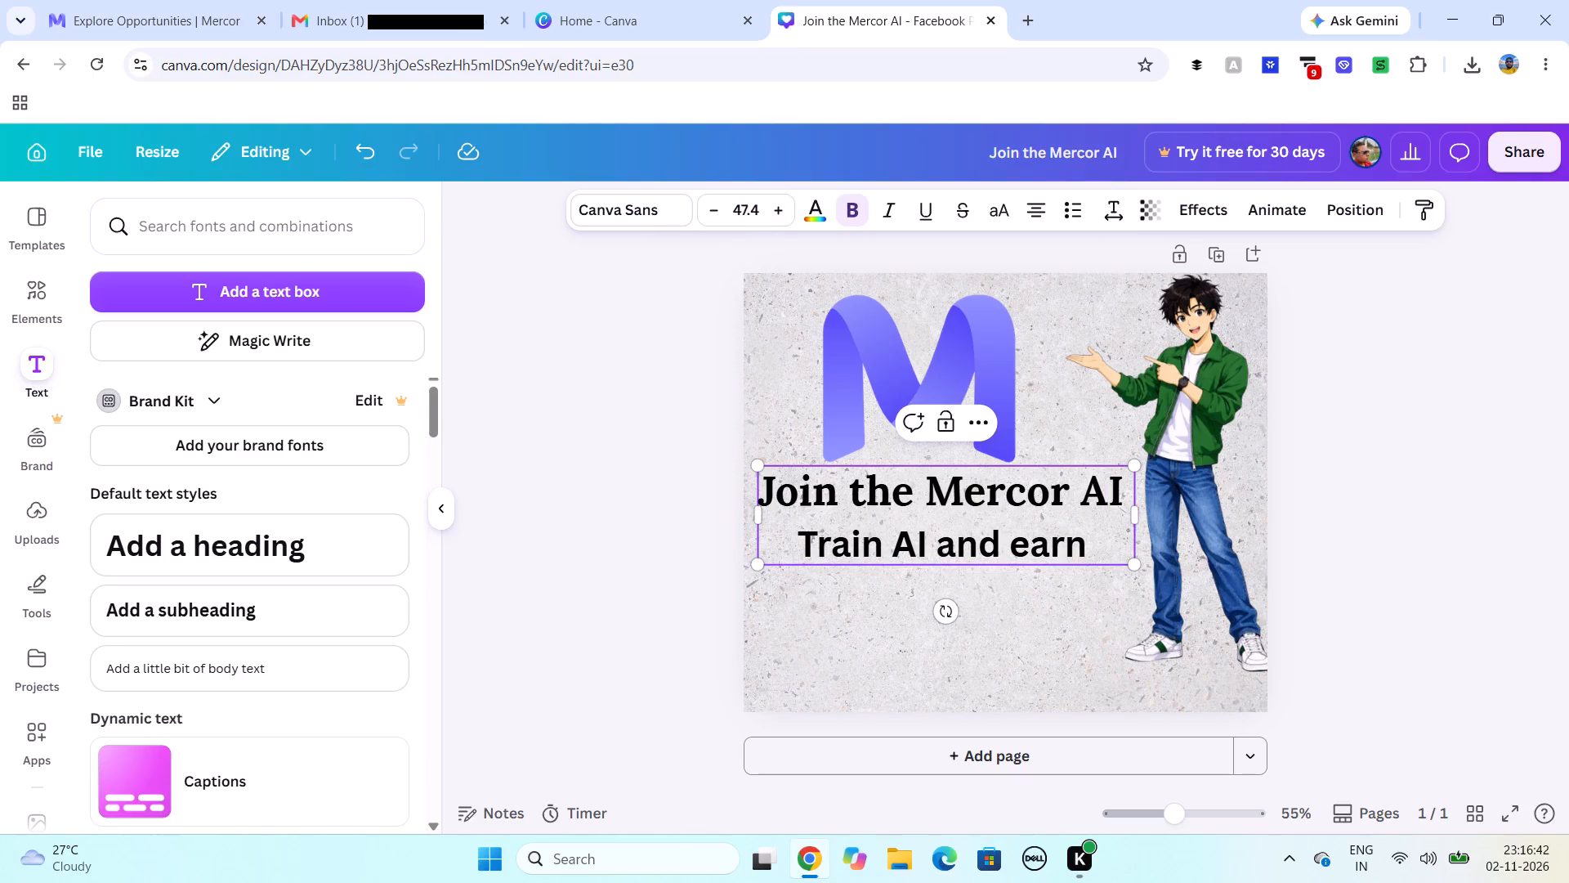
pyautogui.write('mone')
pyautogui.press('y')
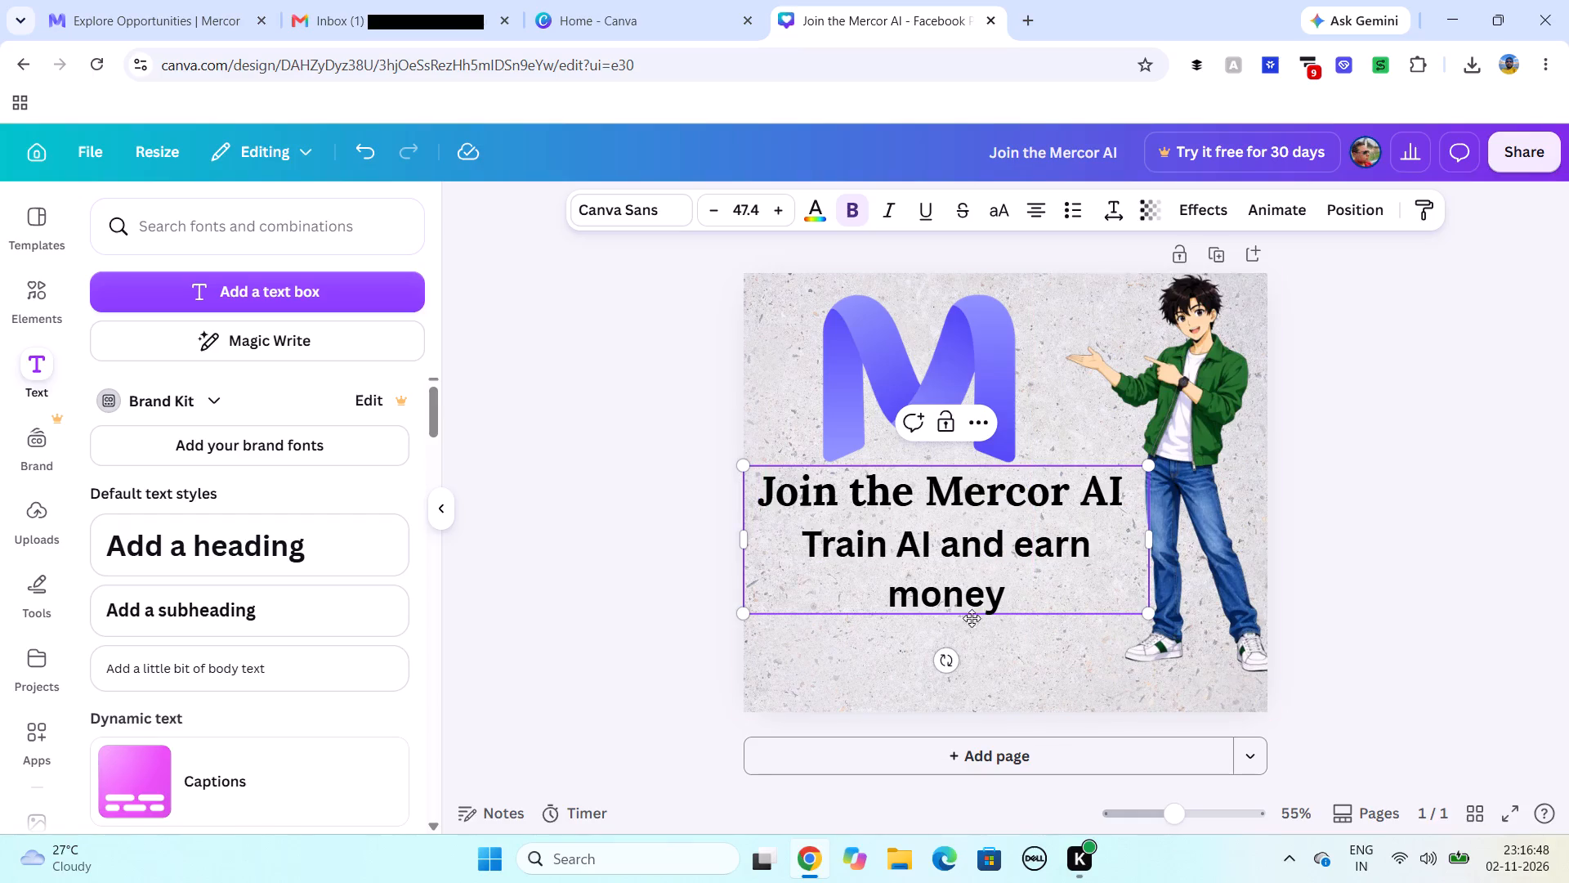
pyautogui.click(716, 208)
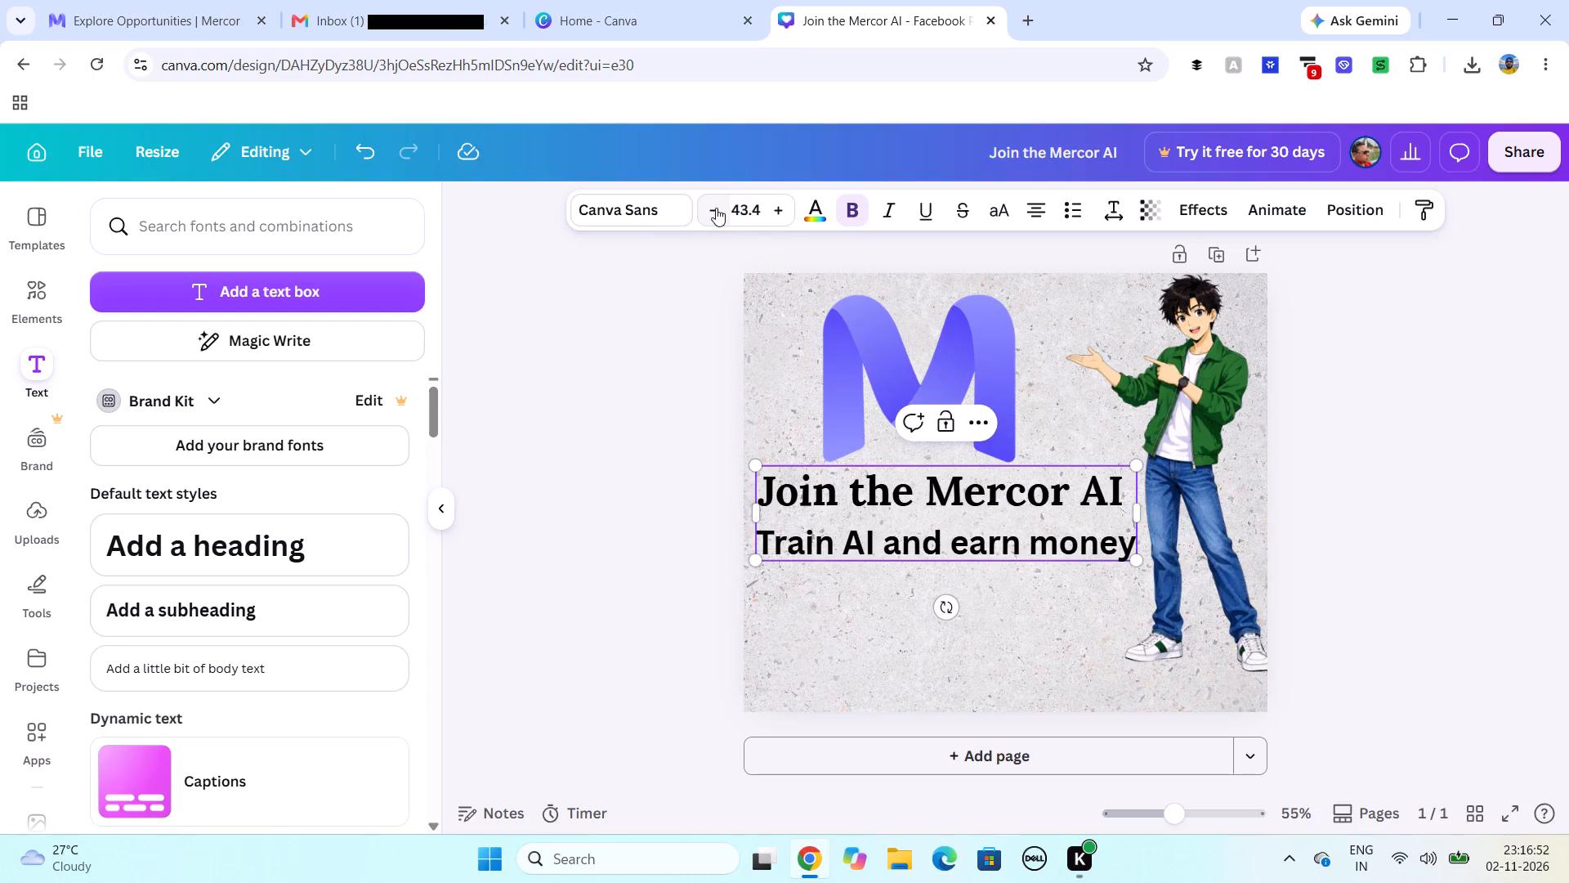
# Change the font of the "Train AI and earn money" line to Canva Student Font.
pyautogui.click(944, 556)
pyautogui.moveTo(1133, 540); pyautogui.dragTo(1064, 540)
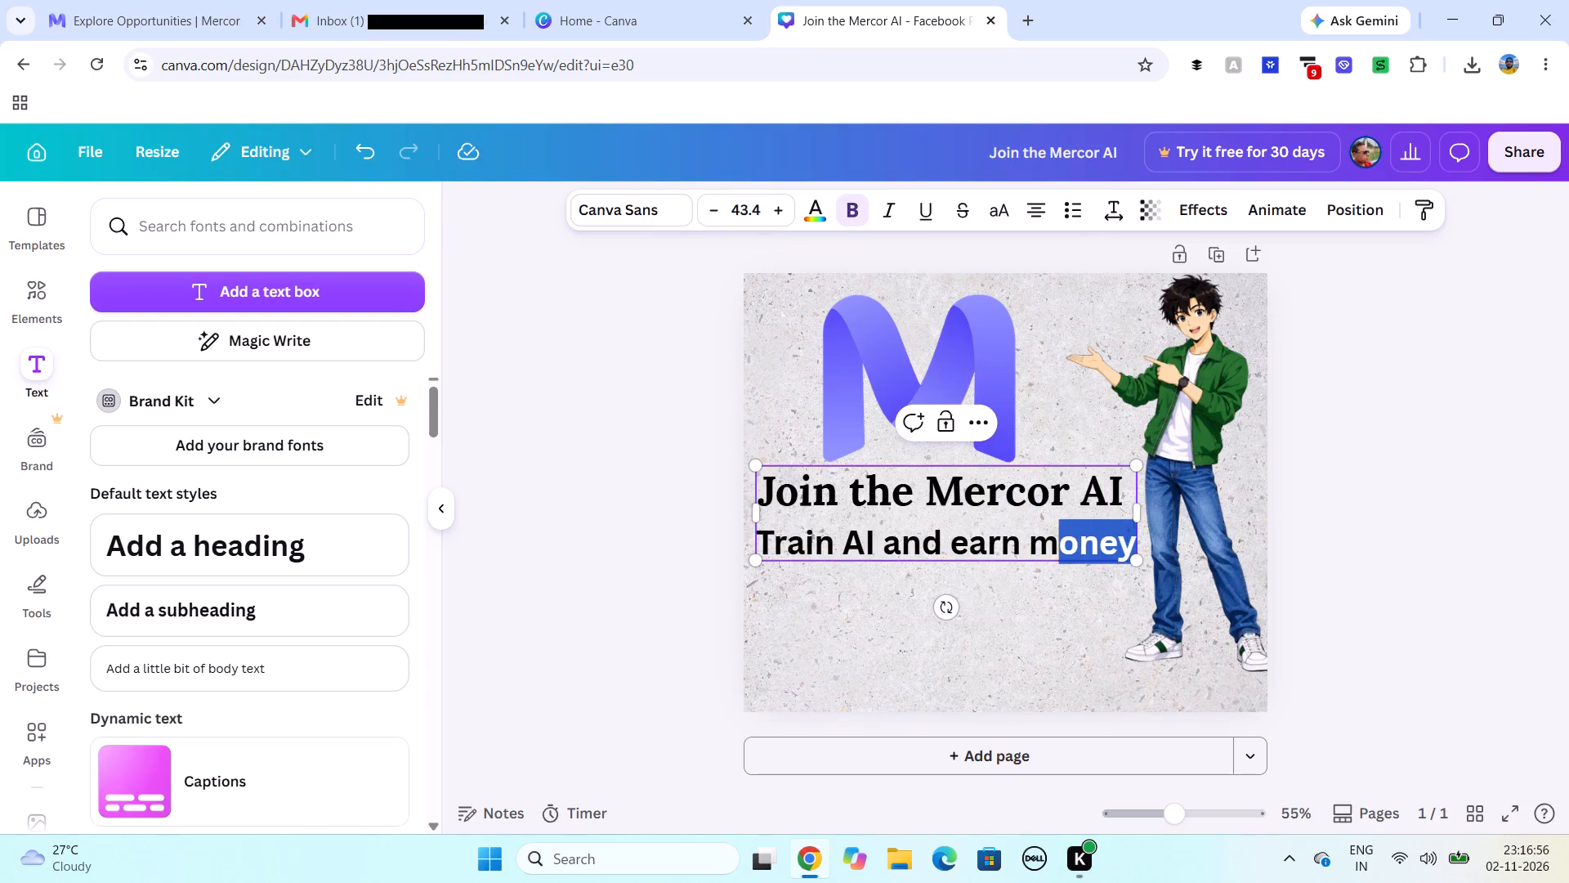
pyautogui.moveTo(1064, 540); pyautogui.dragTo(761, 551)
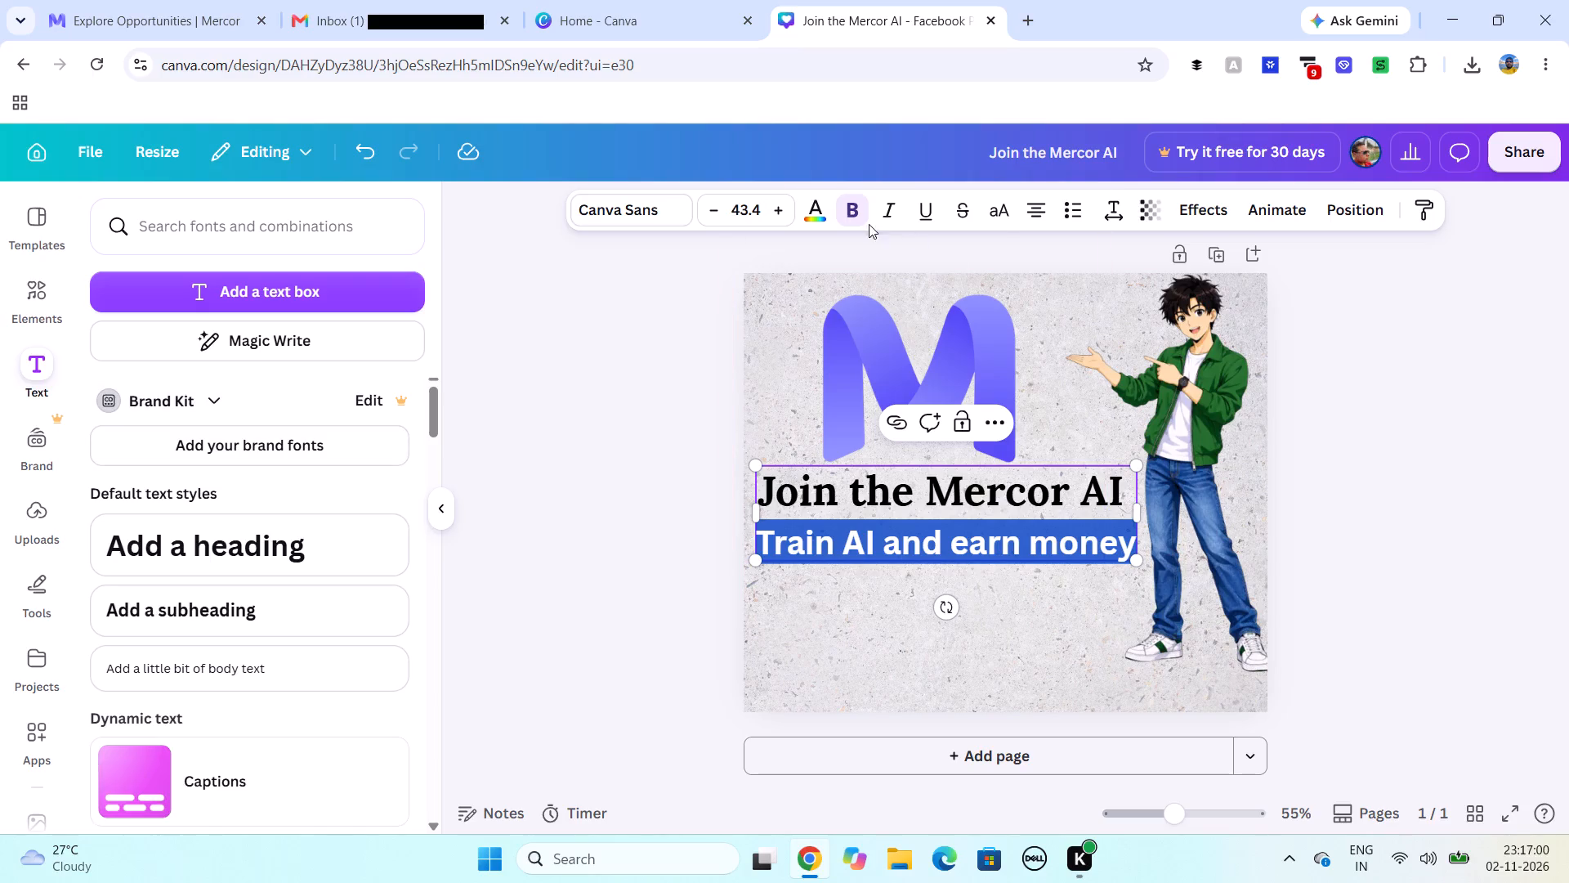
pyautogui.click(617, 208)
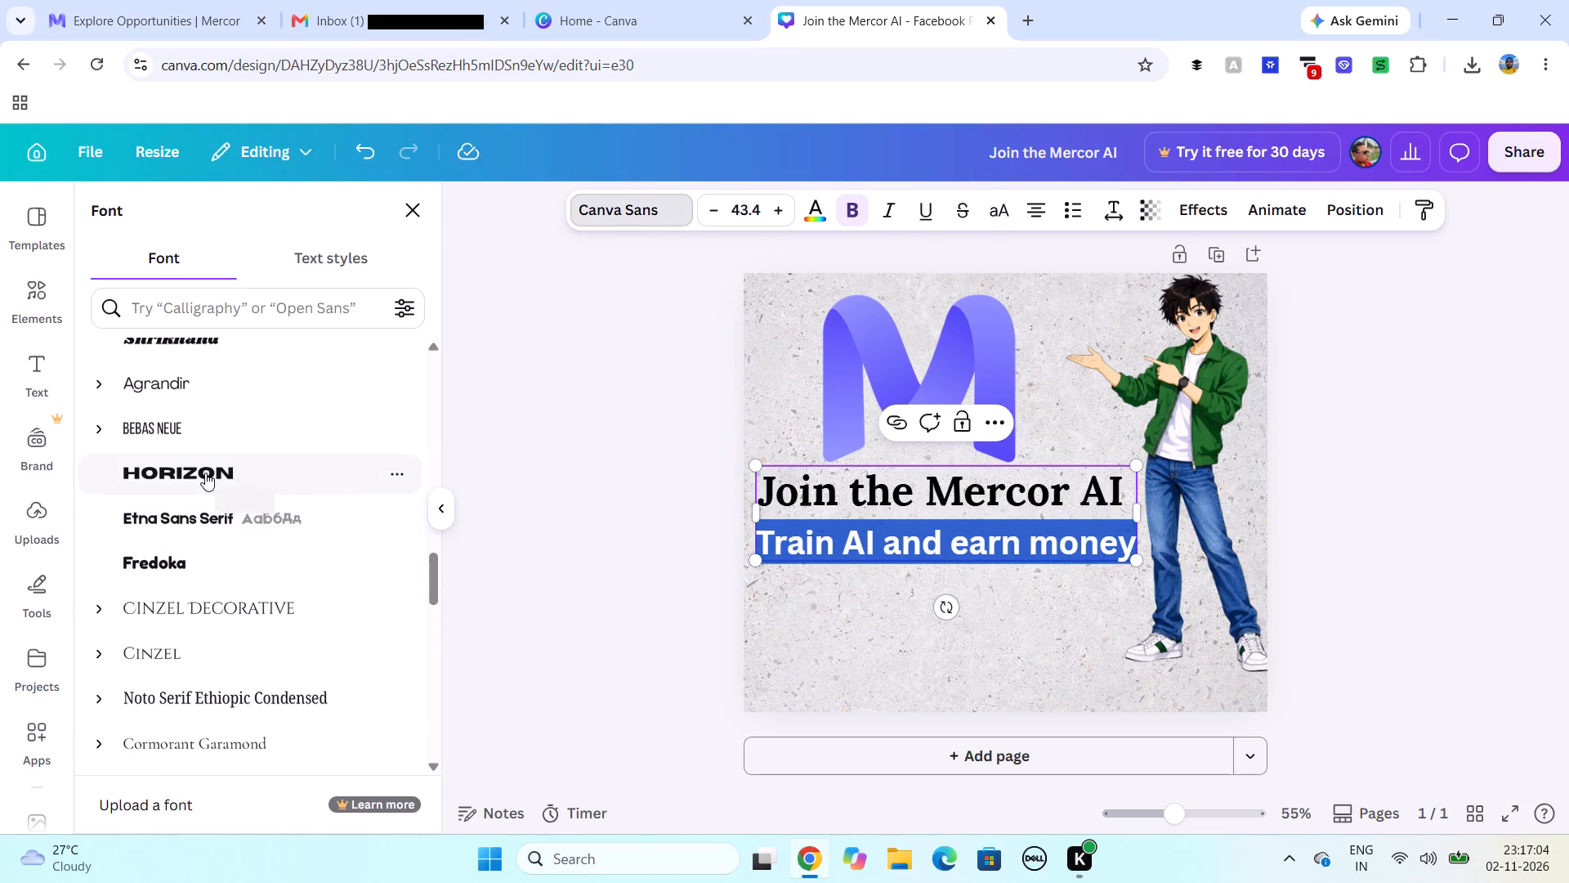
pyautogui.scroll(-3, 205, 473)
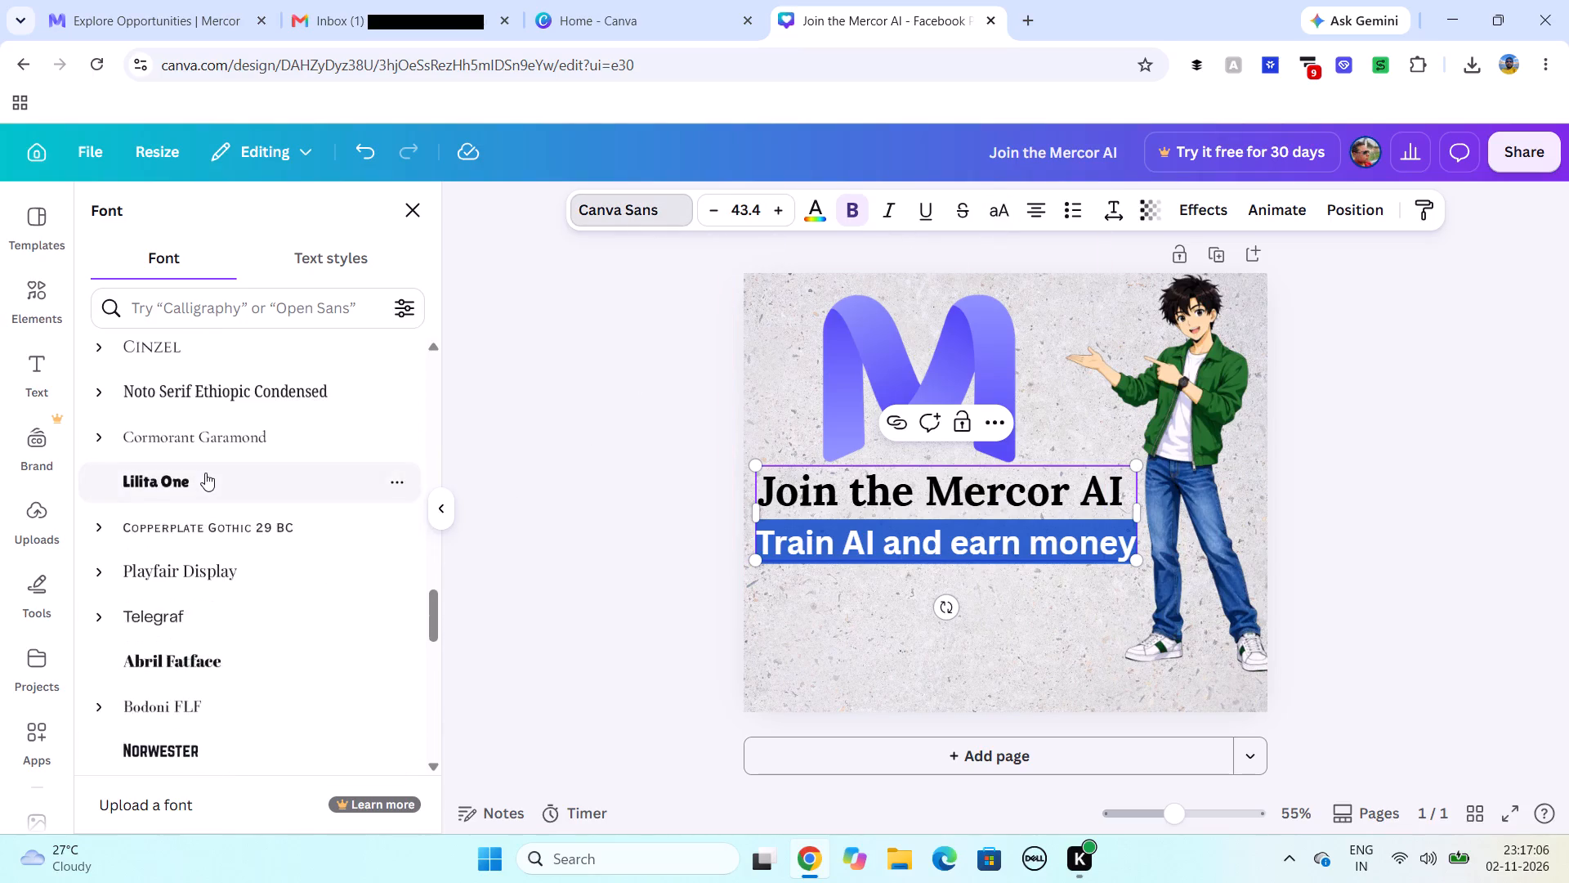
pyautogui.scroll(-1, 205, 473)
pyautogui.scroll(1, 205, 473)
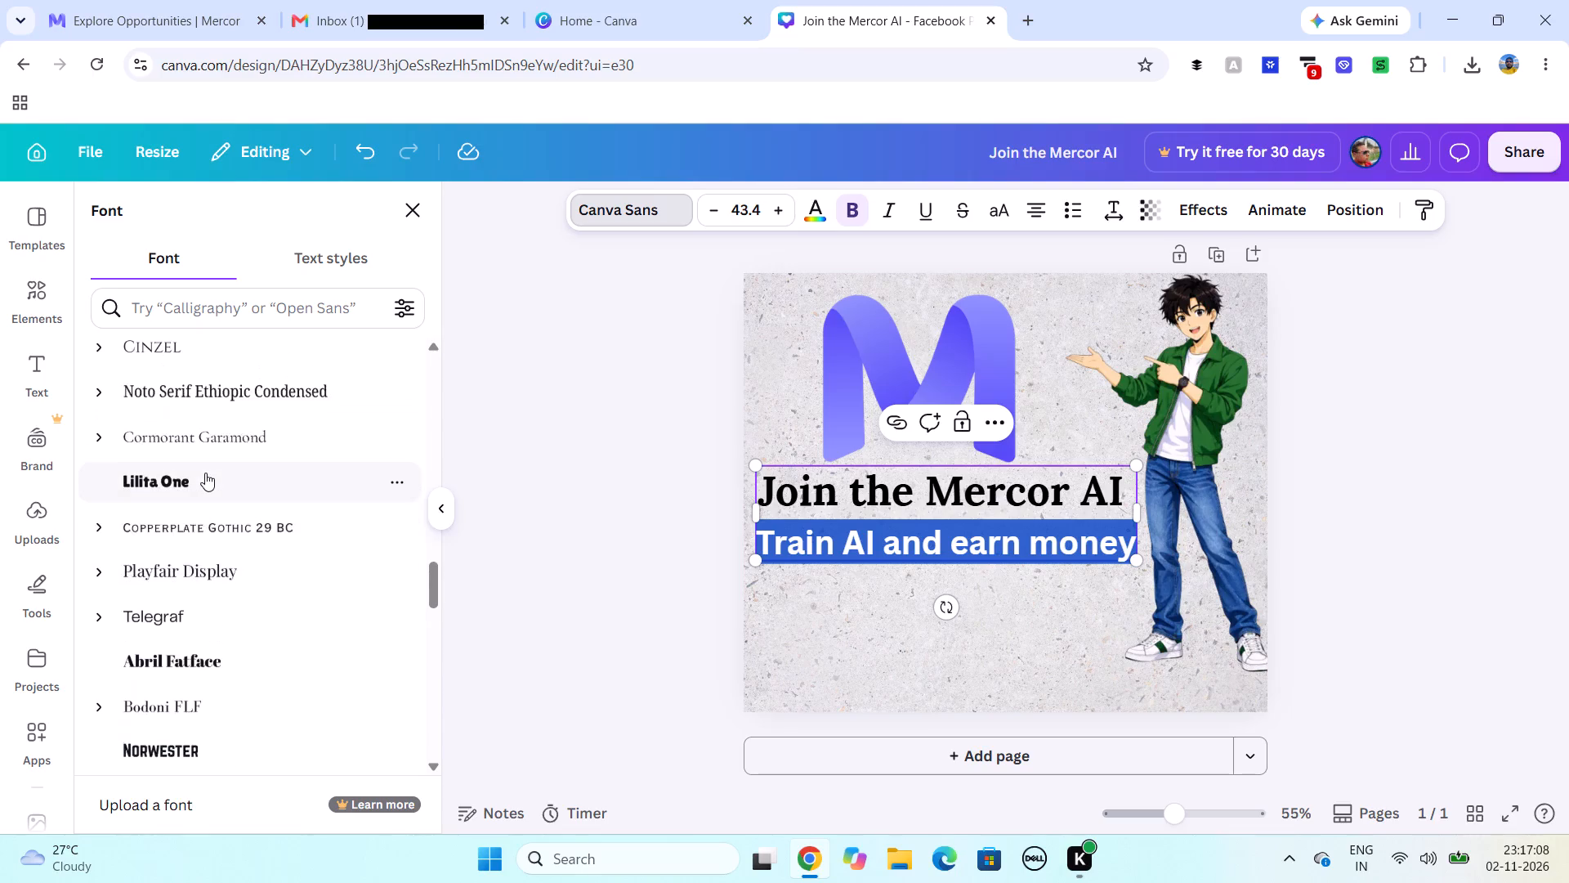
pyautogui.scroll(-3, 204, 473)
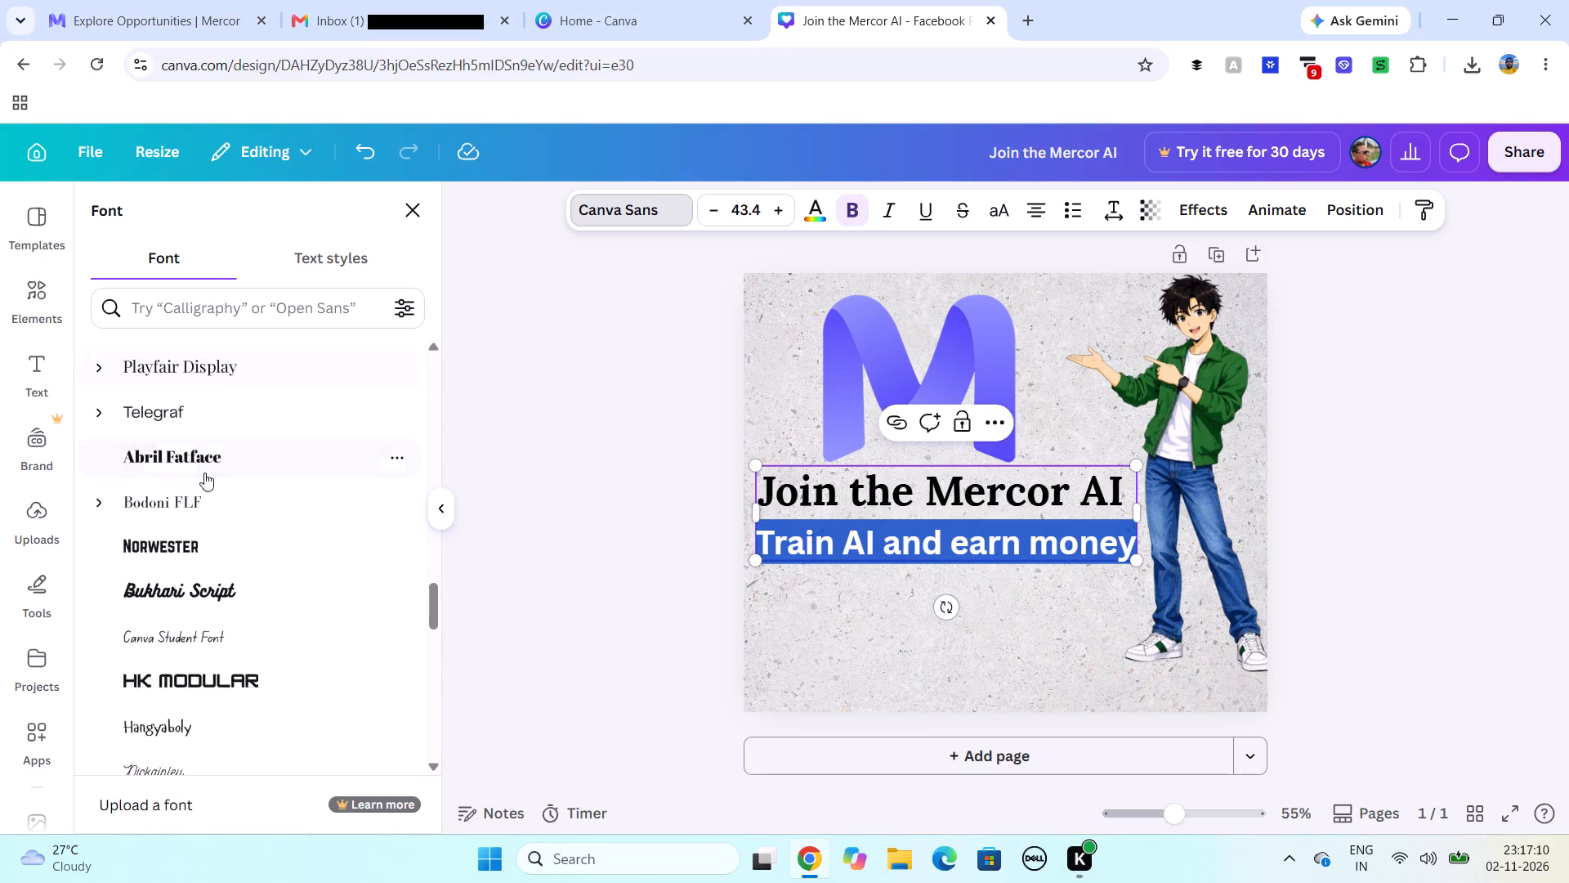
pyautogui.click(194, 536)
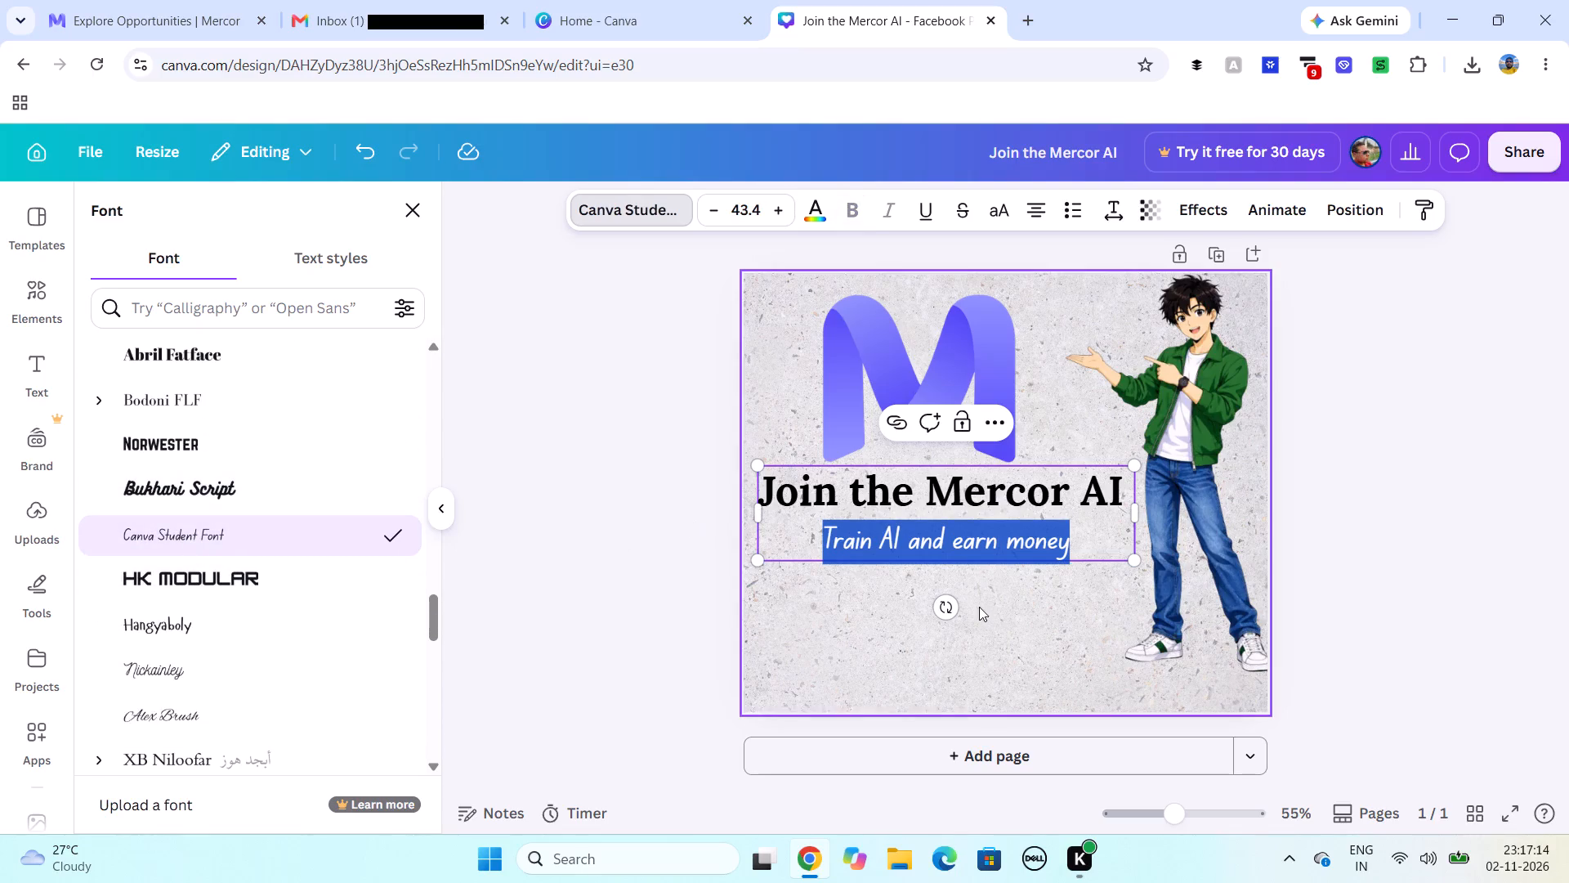
pyautogui.click(1044, 607)
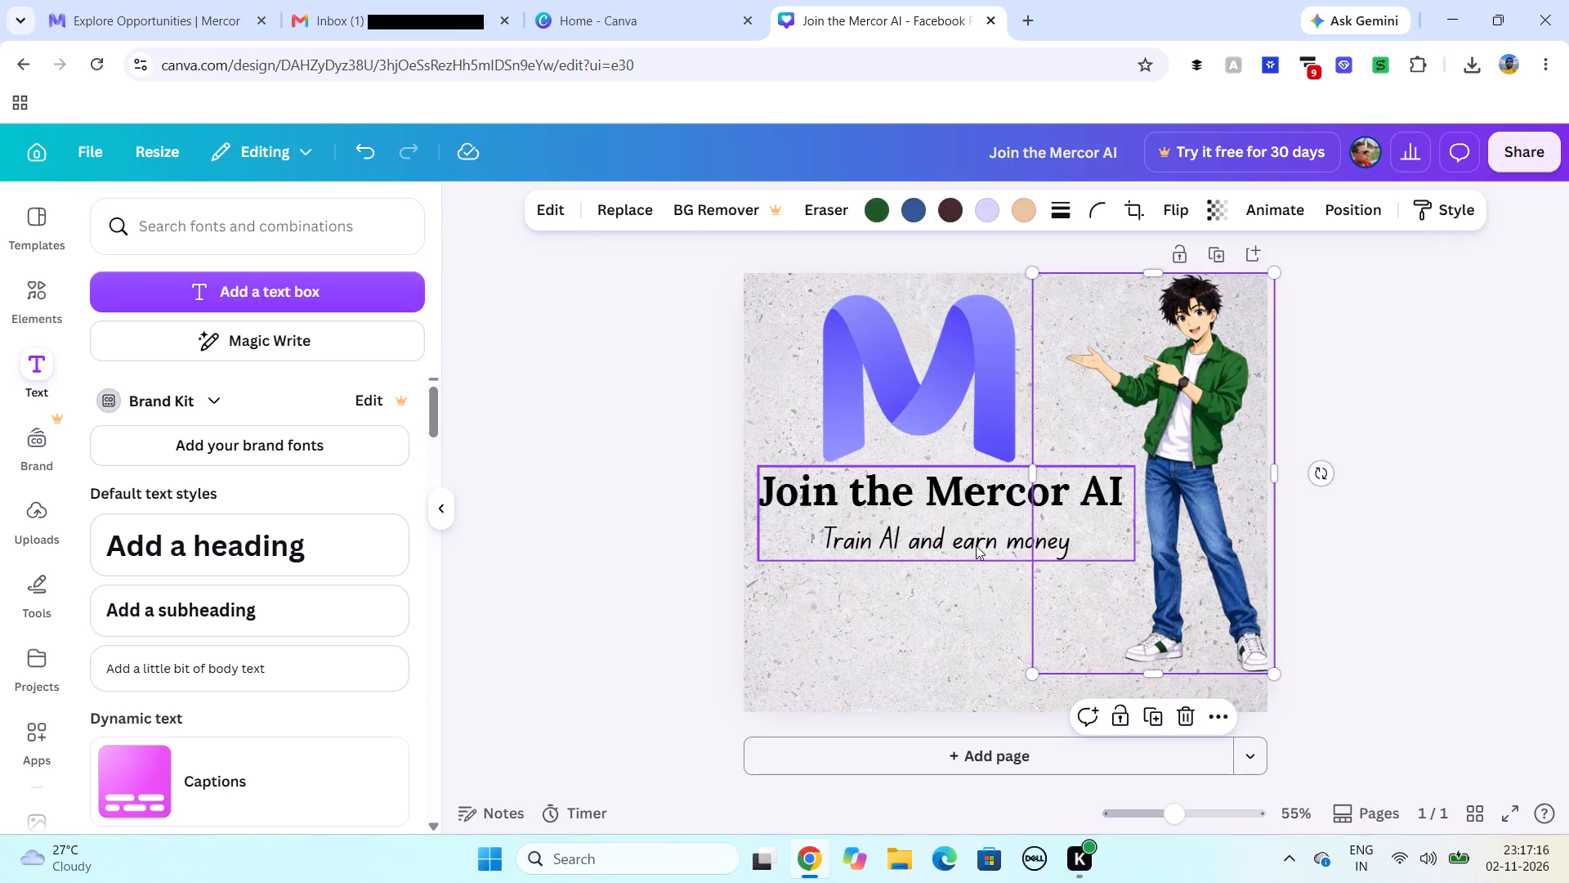
# Shrink the two-line text box slightly and nudge it up to sit directly beneath the M logo.
pyautogui.moveTo(976, 545); pyautogui.dragTo(976, 536)
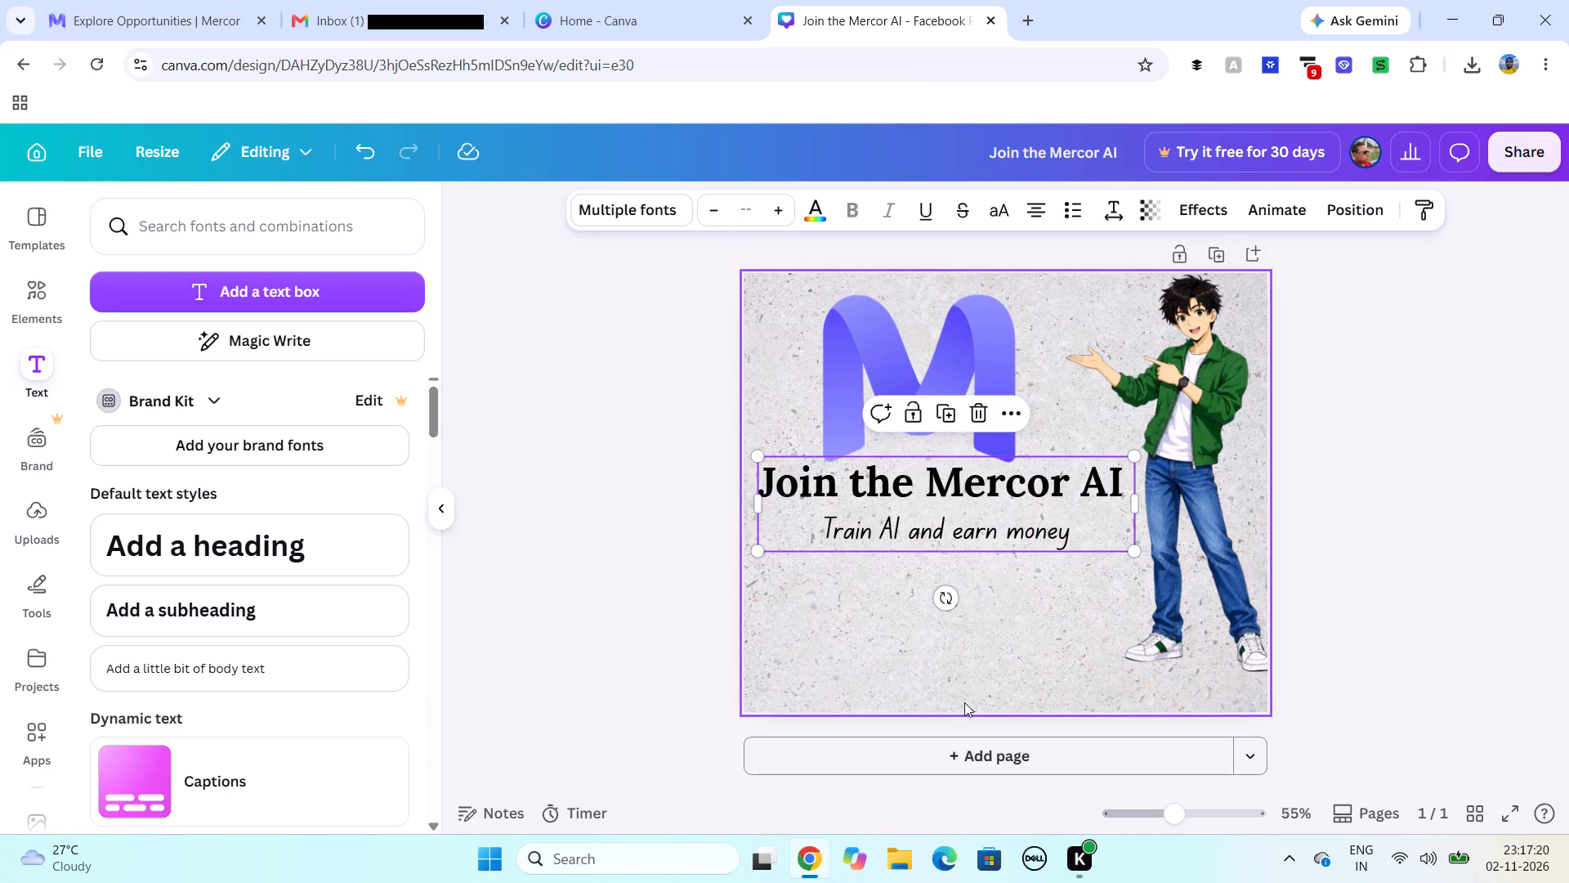
pyautogui.click(952, 529)
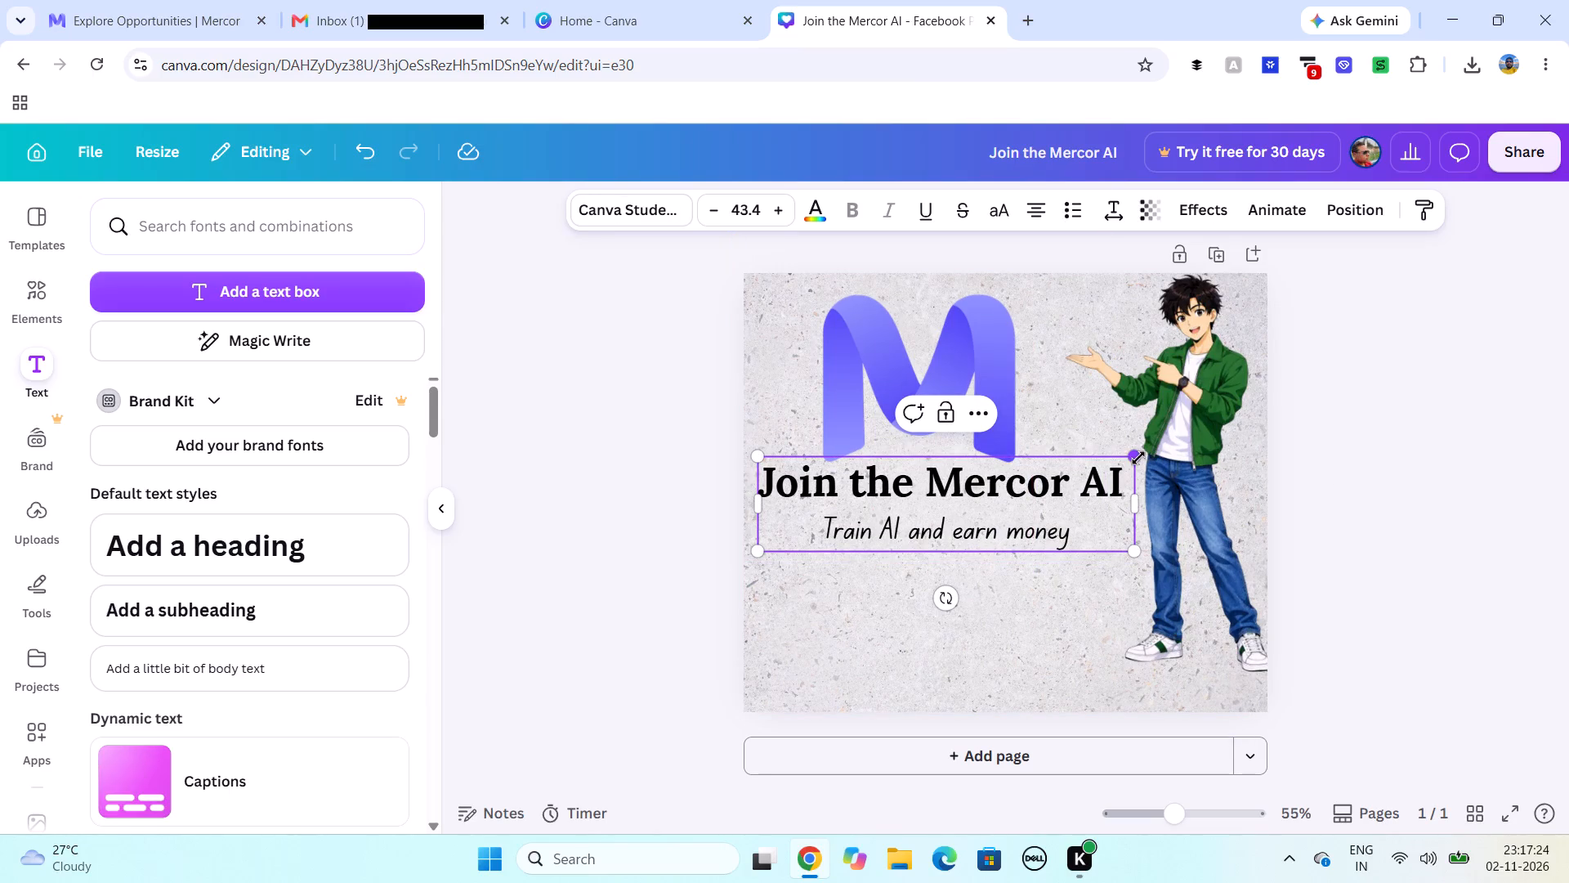
pyautogui.moveTo(1138, 458); pyautogui.dragTo(1127, 462)
pyautogui.moveTo(928, 520); pyautogui.dragTo(934, 510)
pyautogui.click(1020, 576)
pyautogui.moveTo(932, 509); pyautogui.dragTo(934, 500)
pyautogui.moveTo(920, 487); pyautogui.dragTo(920, 495)
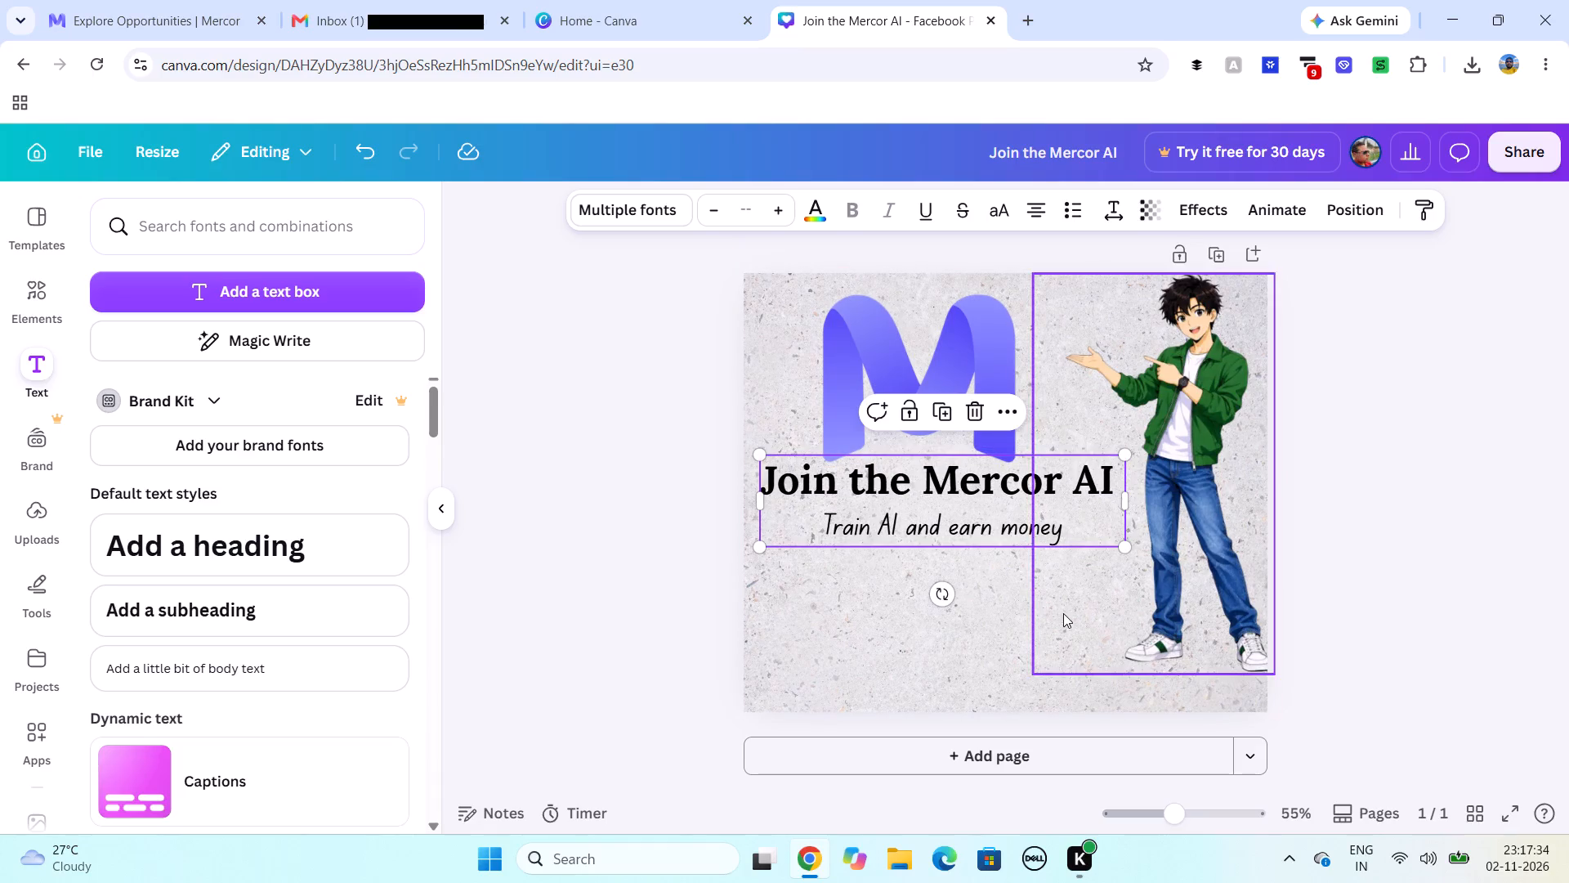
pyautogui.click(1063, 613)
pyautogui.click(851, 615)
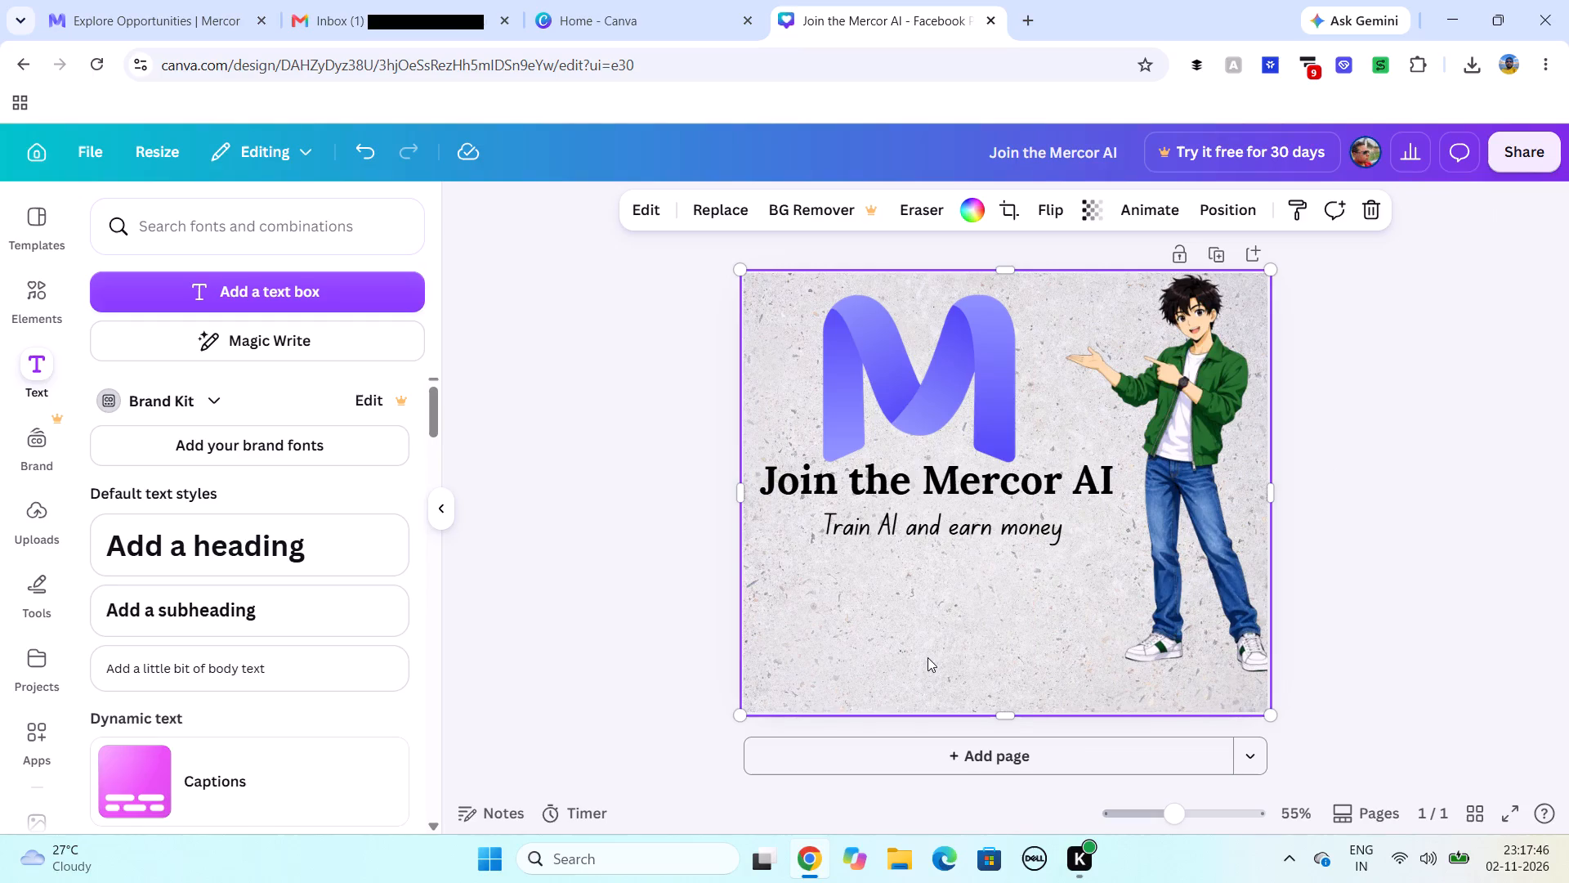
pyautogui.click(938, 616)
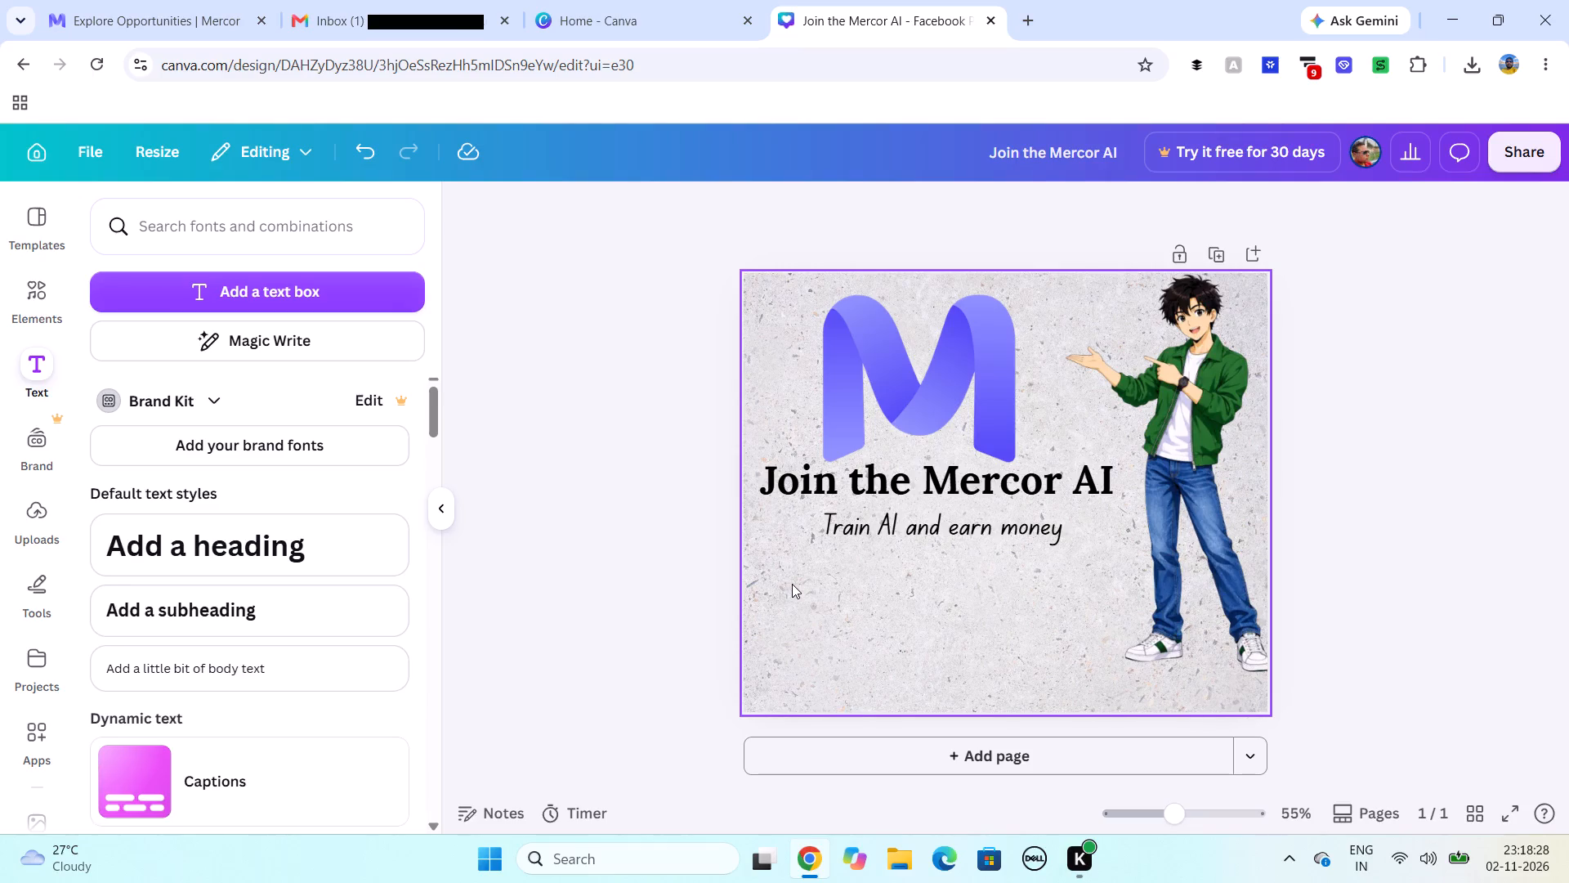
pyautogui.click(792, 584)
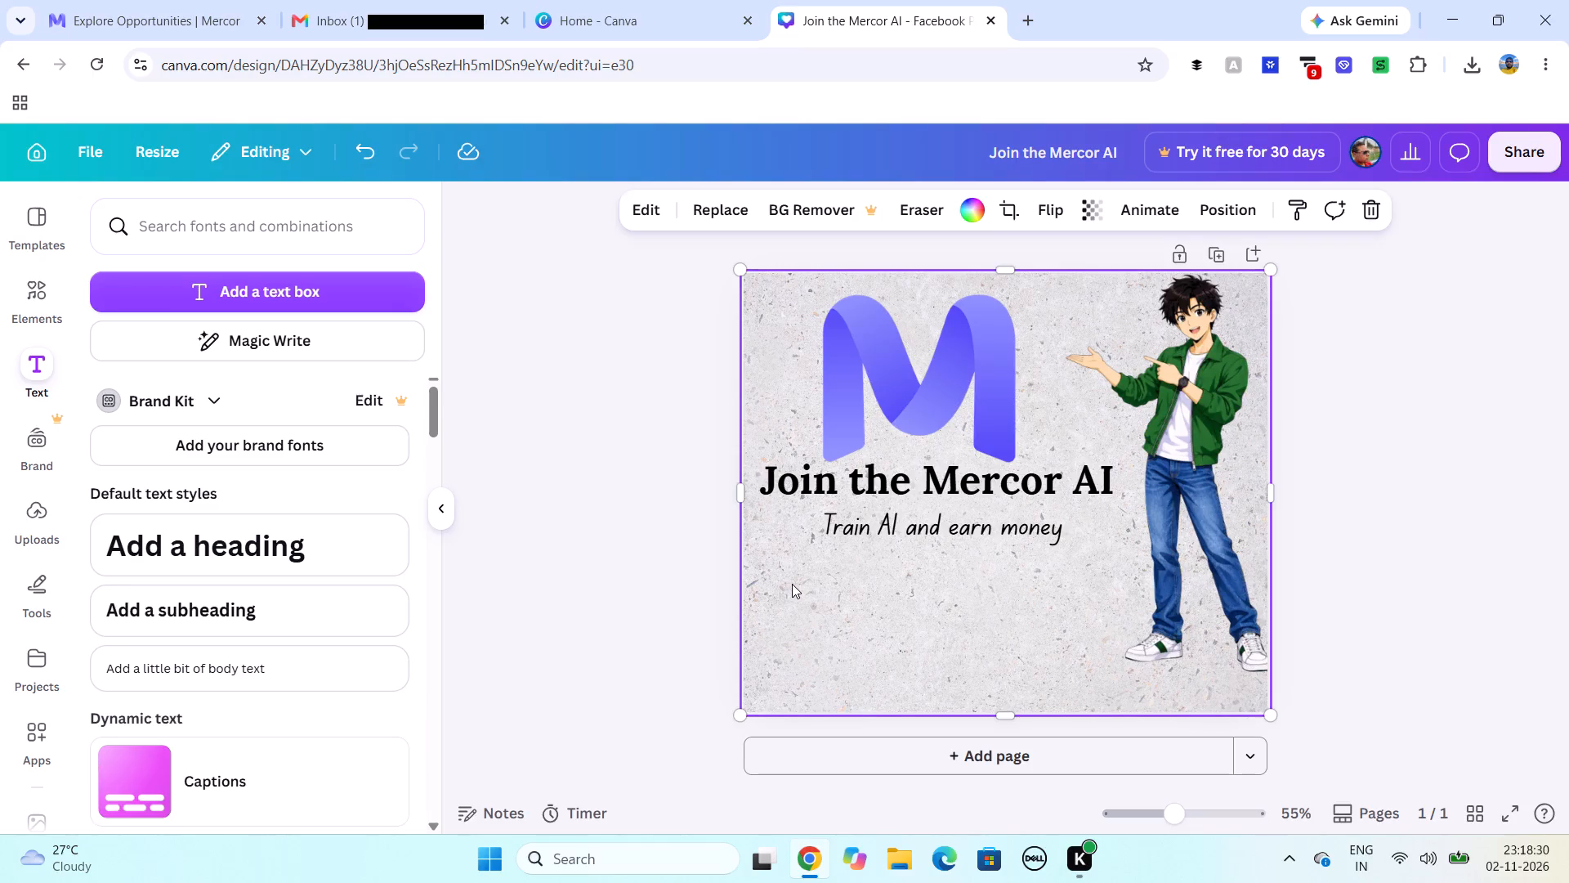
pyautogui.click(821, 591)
# Add a subheading text box and place it in the empty area below the "Train AI and earn money" line.
pyautogui.click(190, 616)
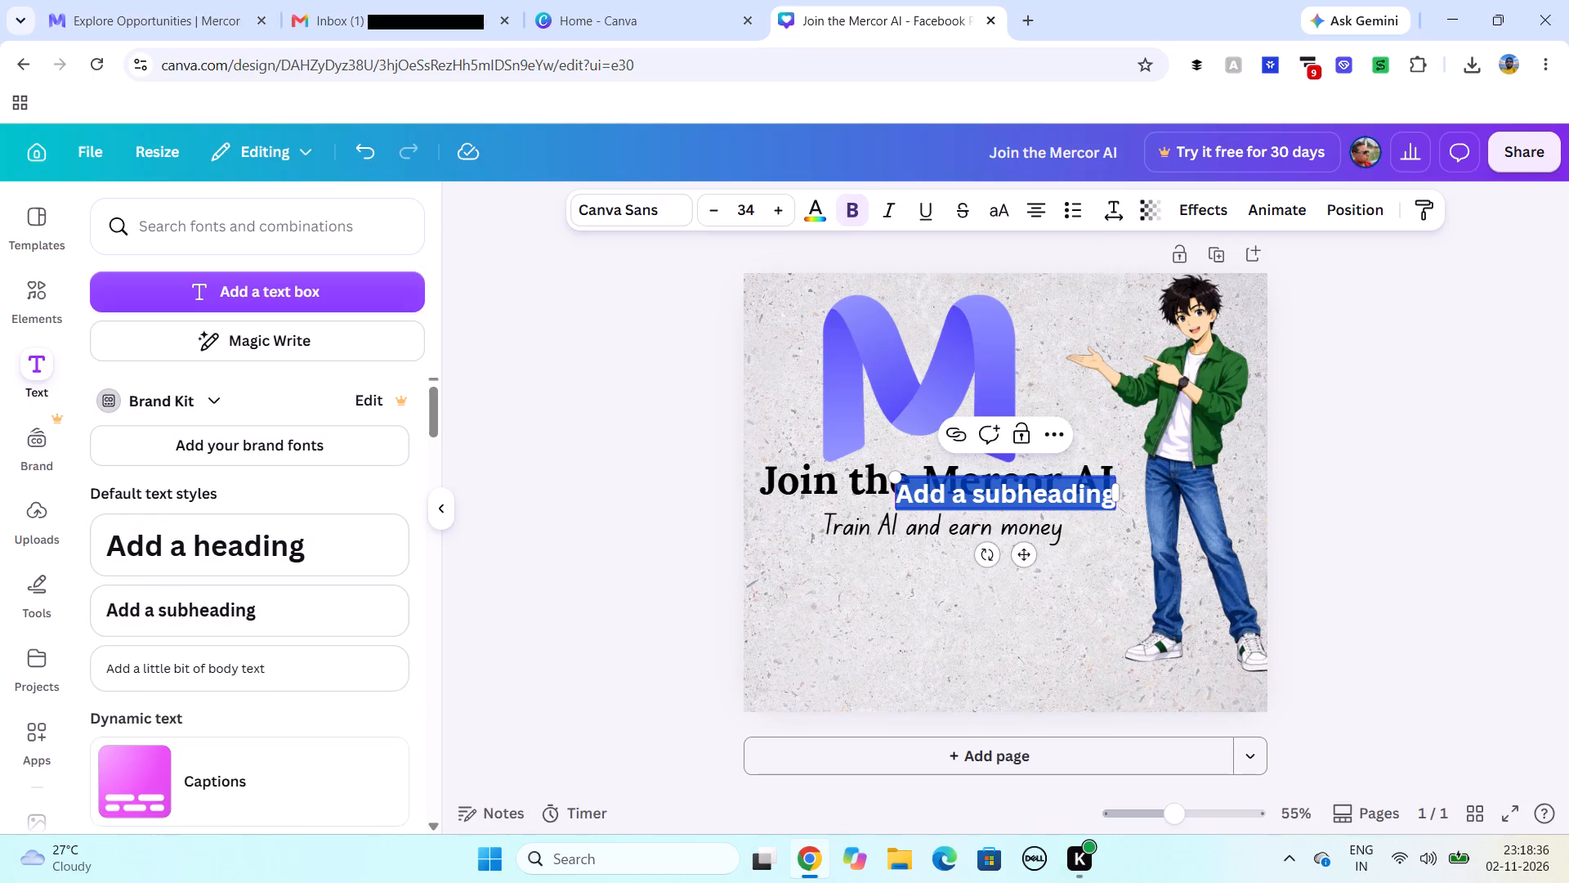
pyautogui.click(1021, 500)
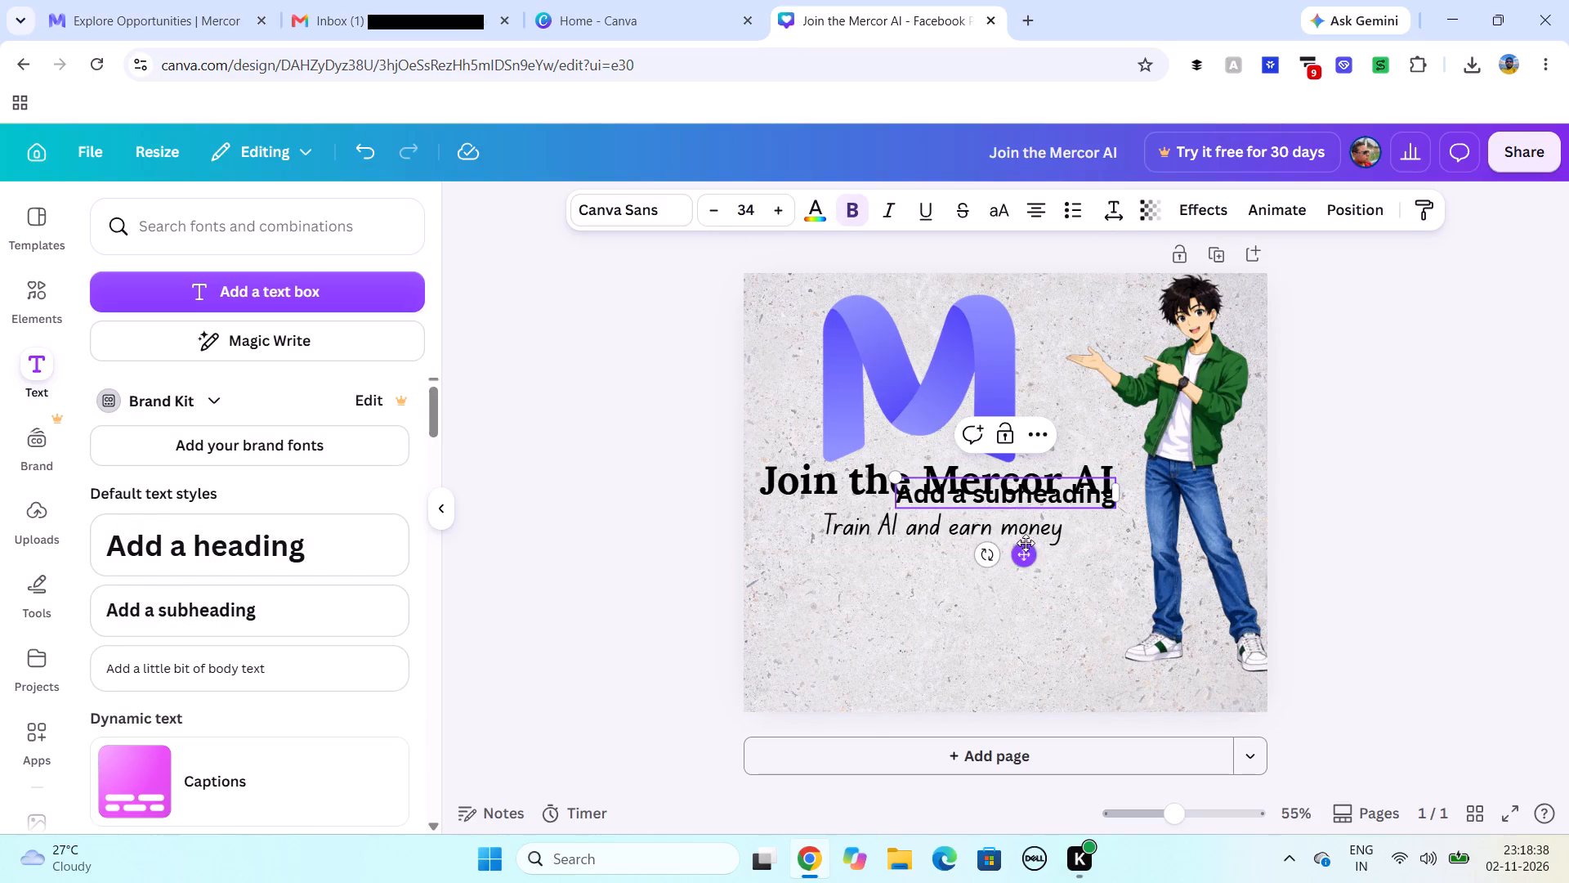
pyautogui.moveTo(1026, 553); pyautogui.dragTo(954, 657)
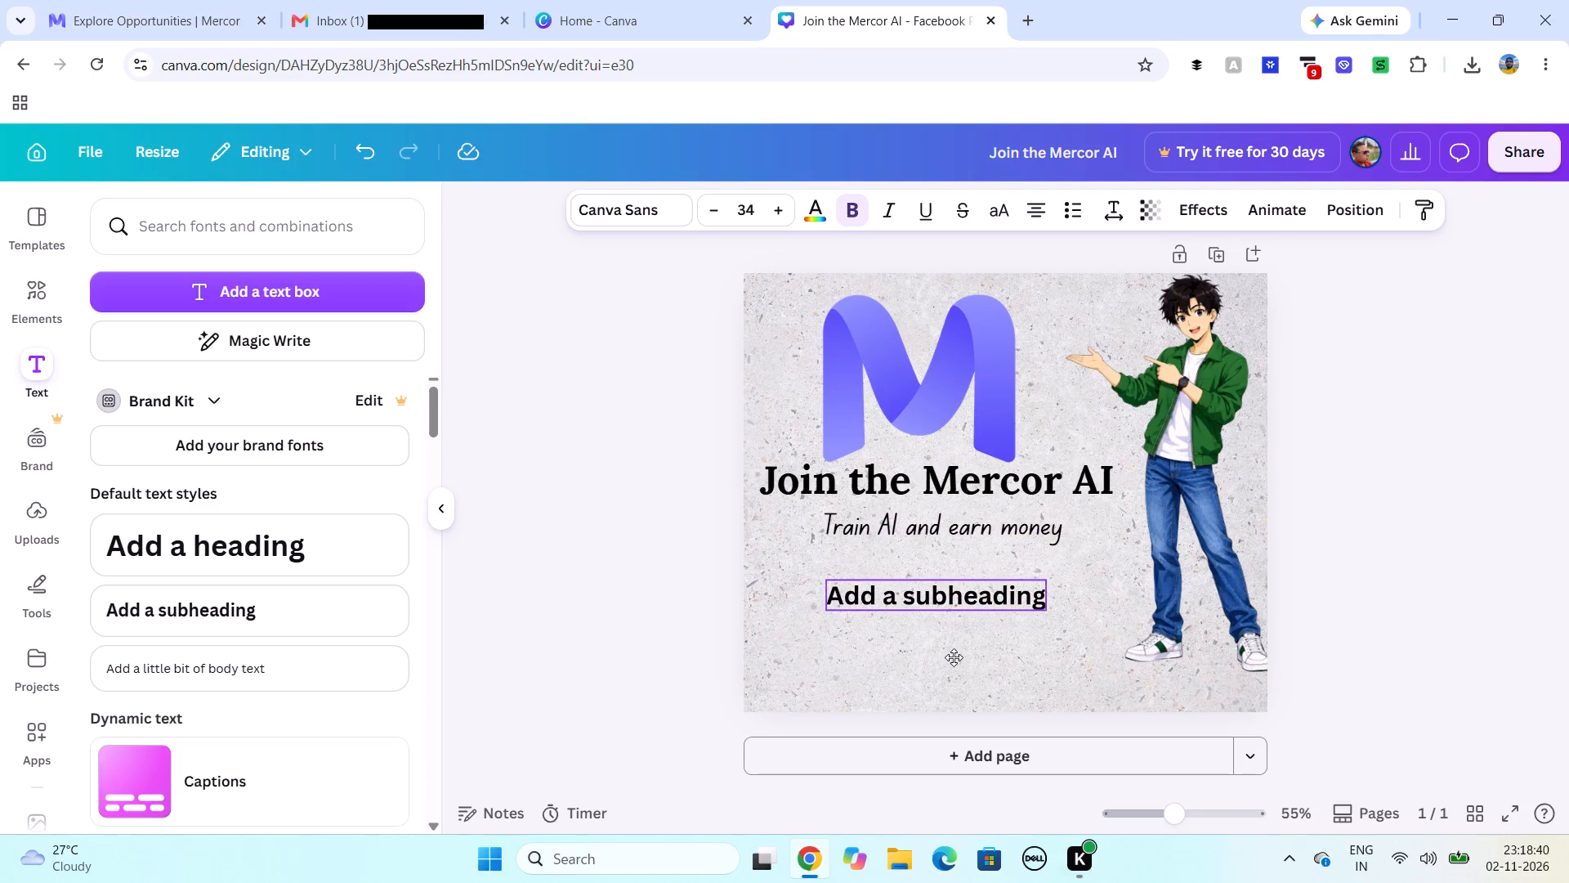
pyautogui.moveTo(954, 657); pyautogui.dragTo(945, 657)
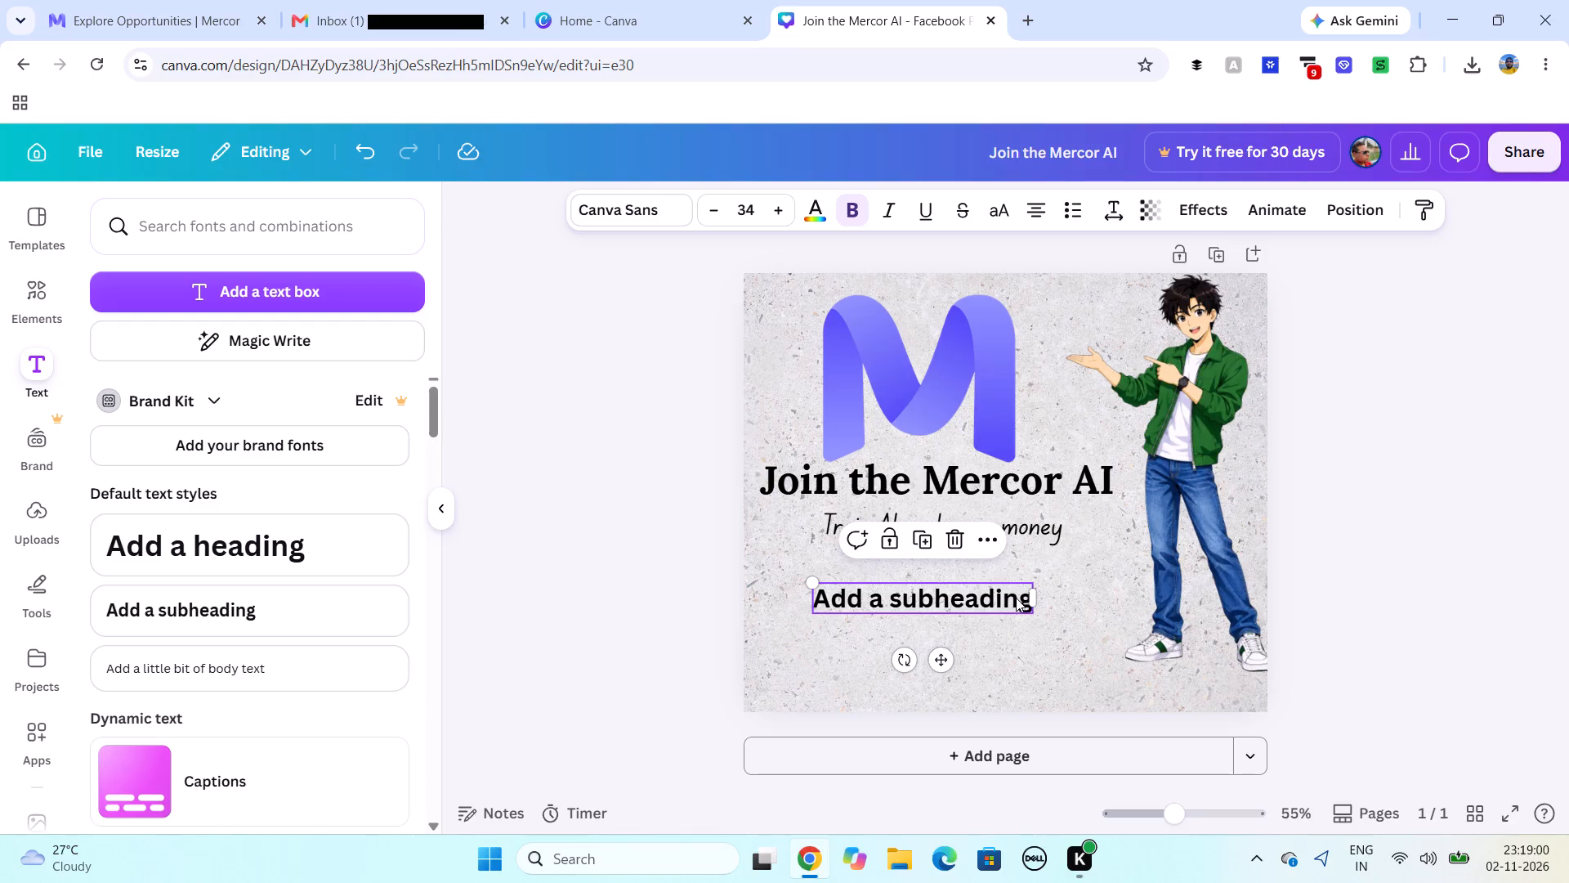
# Clear all the placeholder text from the new subheading box.
pyautogui.click(1026, 597)
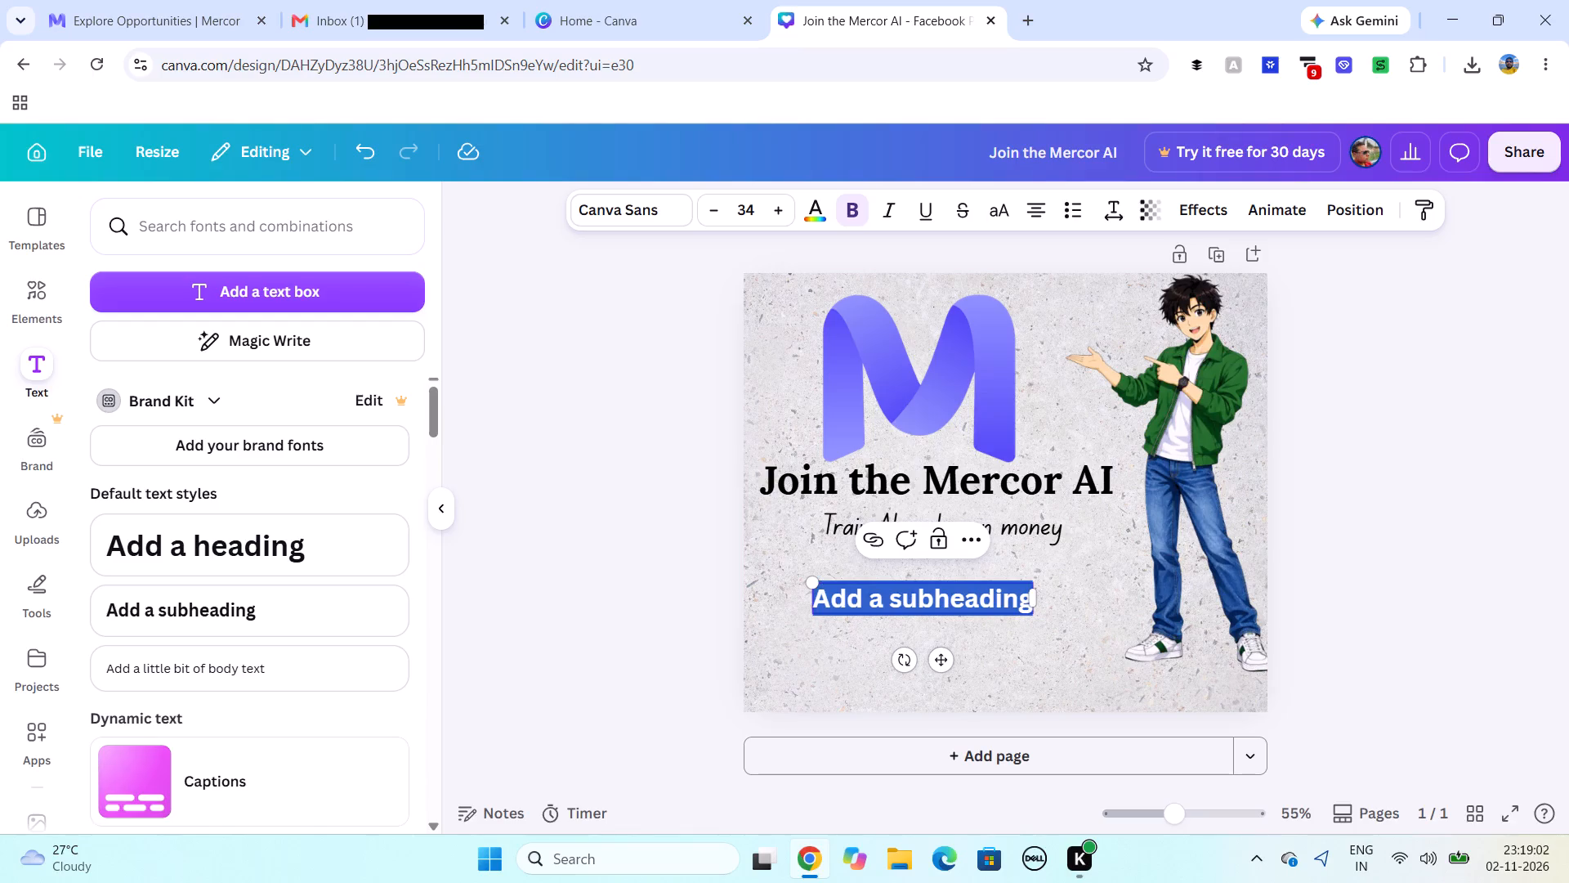
pyautogui.click(1026, 597)
pyautogui.click(1028, 598)
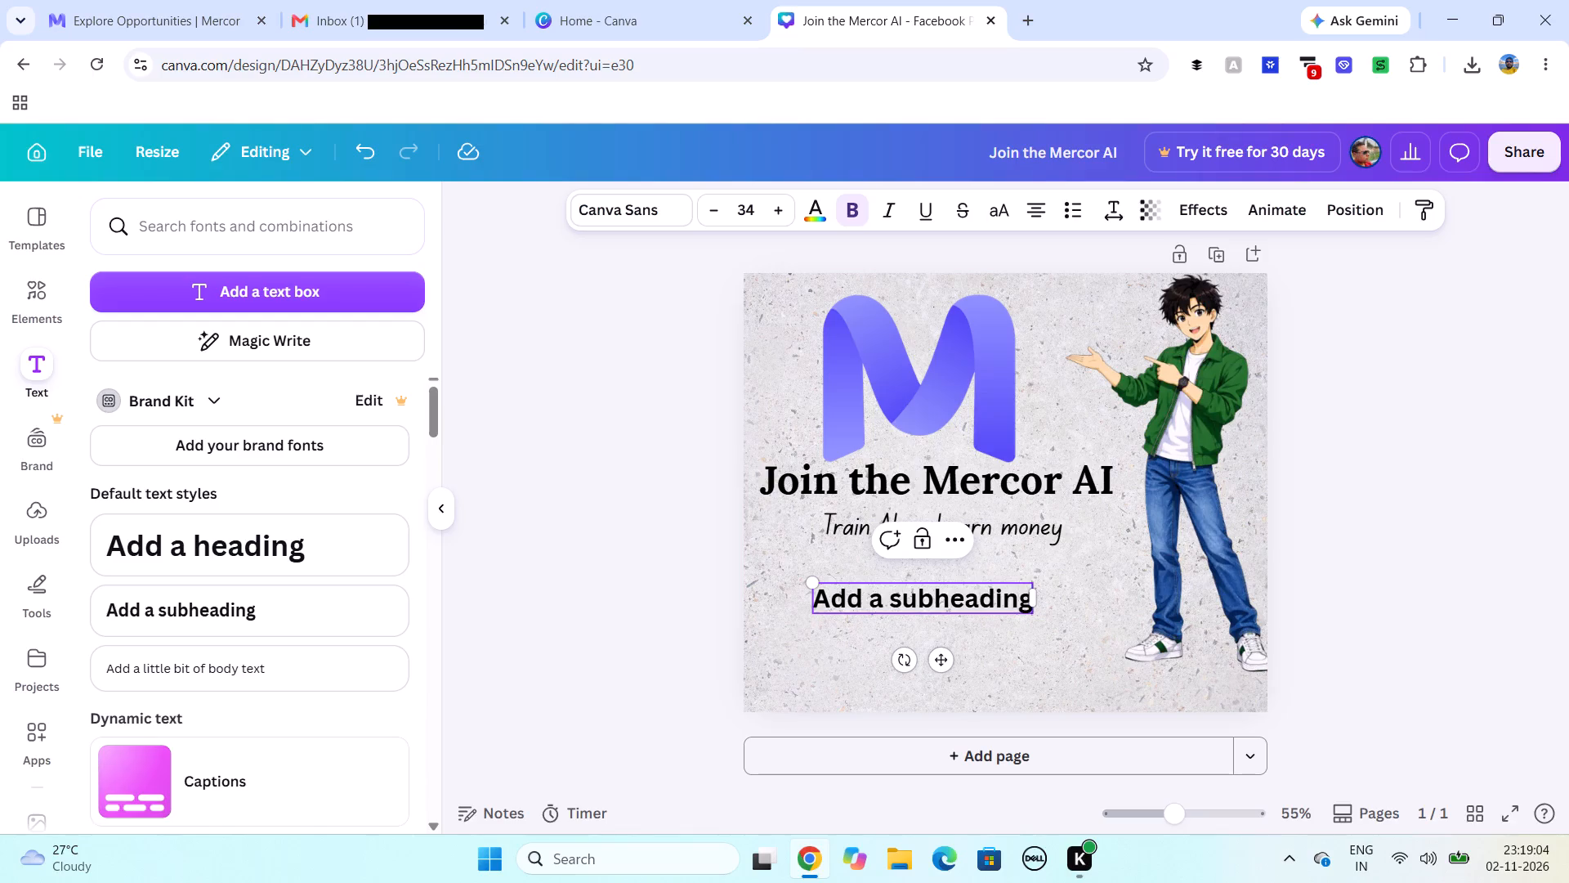
pyautogui.press('BackSpace')
pyautogui.press('BackSpace')
pyautogui.press('BackSpace')
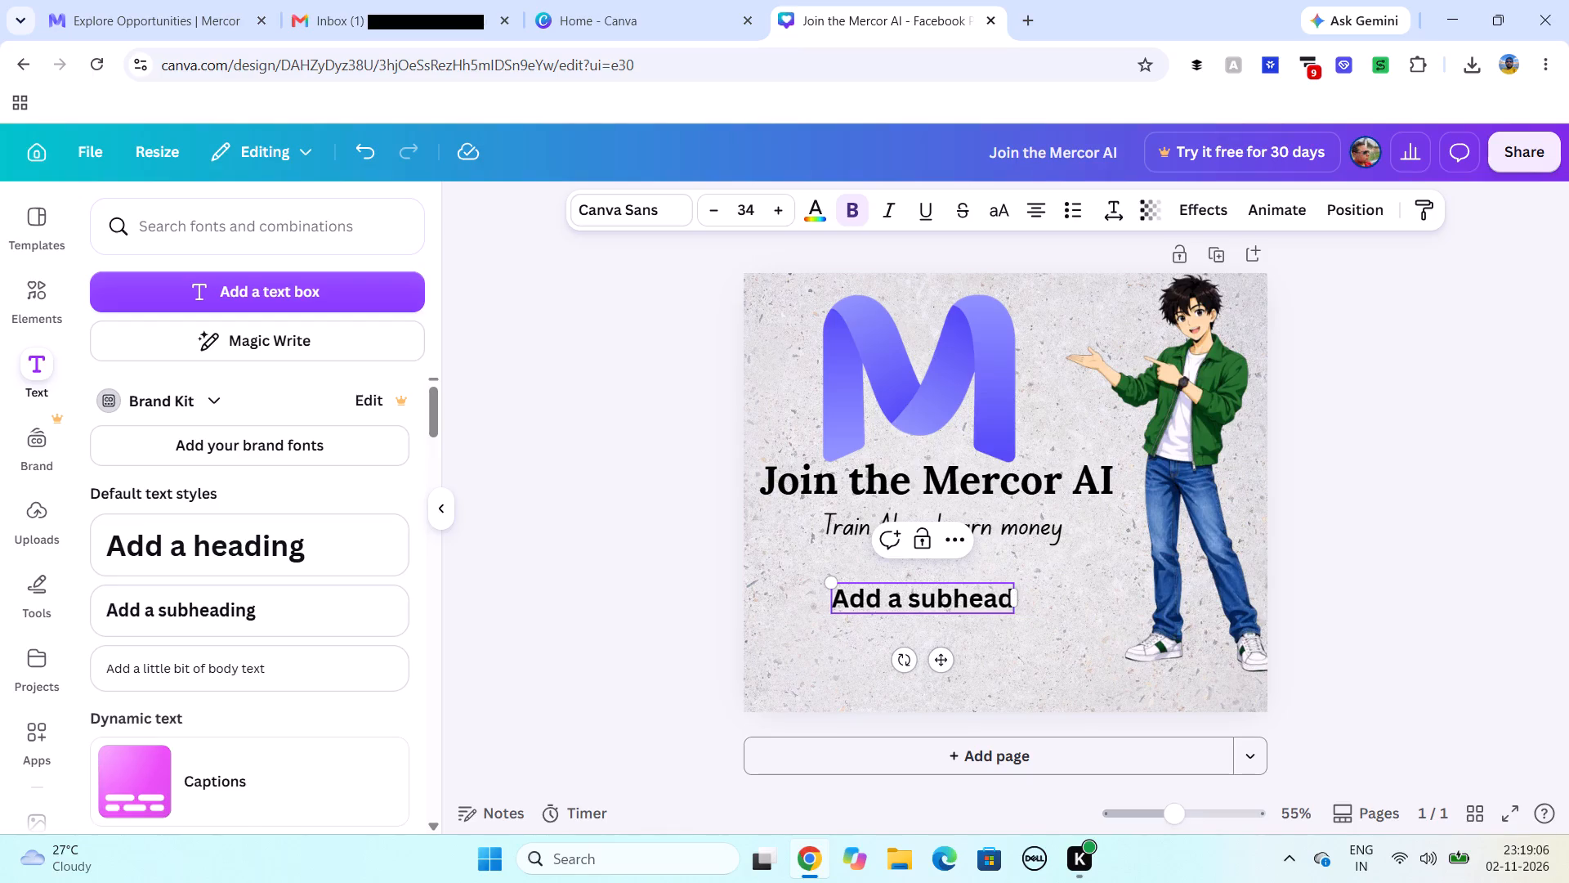
pyautogui.press('BackSpace')
pyautogui.press('BackSpace')
pyautogui.press('BackSpace')
pyautogui.press('BackSpace')
pyautogui.press('BackSpace')
pyautogui.press('BackSpace')
pyautogui.press('BackSpace')
pyautogui.press('BackSpace')
pyautogui.press('BackSpace')
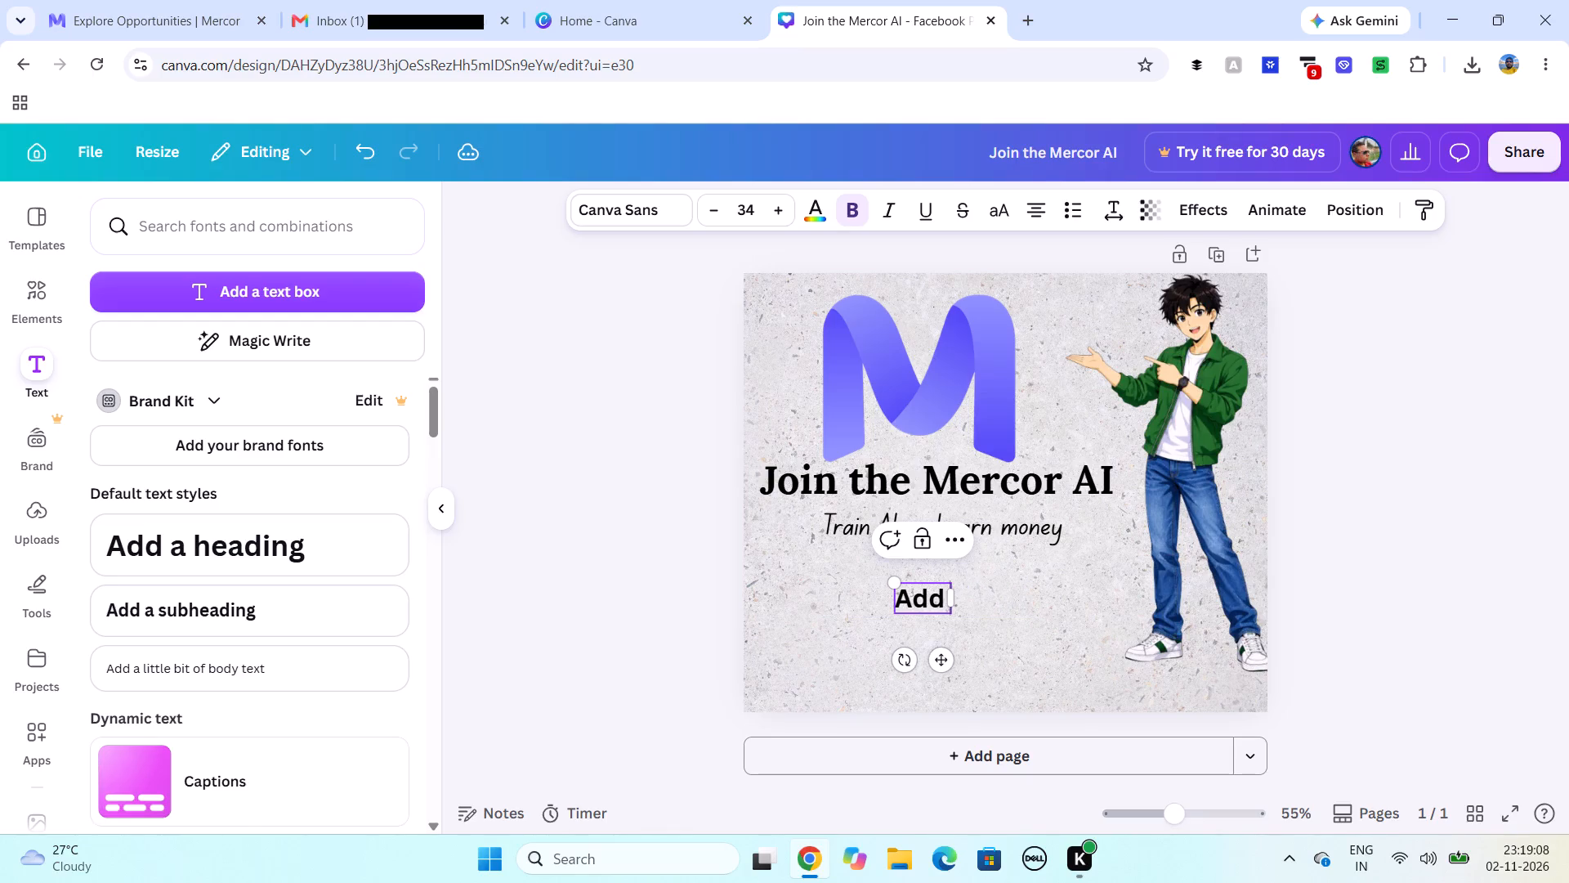
pyautogui.press('BackSpace')
pyautogui.press('BackSpace')
pyautogui.press('BackSpace')
pyautogui.press('BackSpace')
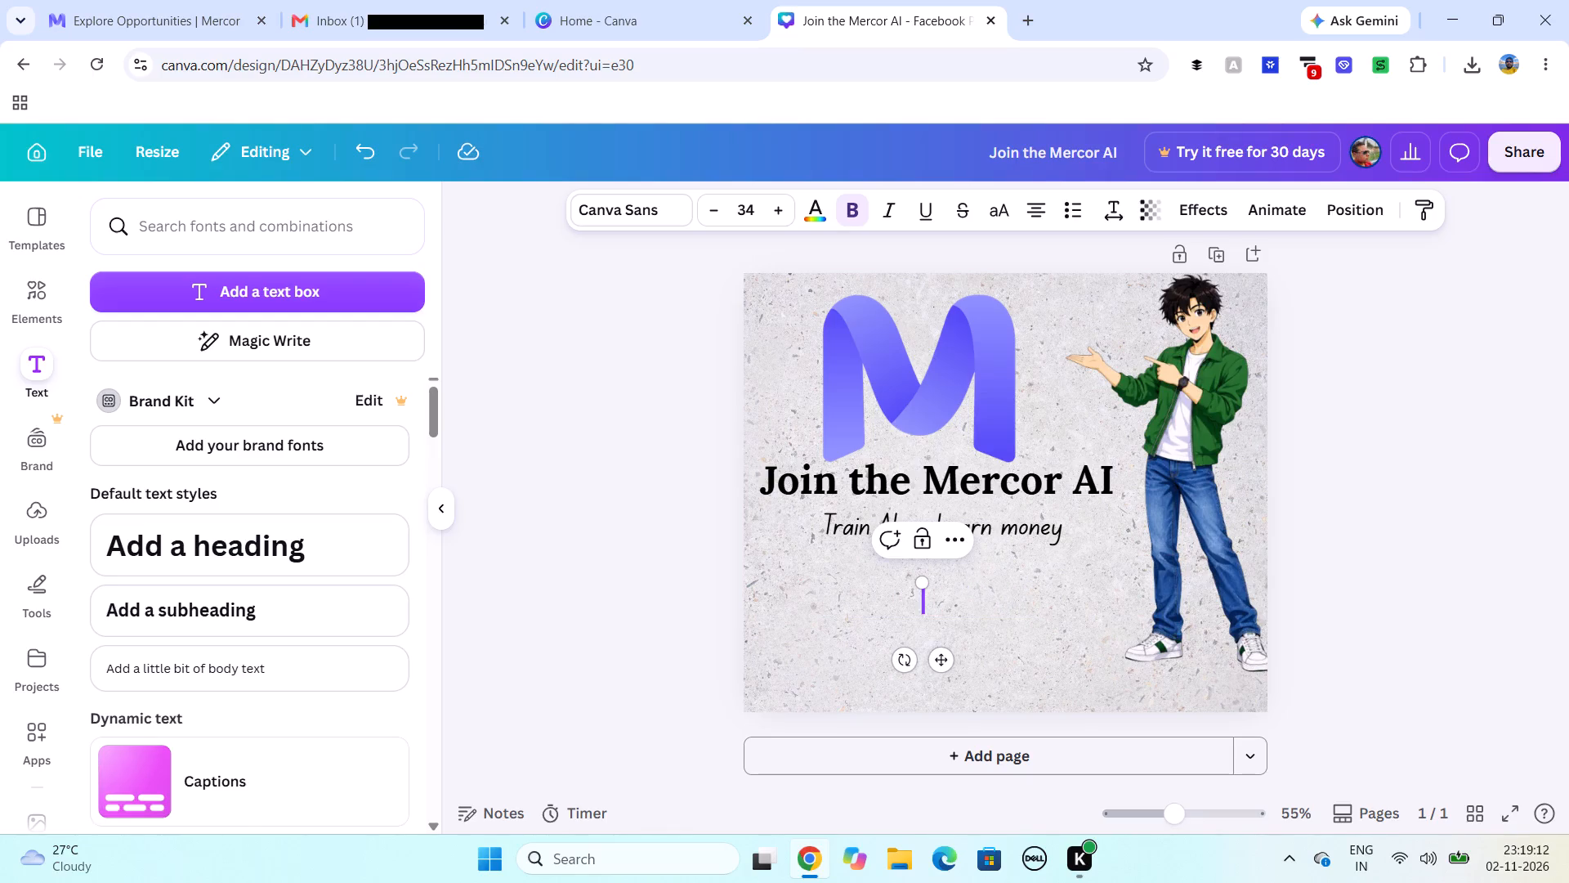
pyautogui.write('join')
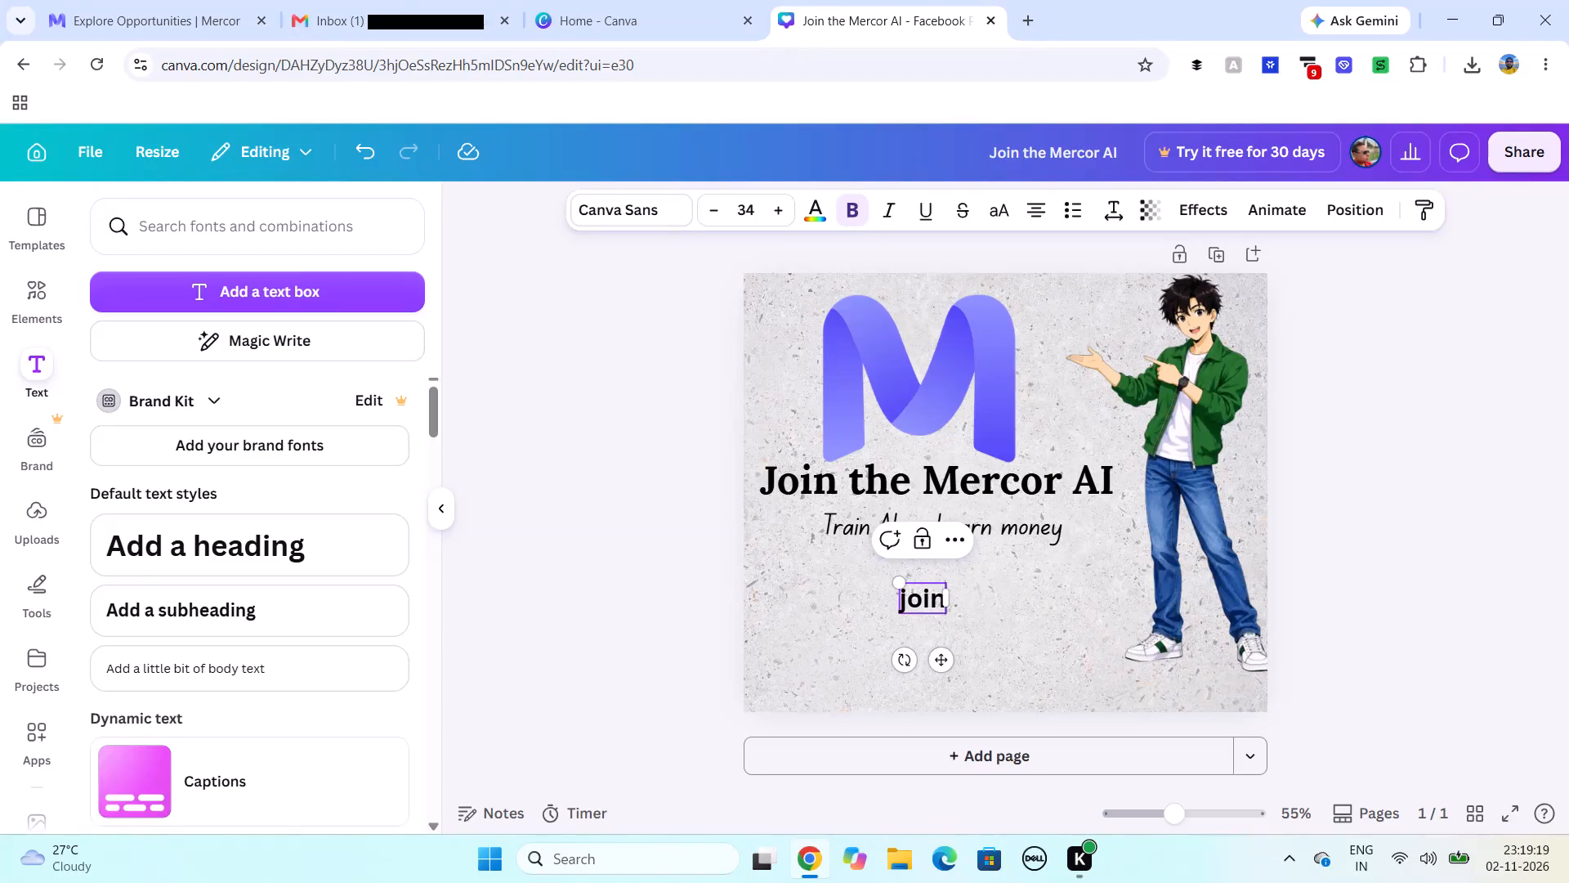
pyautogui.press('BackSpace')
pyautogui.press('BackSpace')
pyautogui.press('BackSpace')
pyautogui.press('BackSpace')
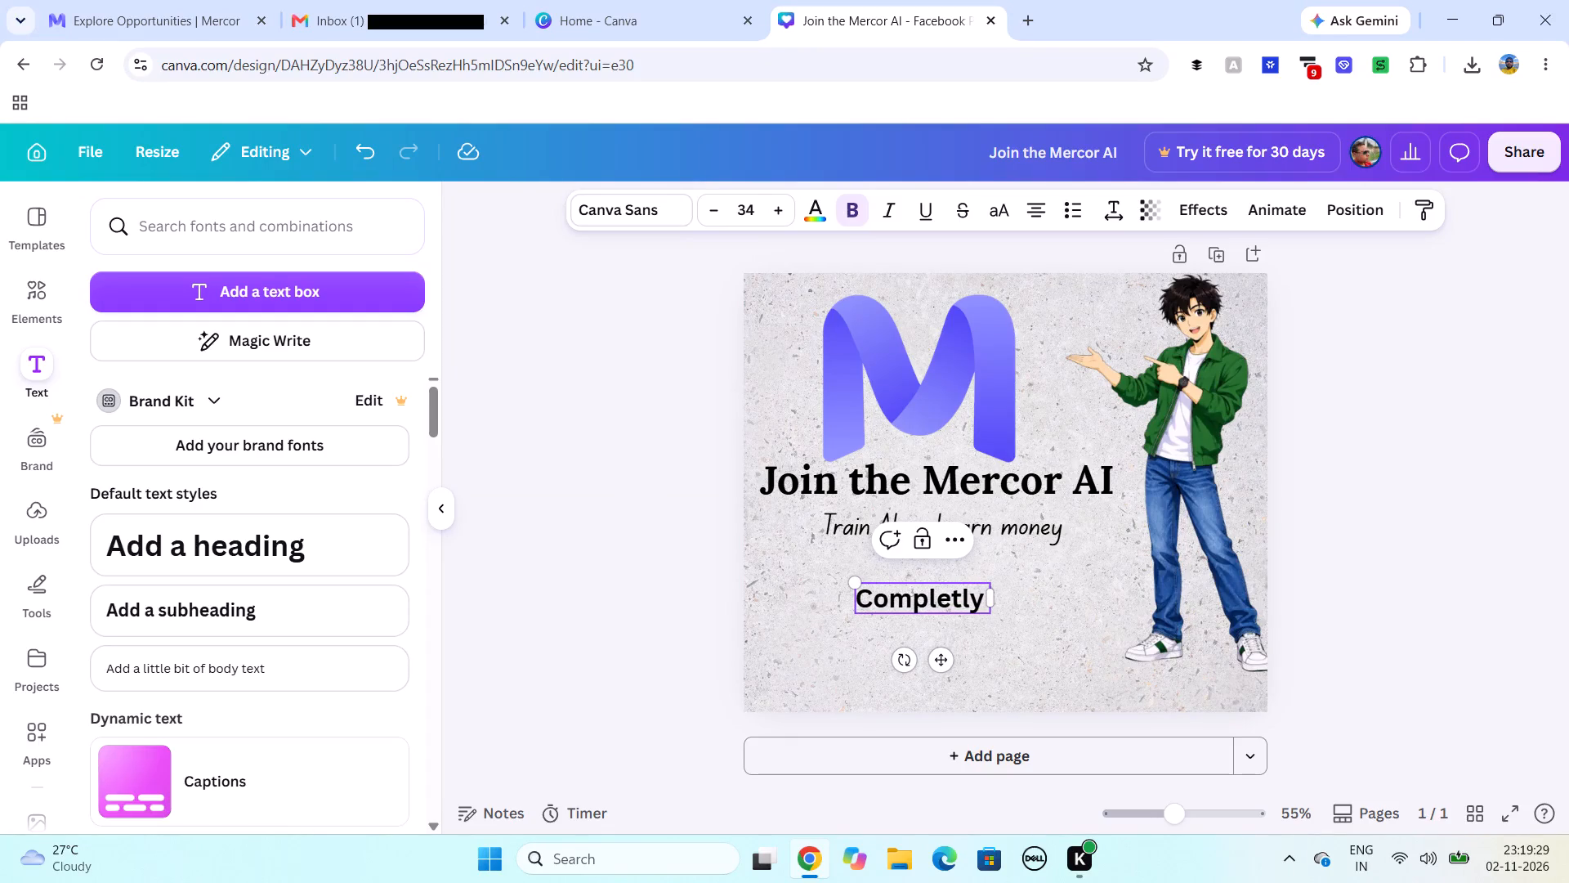
# Enter "Completly free joining no experience needed" in the emptied subheading box.
pyautogui.write('free')
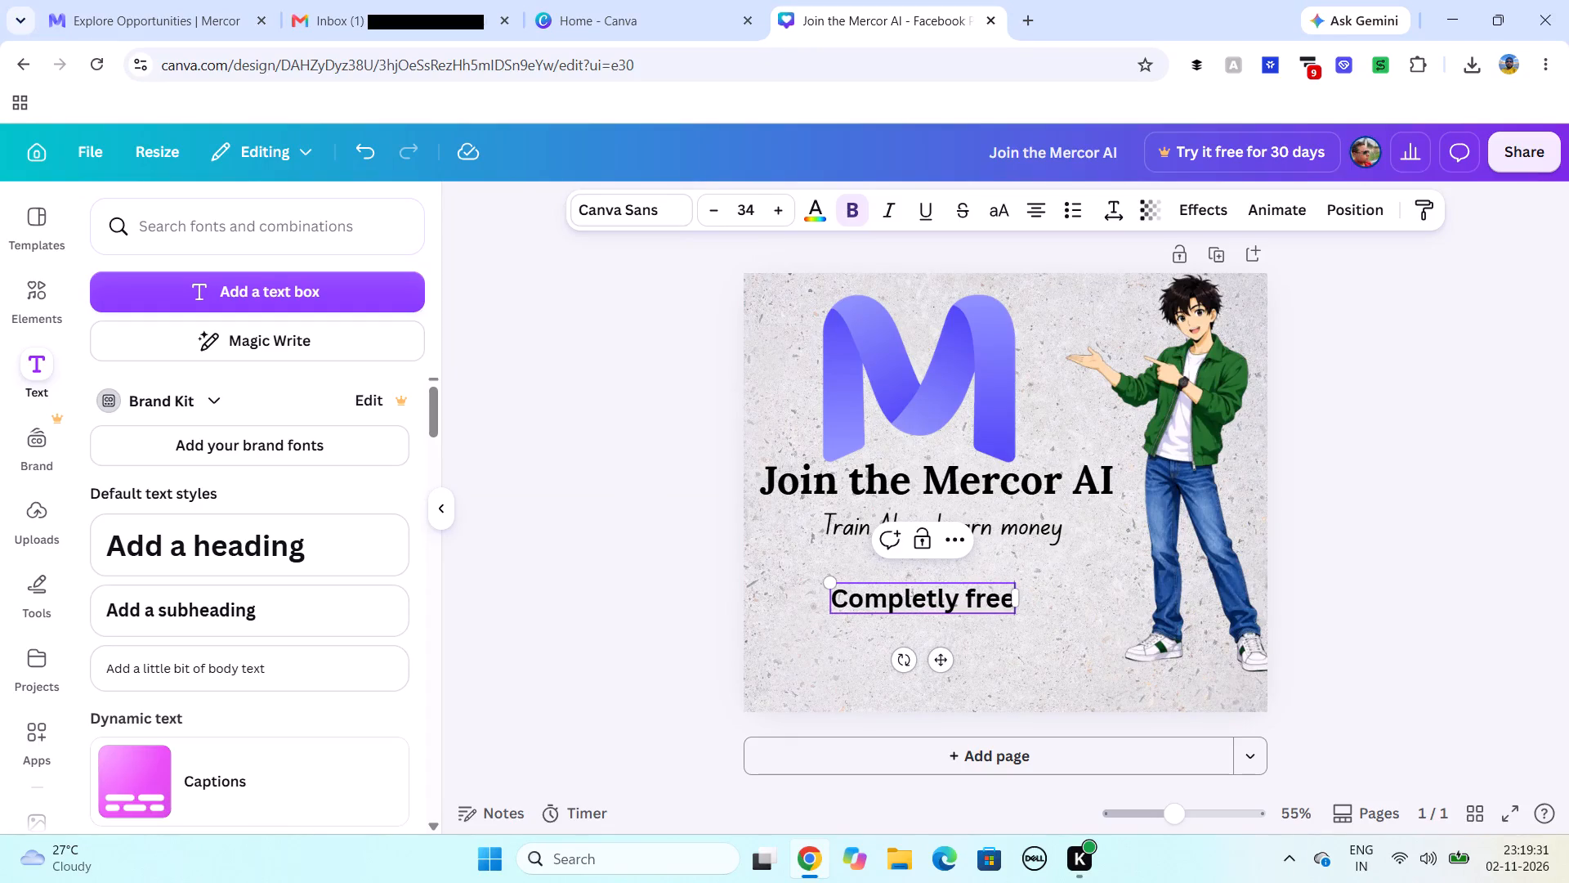
pyautogui.press('space')
pyautogui.write('join')
pyautogui.write('ing')
pyautogui.press('space')
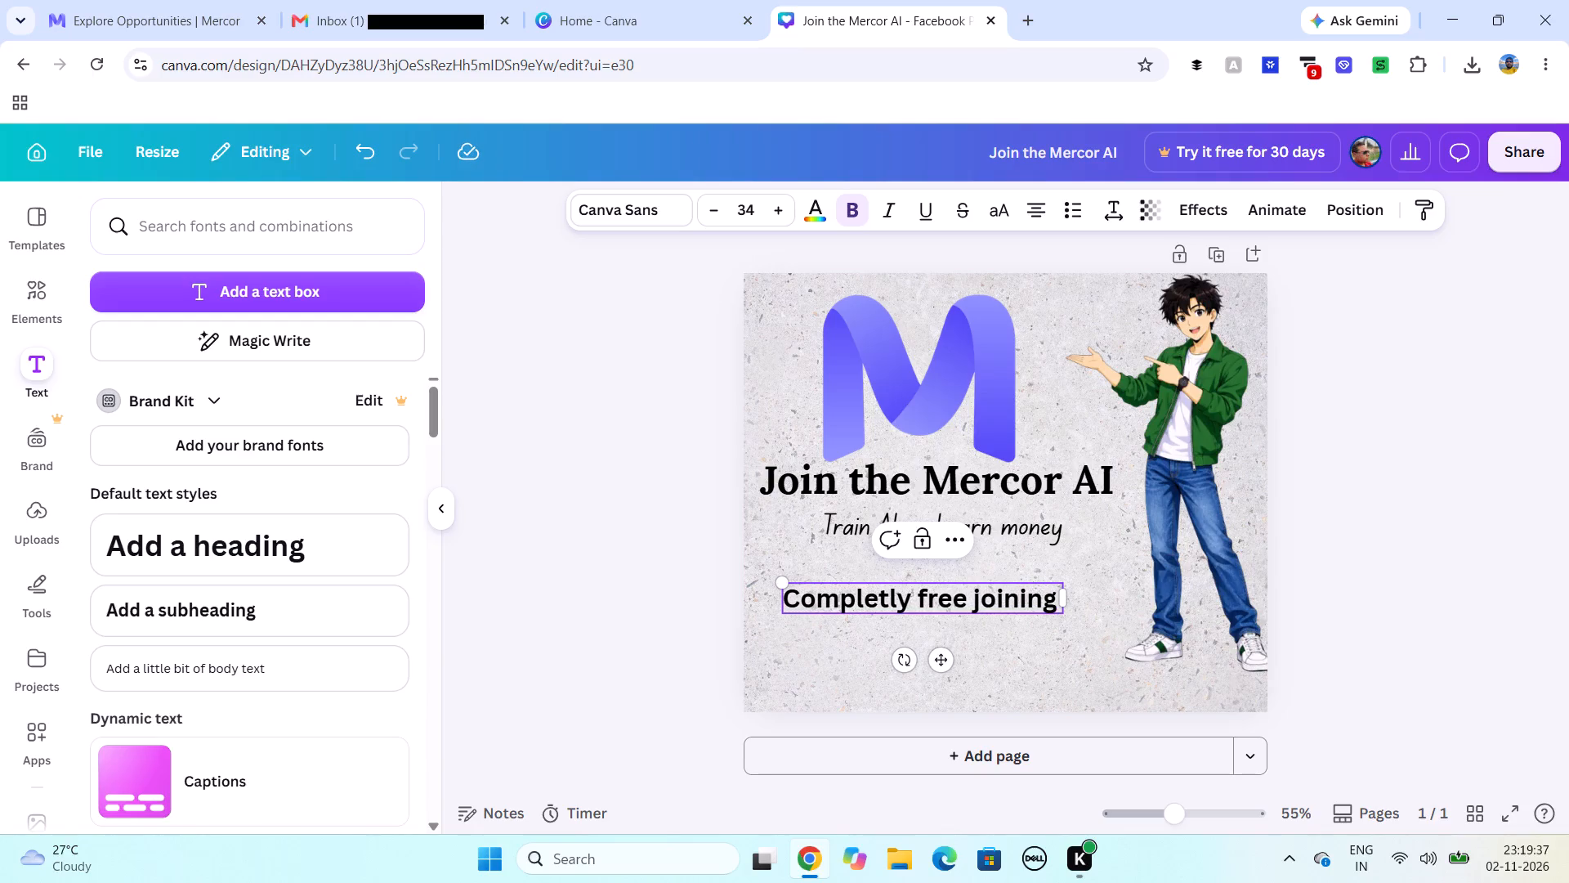
pyautogui.write('no')
pyautogui.press('space')
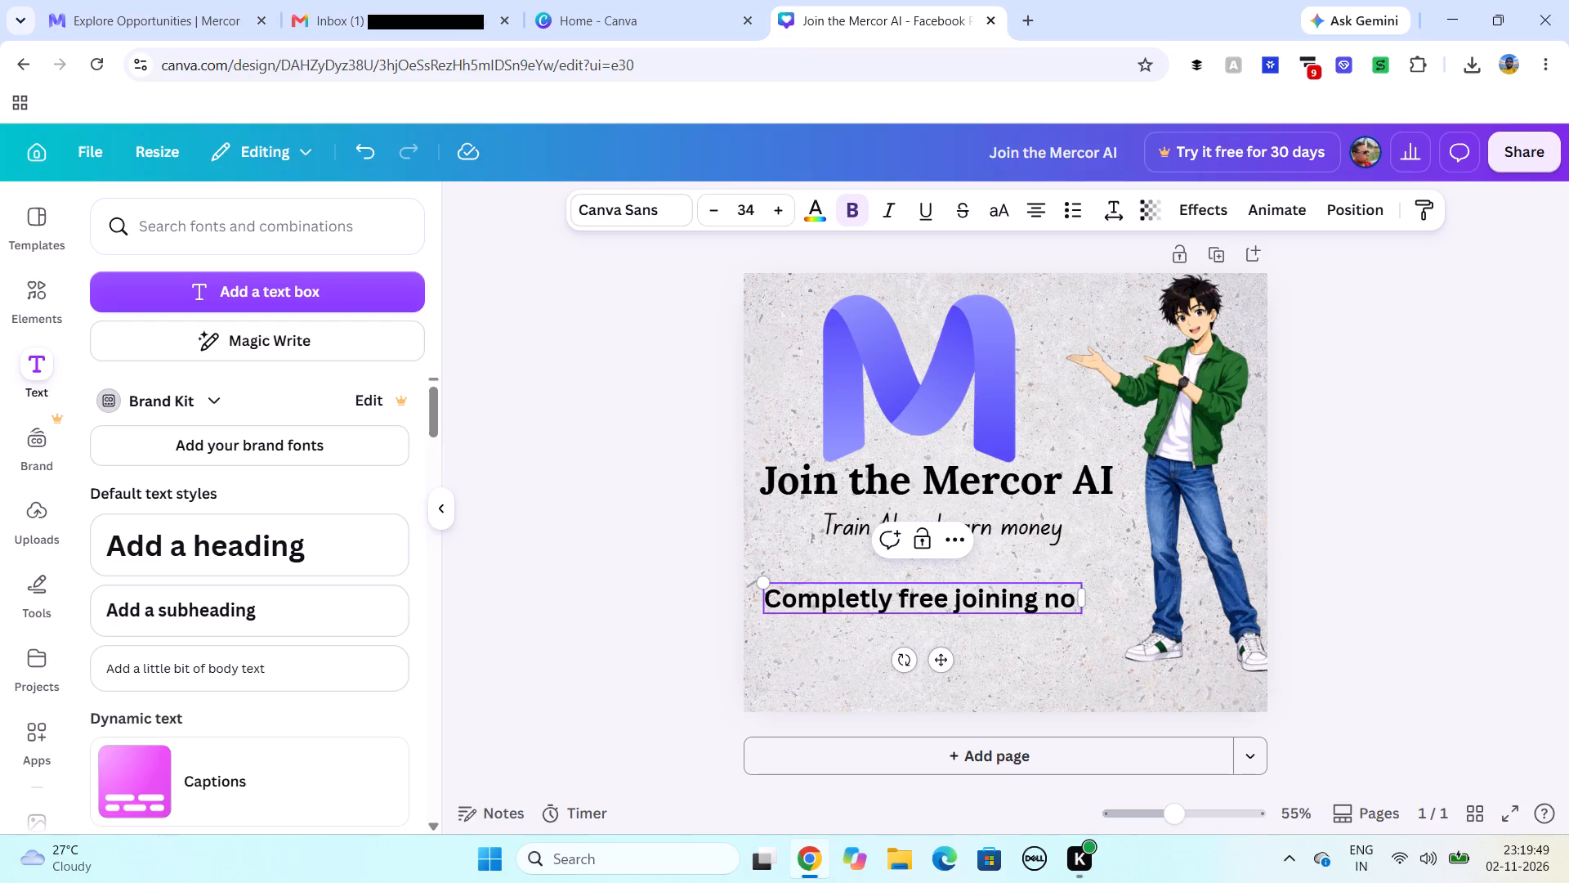
pyautogui.press('e')
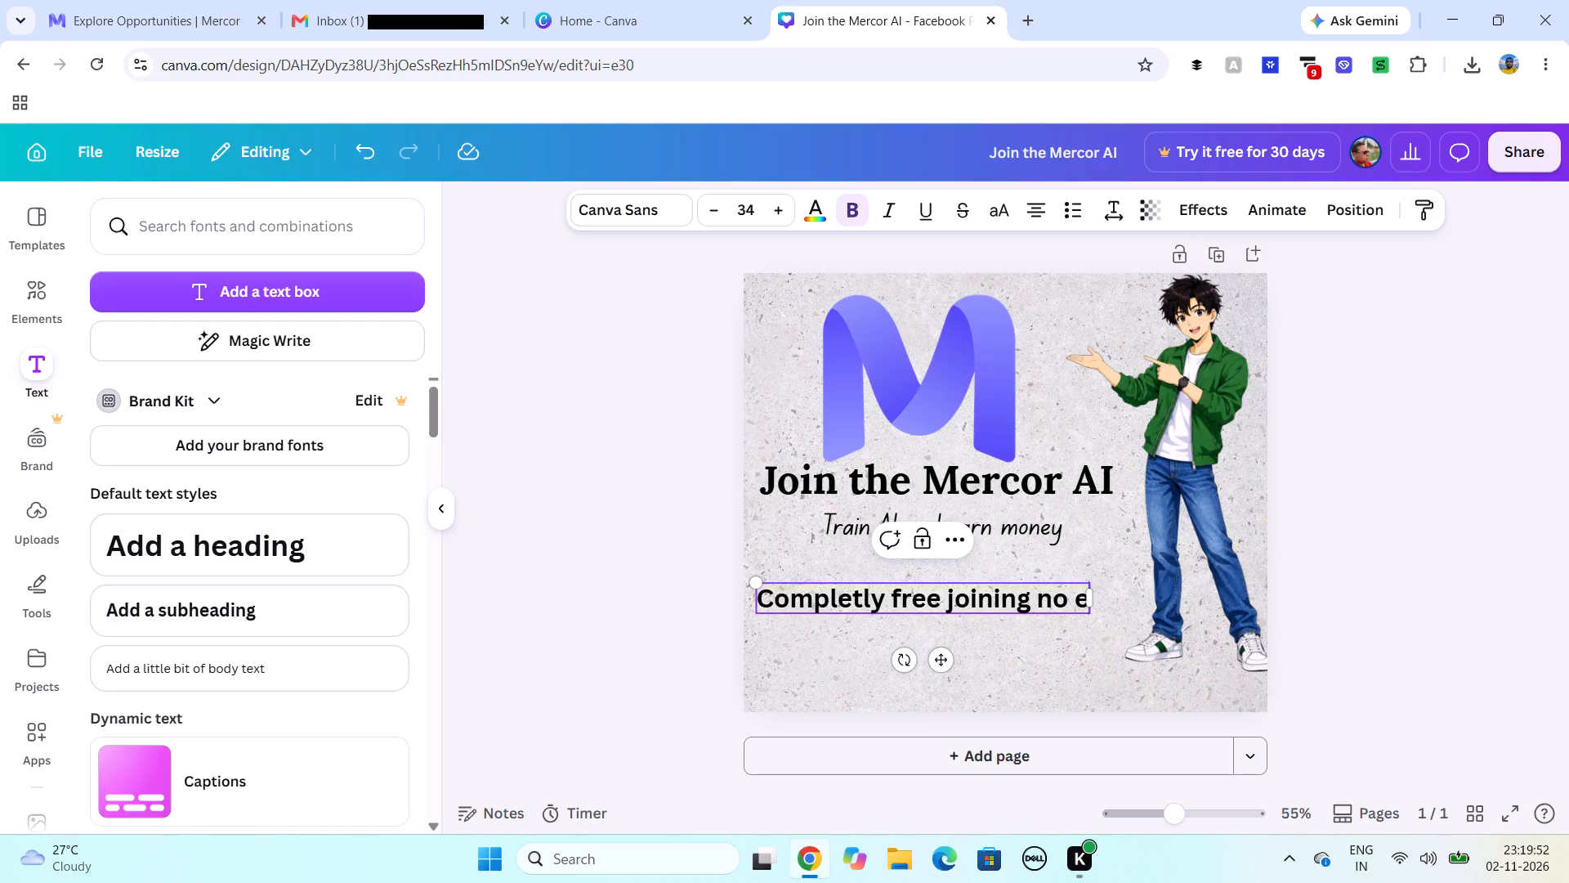
pyautogui.press('x')
pyautogui.write('peri')
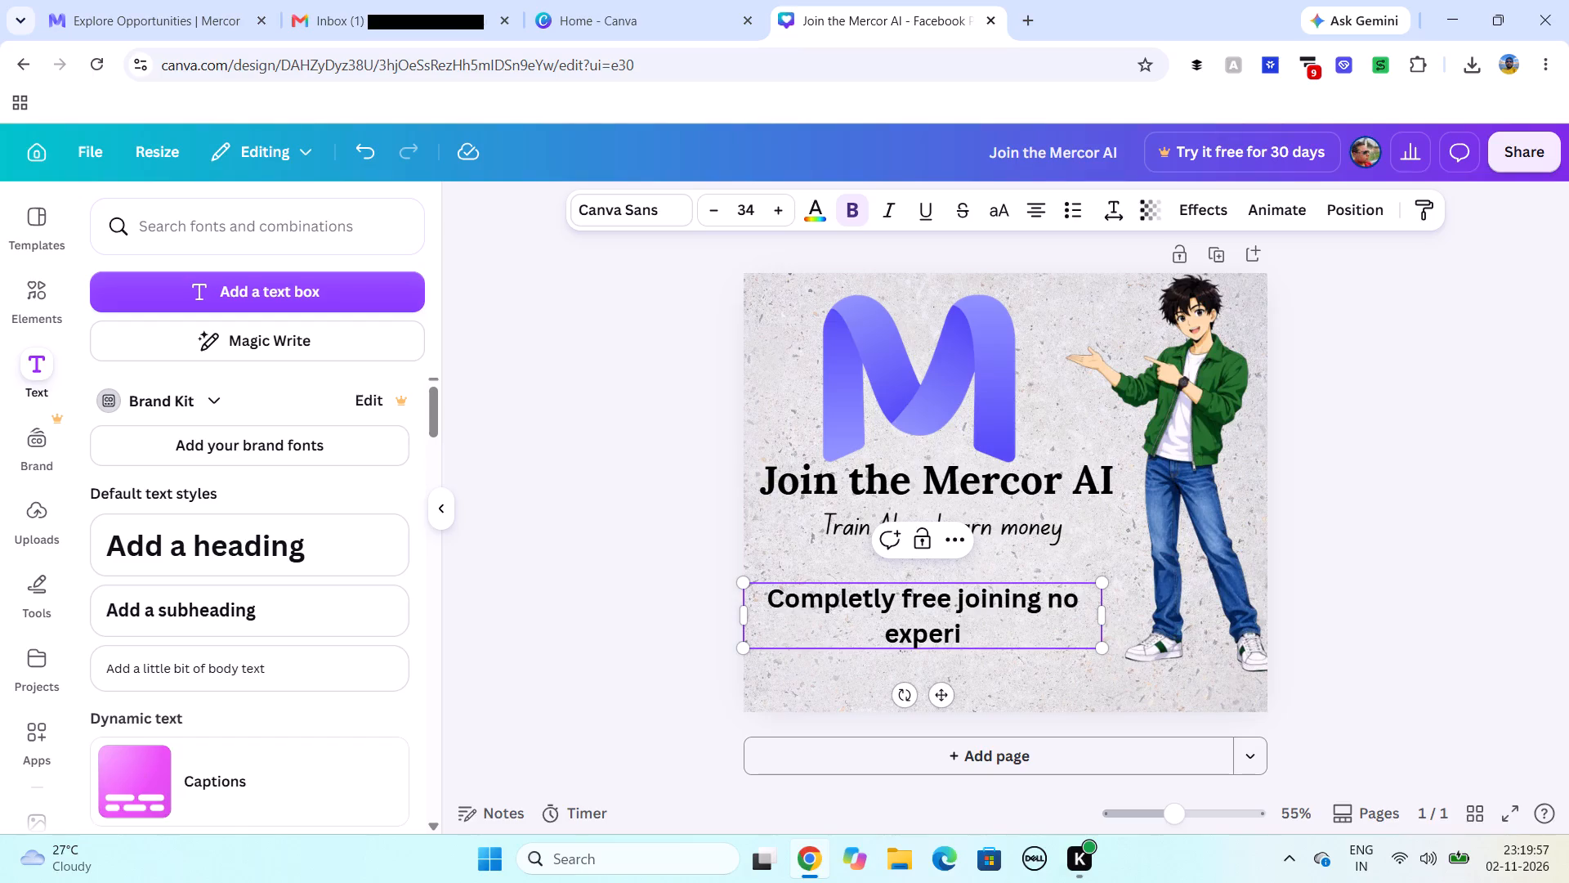
pyautogui.write('ence')
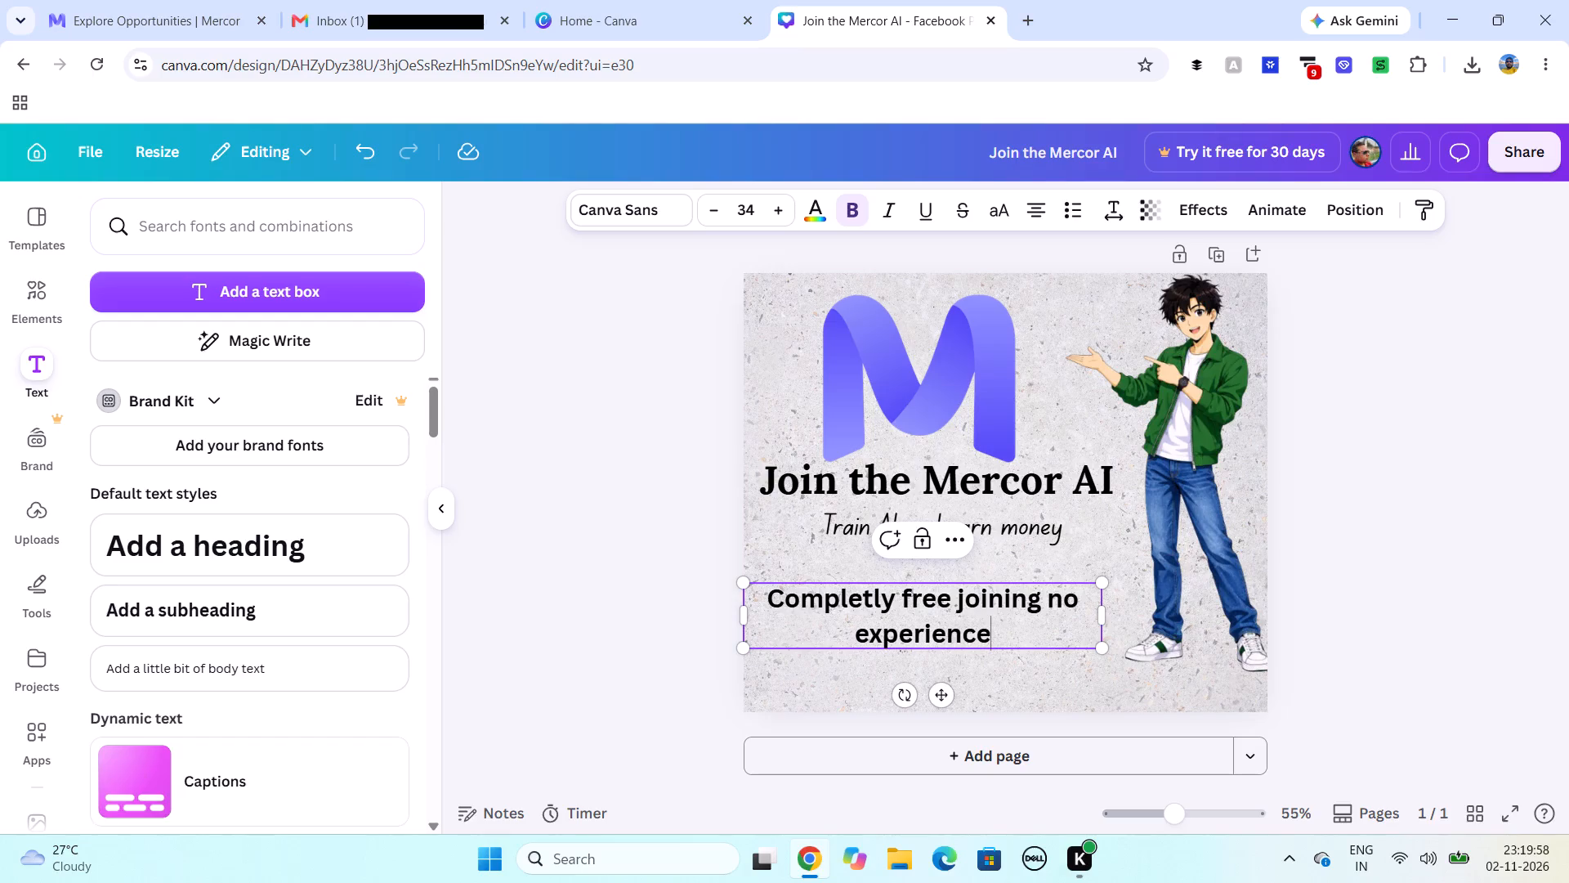
pyautogui.press('space')
pyautogui.write('ne')
pyautogui.write('eded')
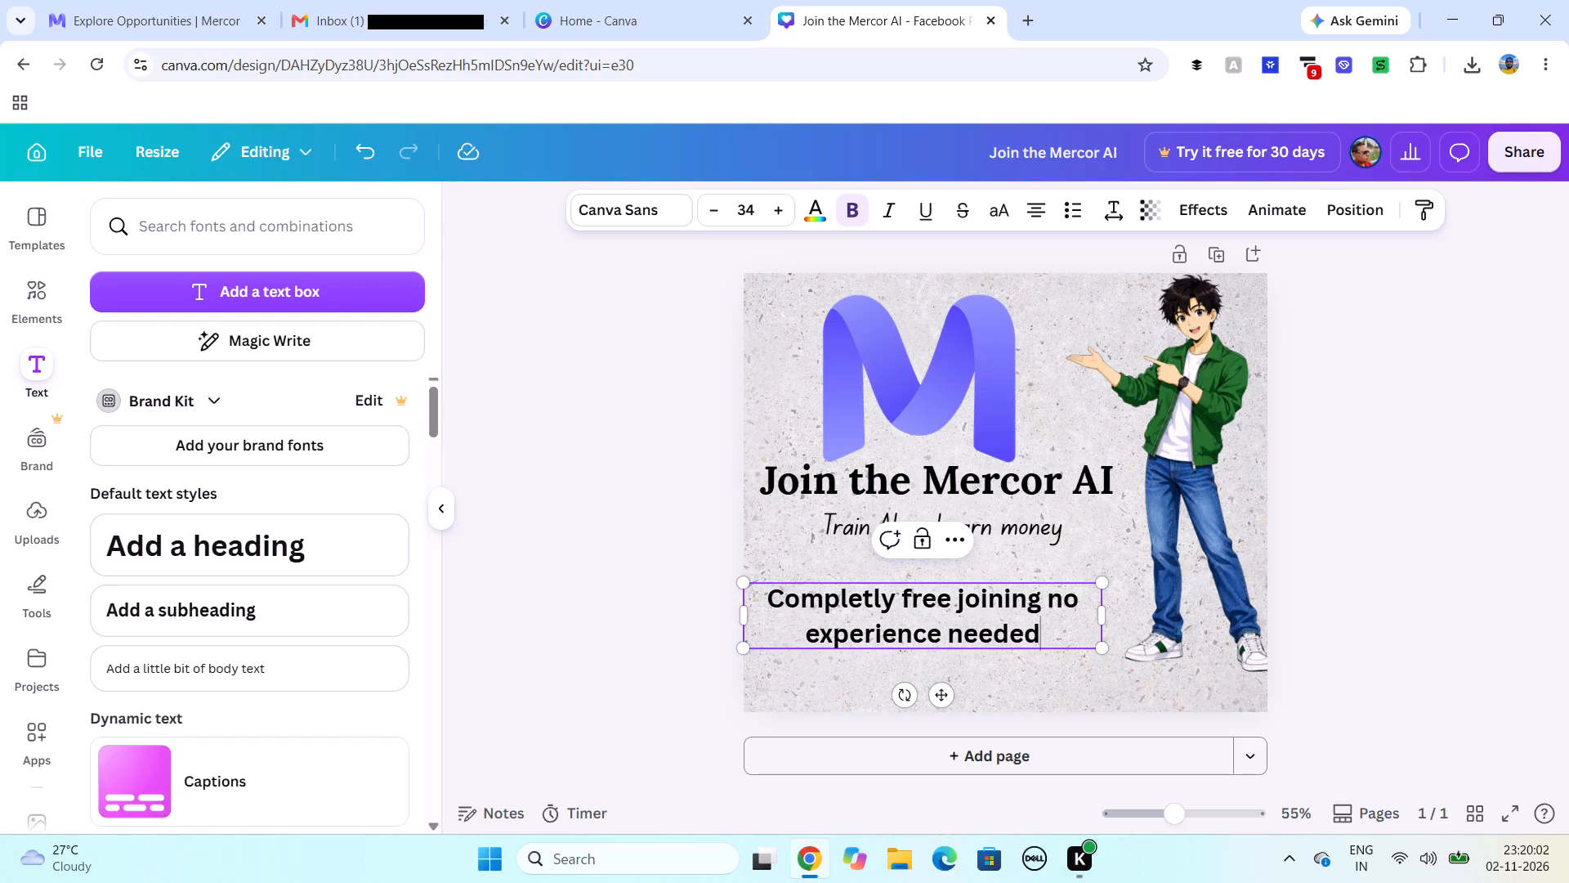
# Append "fully remot" to the end of the subheading text.
pyautogui.press('space')
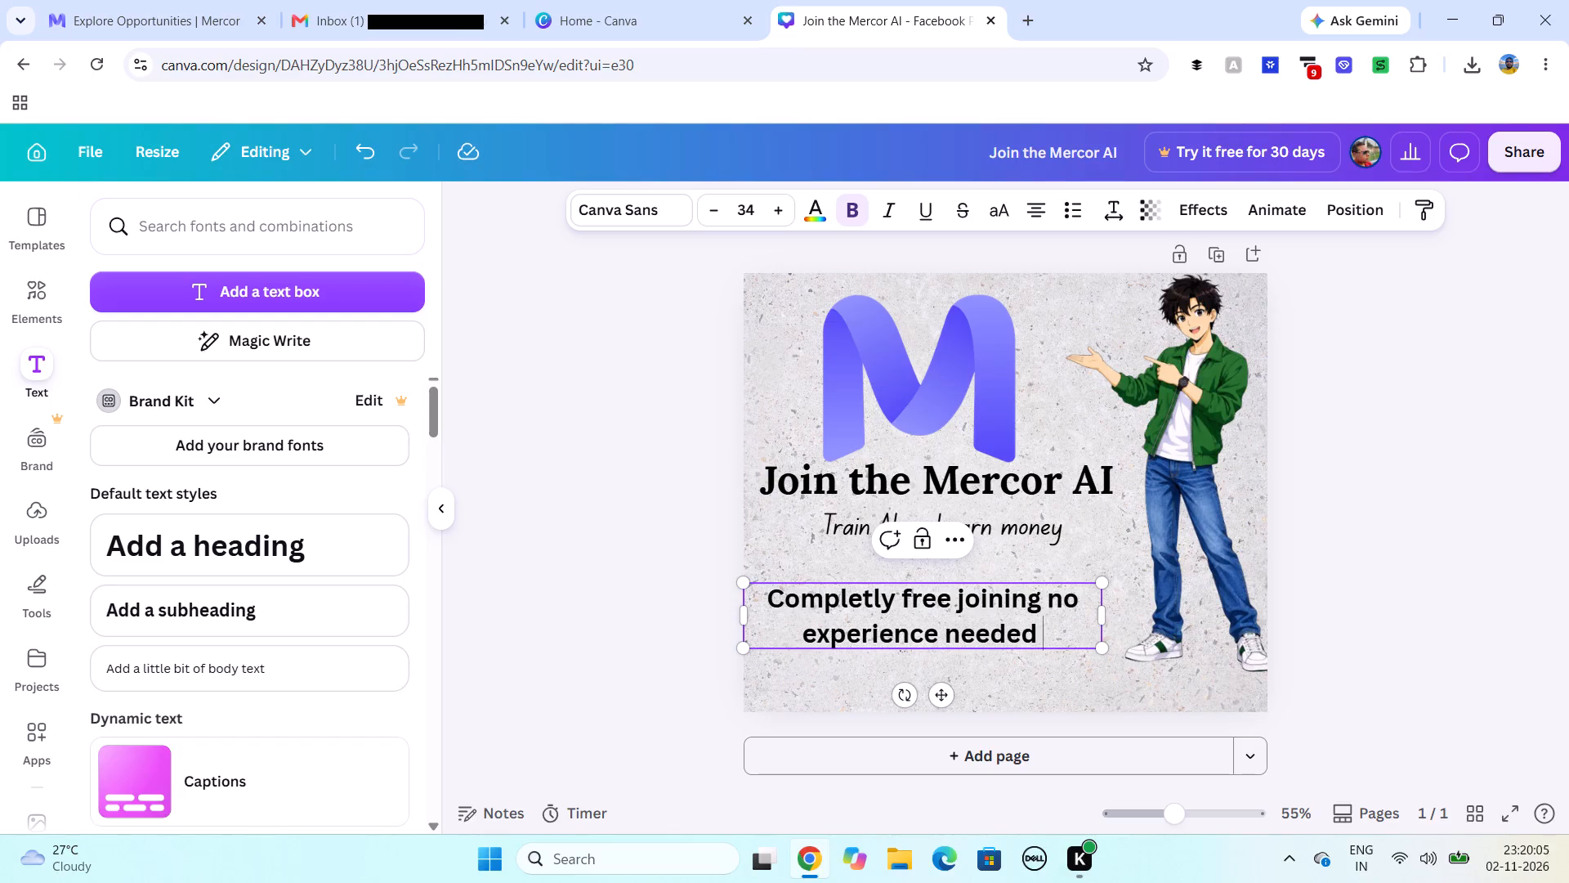
pyautogui.write('fully')
pyautogui.press('space')
pyautogui.write('re')
pyautogui.write('mor')
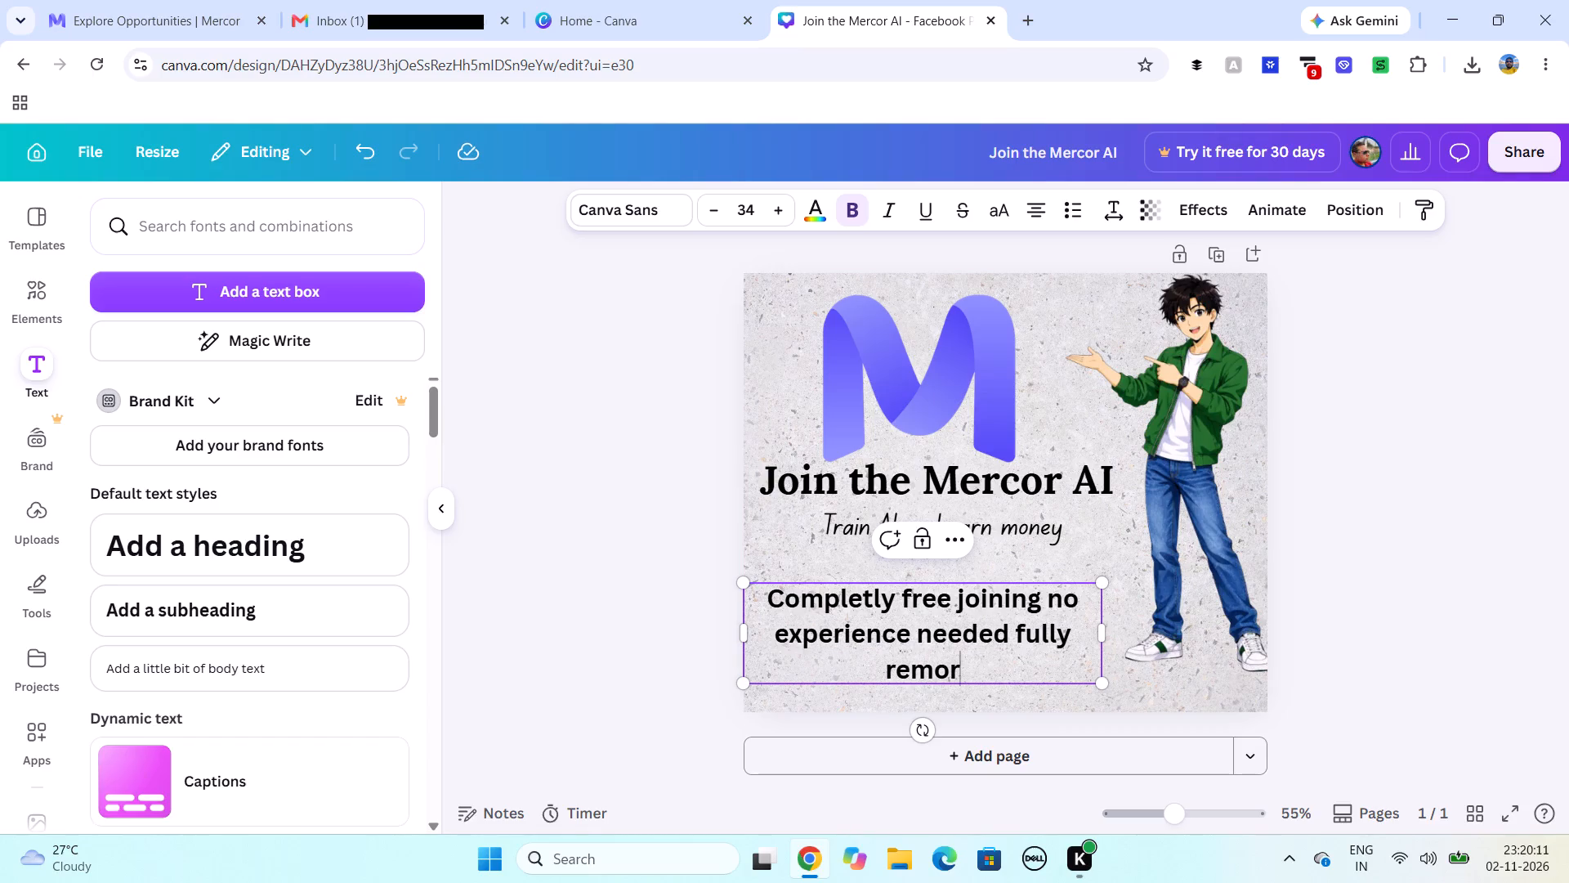
pyautogui.press('BackSpace')
pyautogui.press('t')
# Reduce the subheading's font size to 19.
pyautogui.click(713, 211)
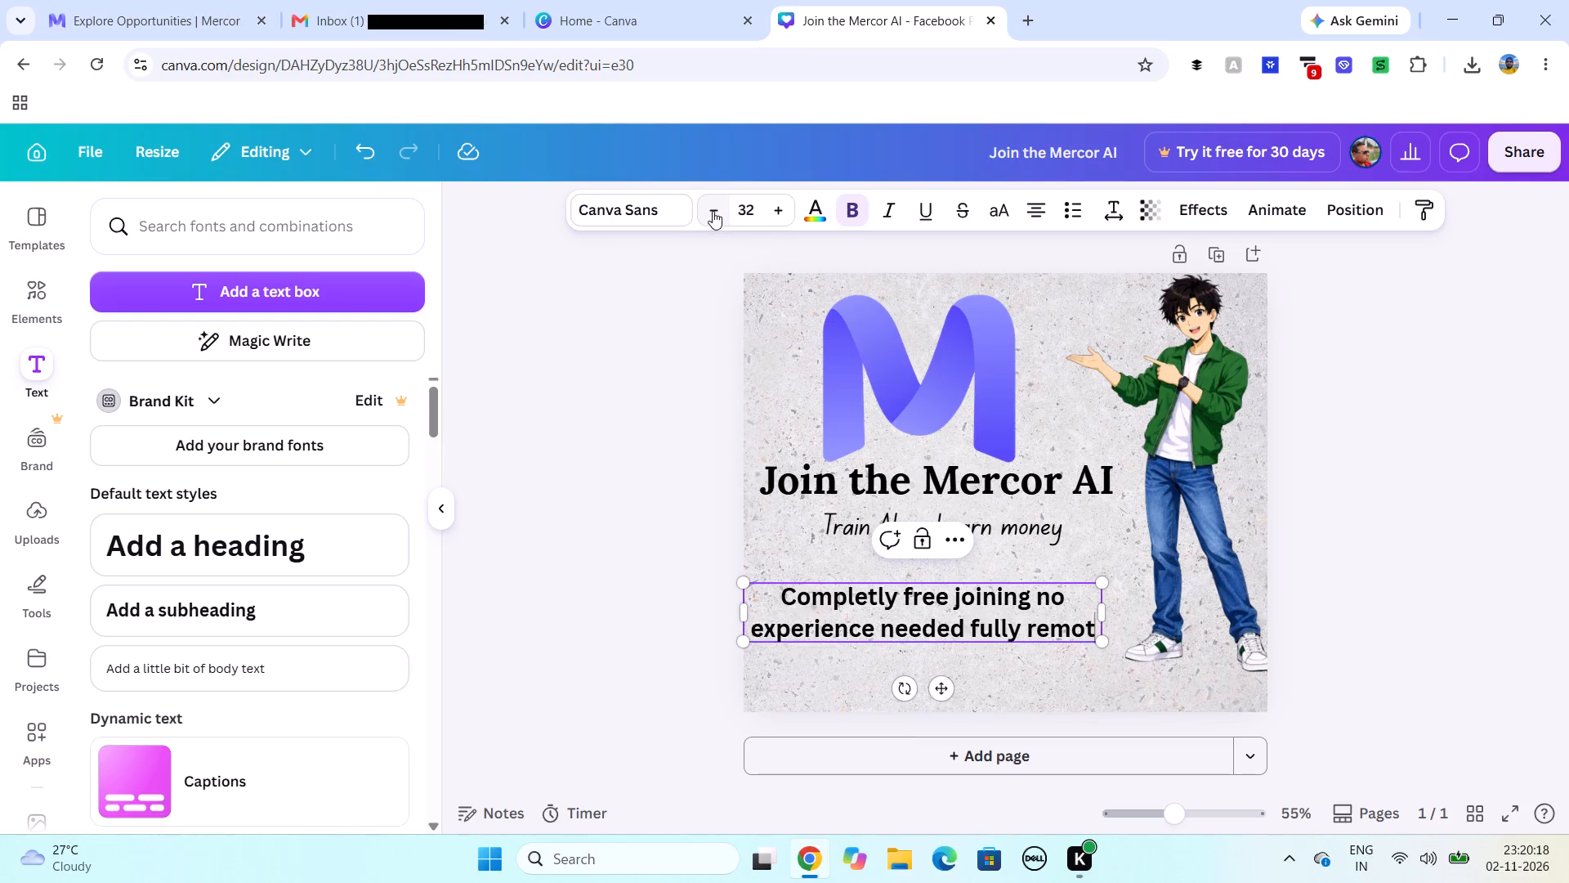
pyautogui.click(713, 211)
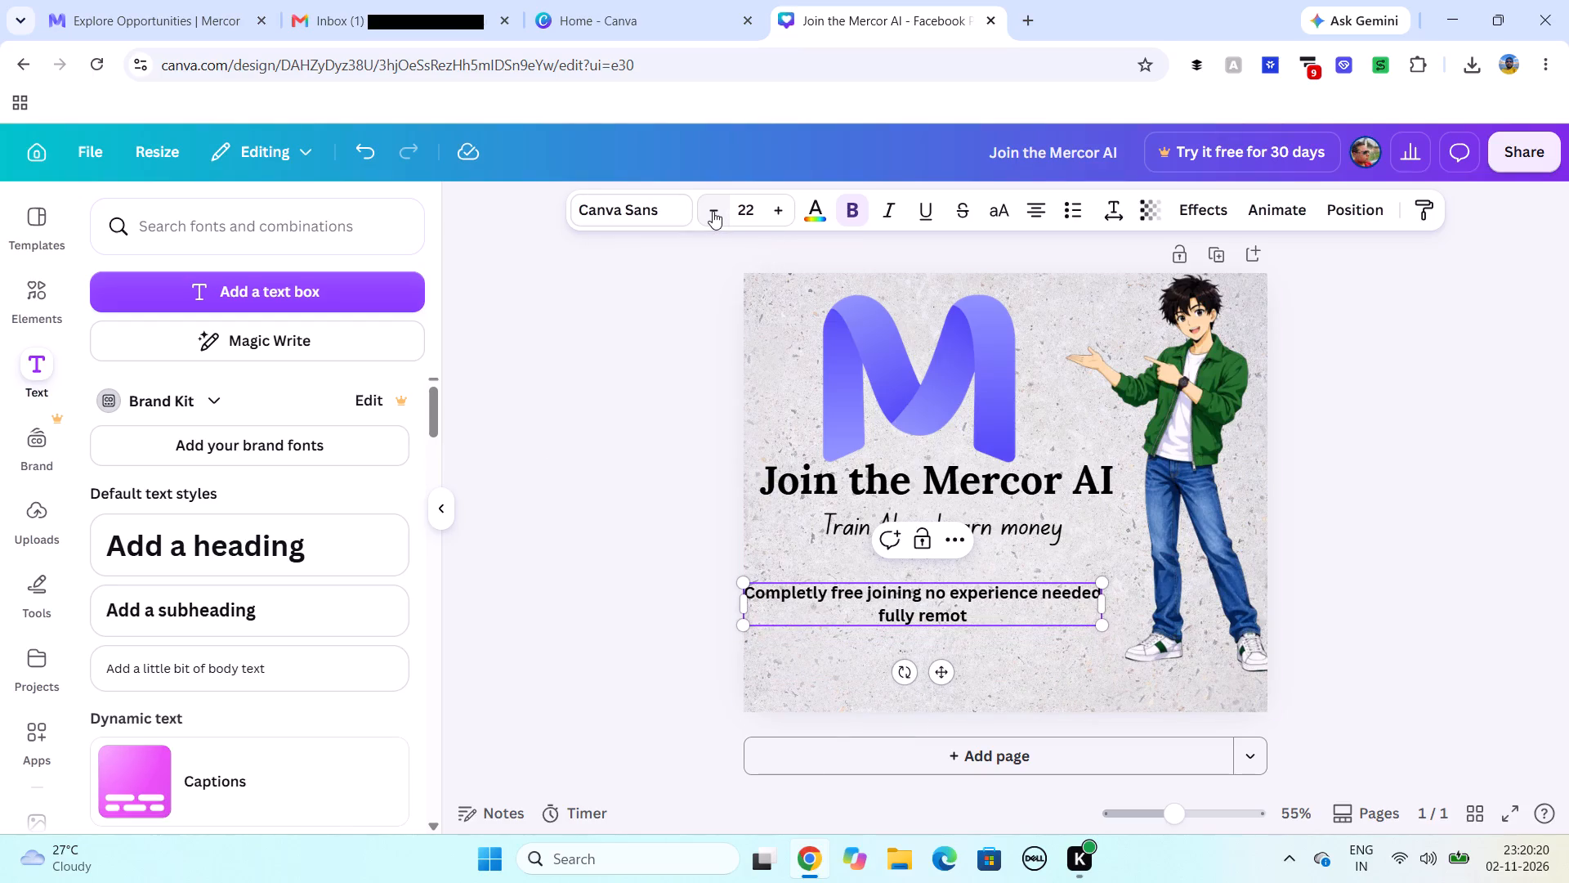
pyautogui.click(713, 211)
pyautogui.click(713, 211)
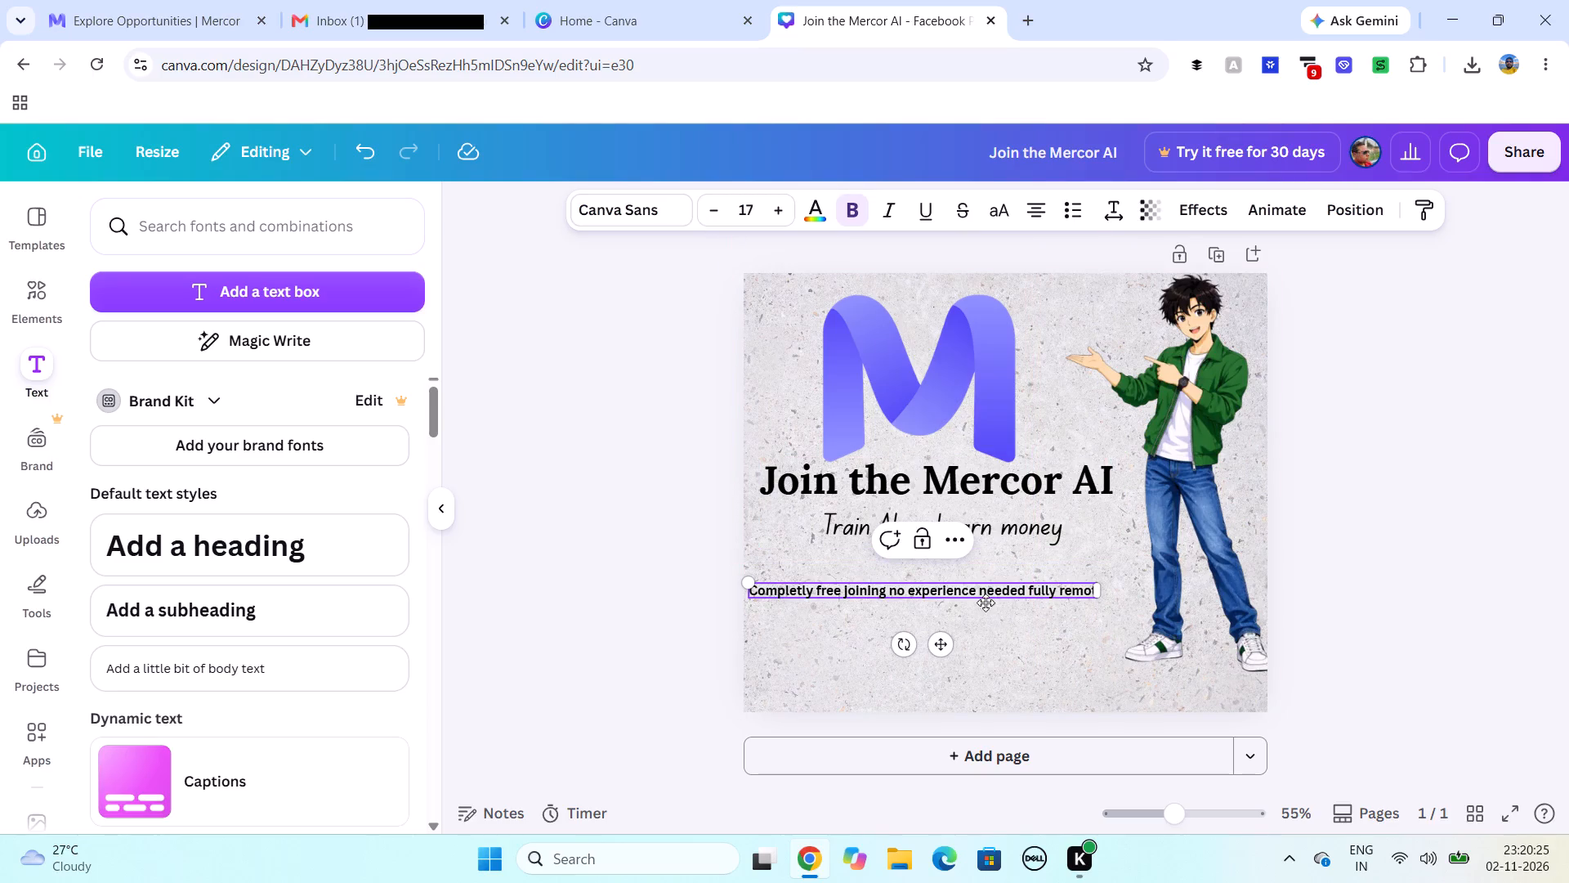
pyautogui.click(778, 208)
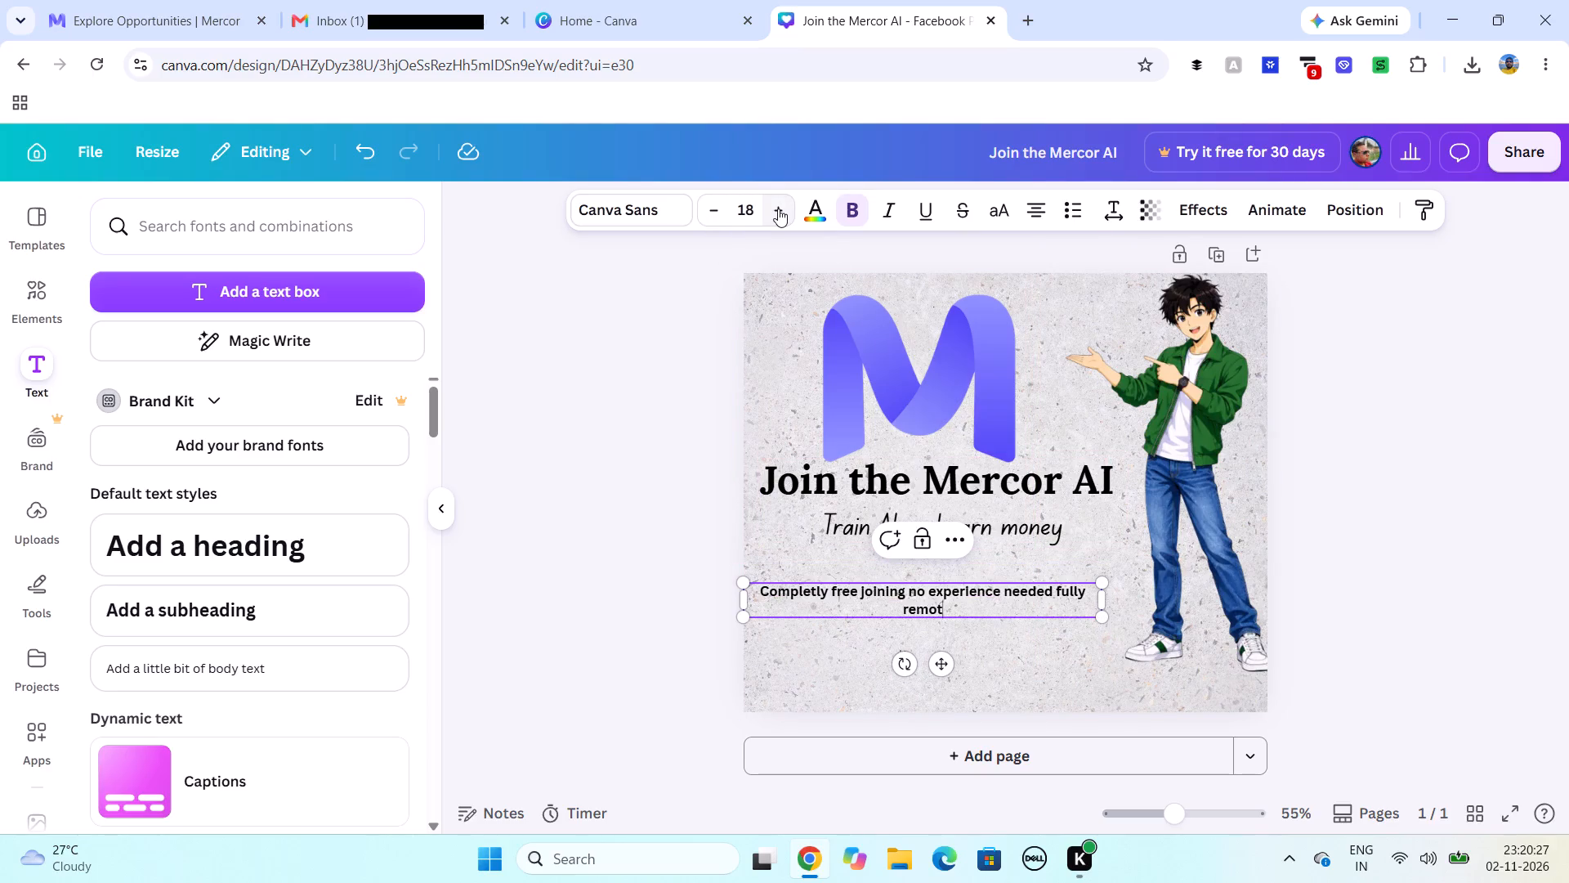
pyautogui.click(778, 208)
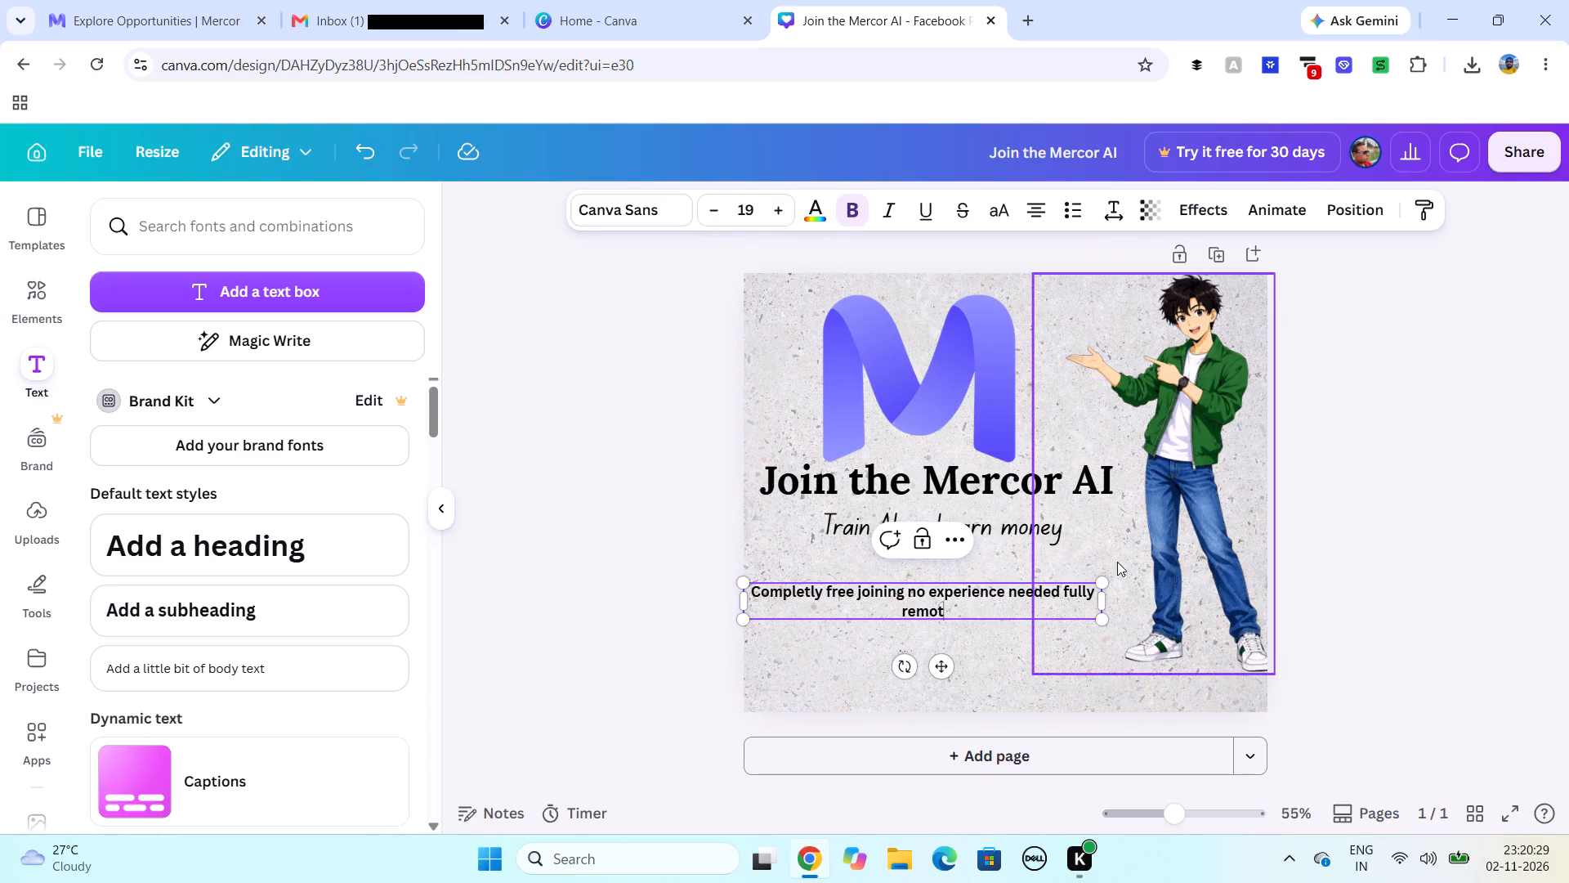
# Scale the subheading up to font size 21.1 and widen its box so the text fits on one line.
pyautogui.moveTo(1102, 582); pyautogui.dragTo(1141, 576)
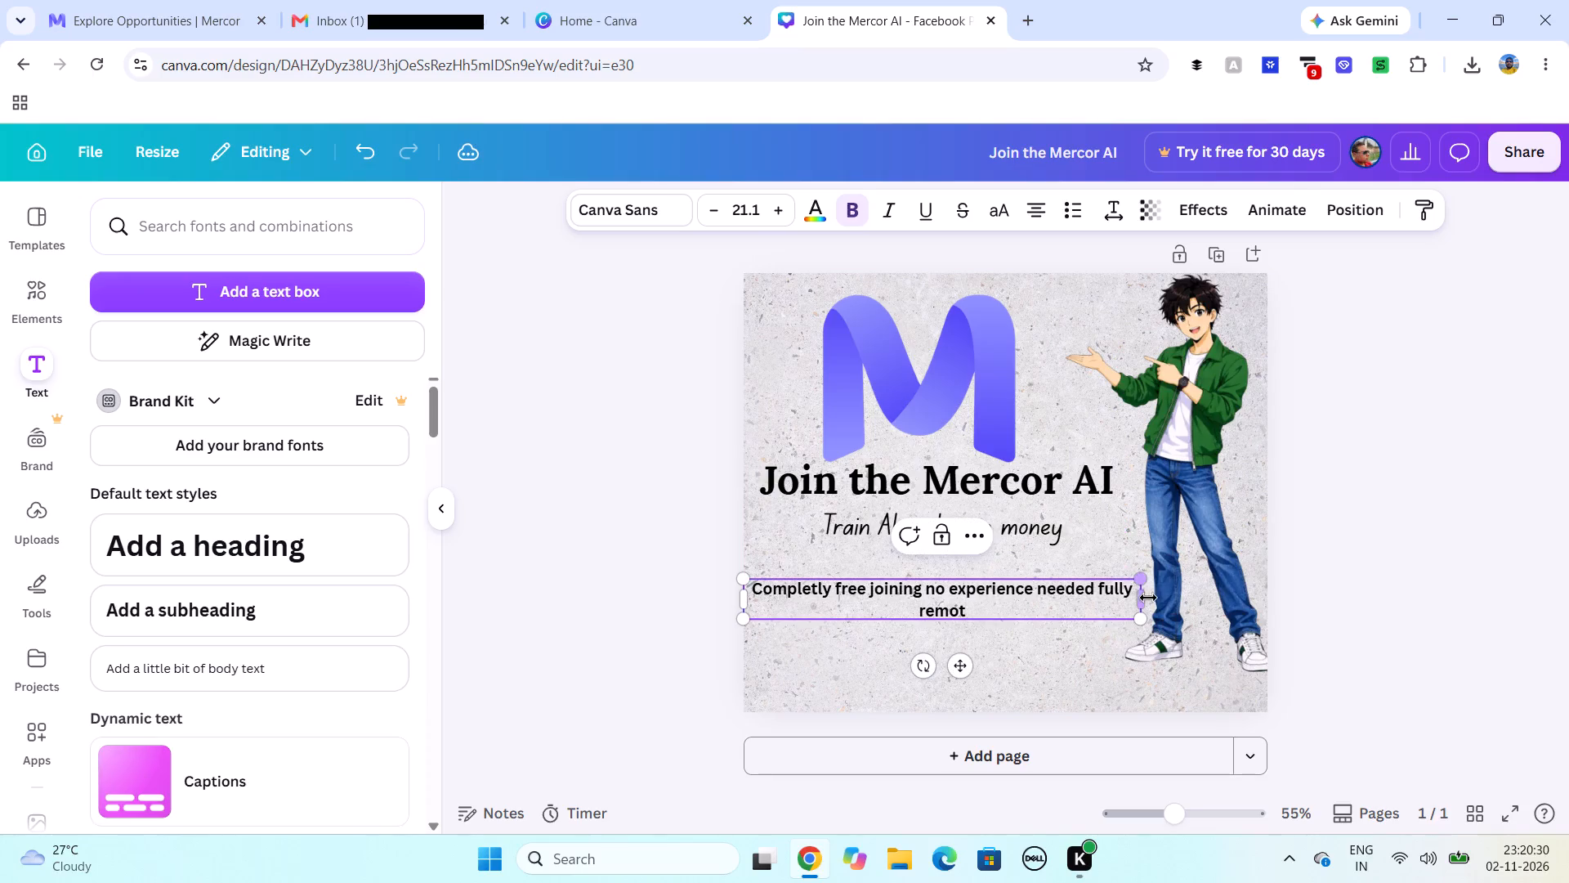
pyautogui.moveTo(1142, 598); pyautogui.dragTo(1182, 600)
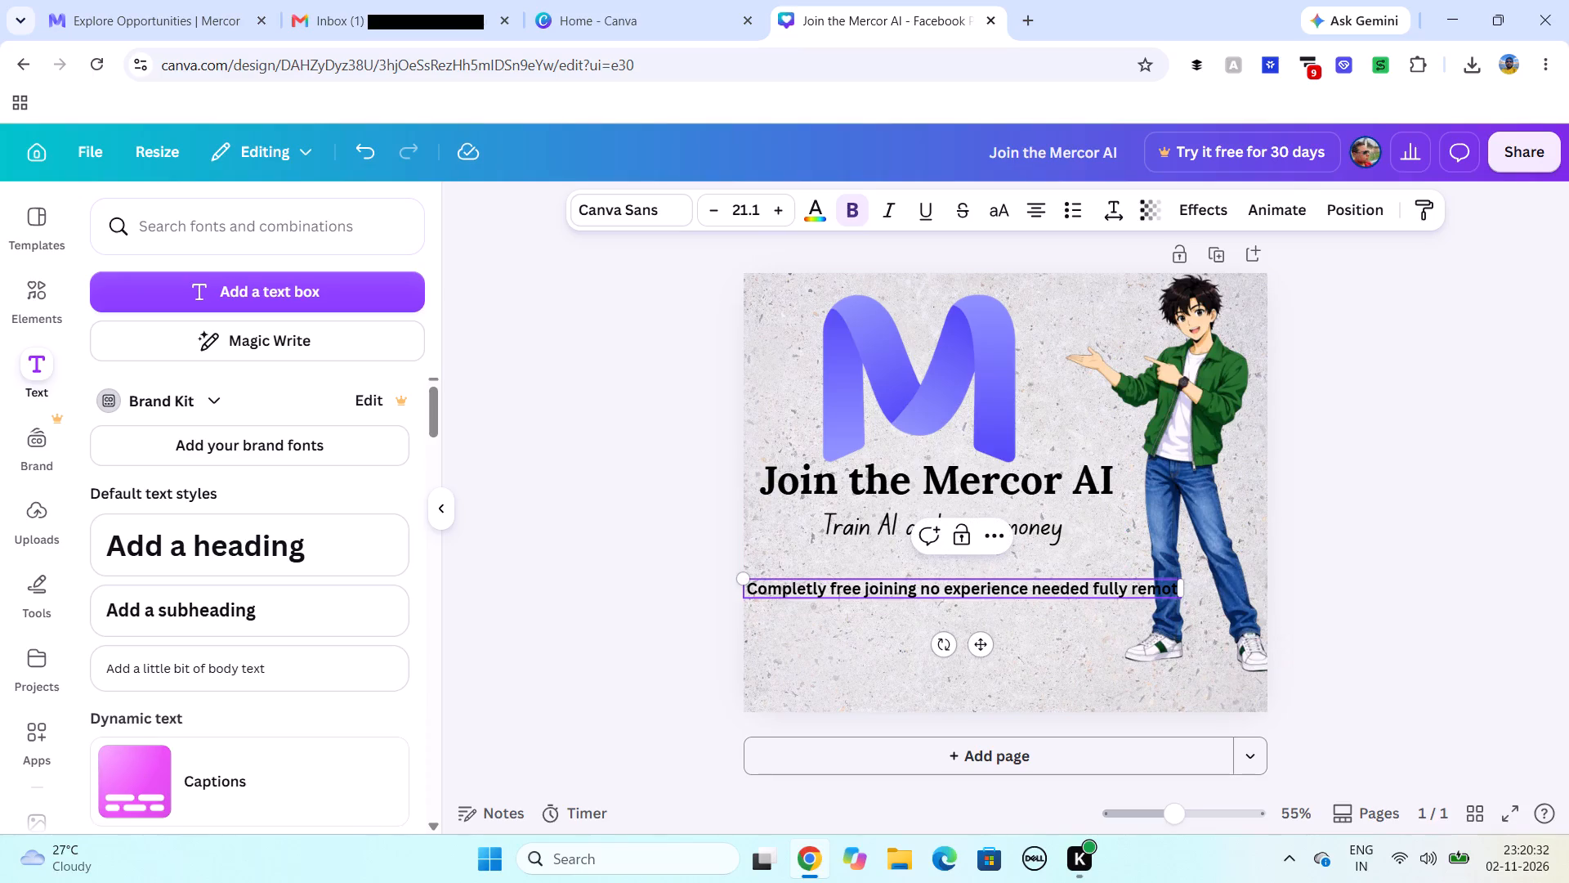
# Move the subheading up slightly, closer beneath the "Train AI and earn money" line.
pyautogui.moveTo(1097, 594); pyautogui.dragTo(1085, 632)
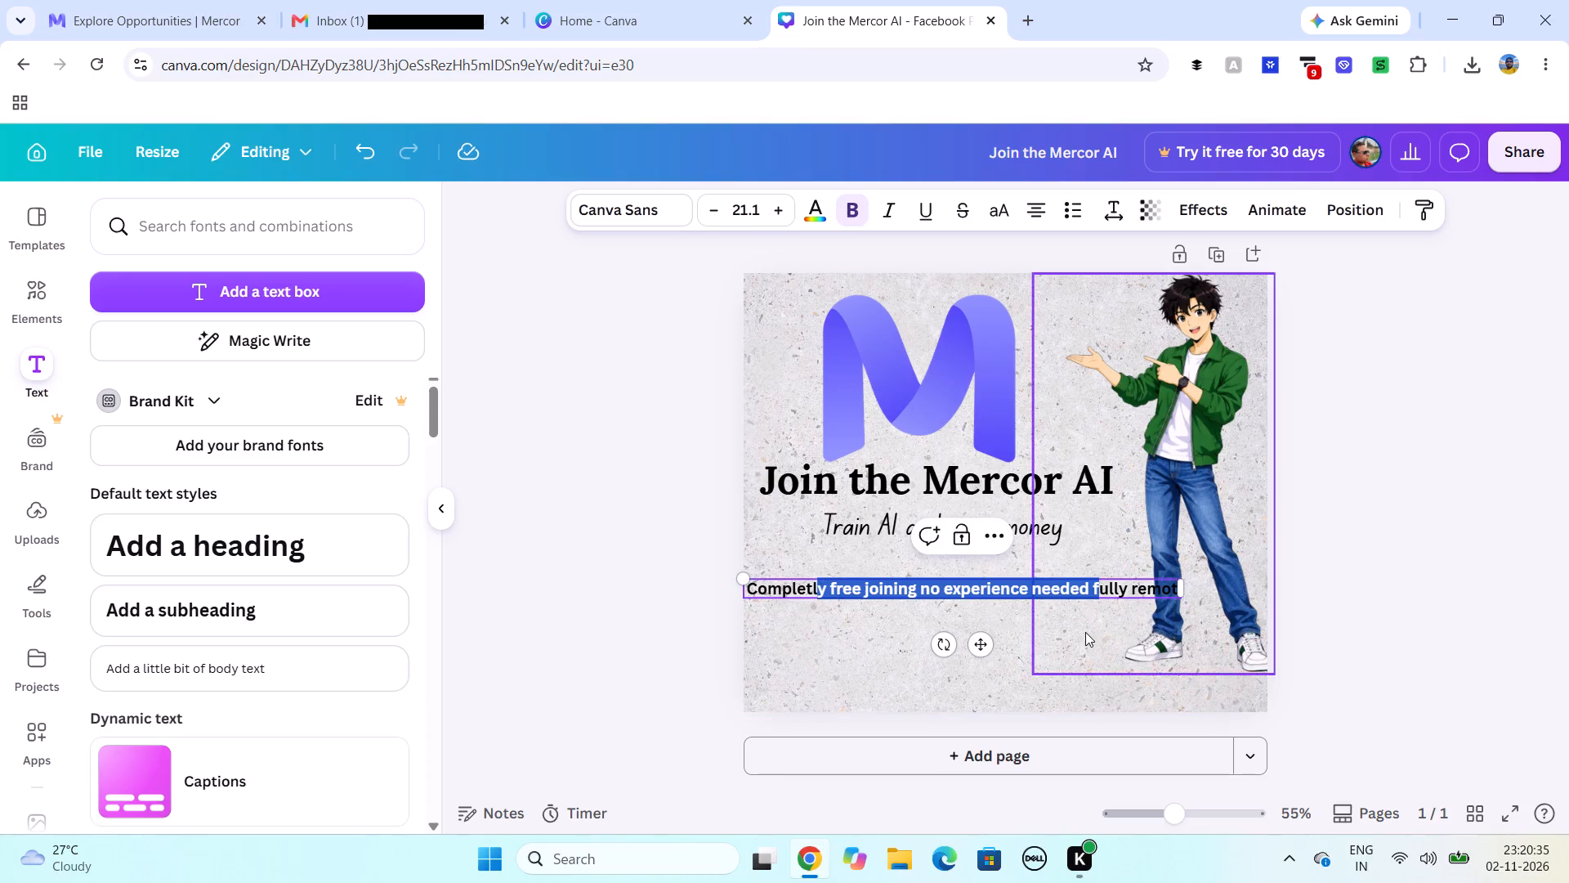
pyautogui.moveTo(1085, 632); pyautogui.dragTo(1084, 627)
pyautogui.click(1061, 657)
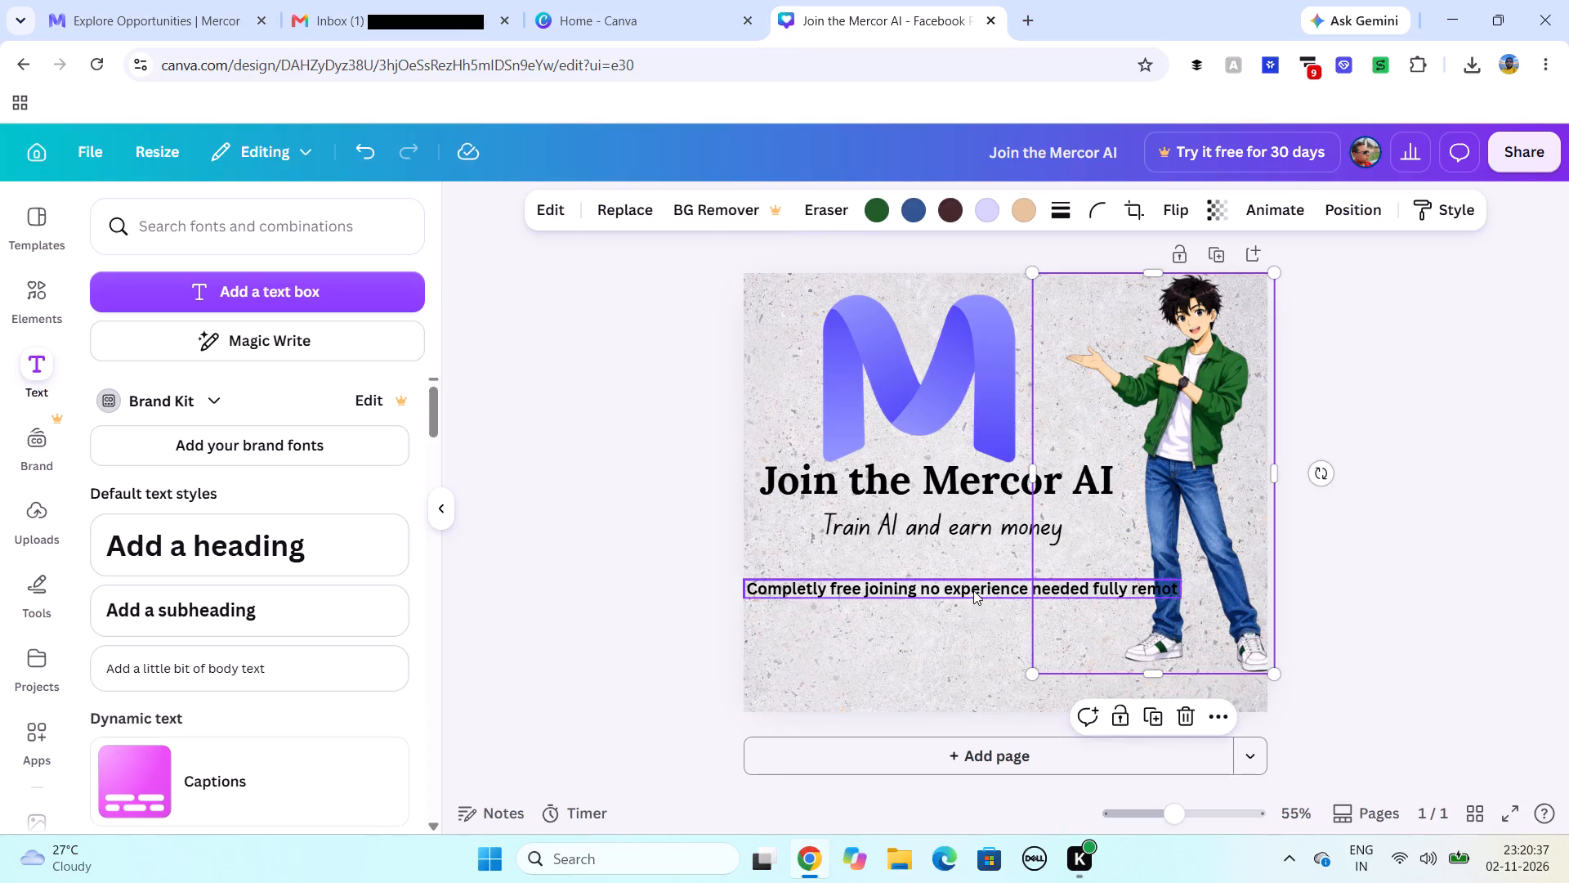
pyautogui.moveTo(974, 589); pyautogui.dragTo(979, 567)
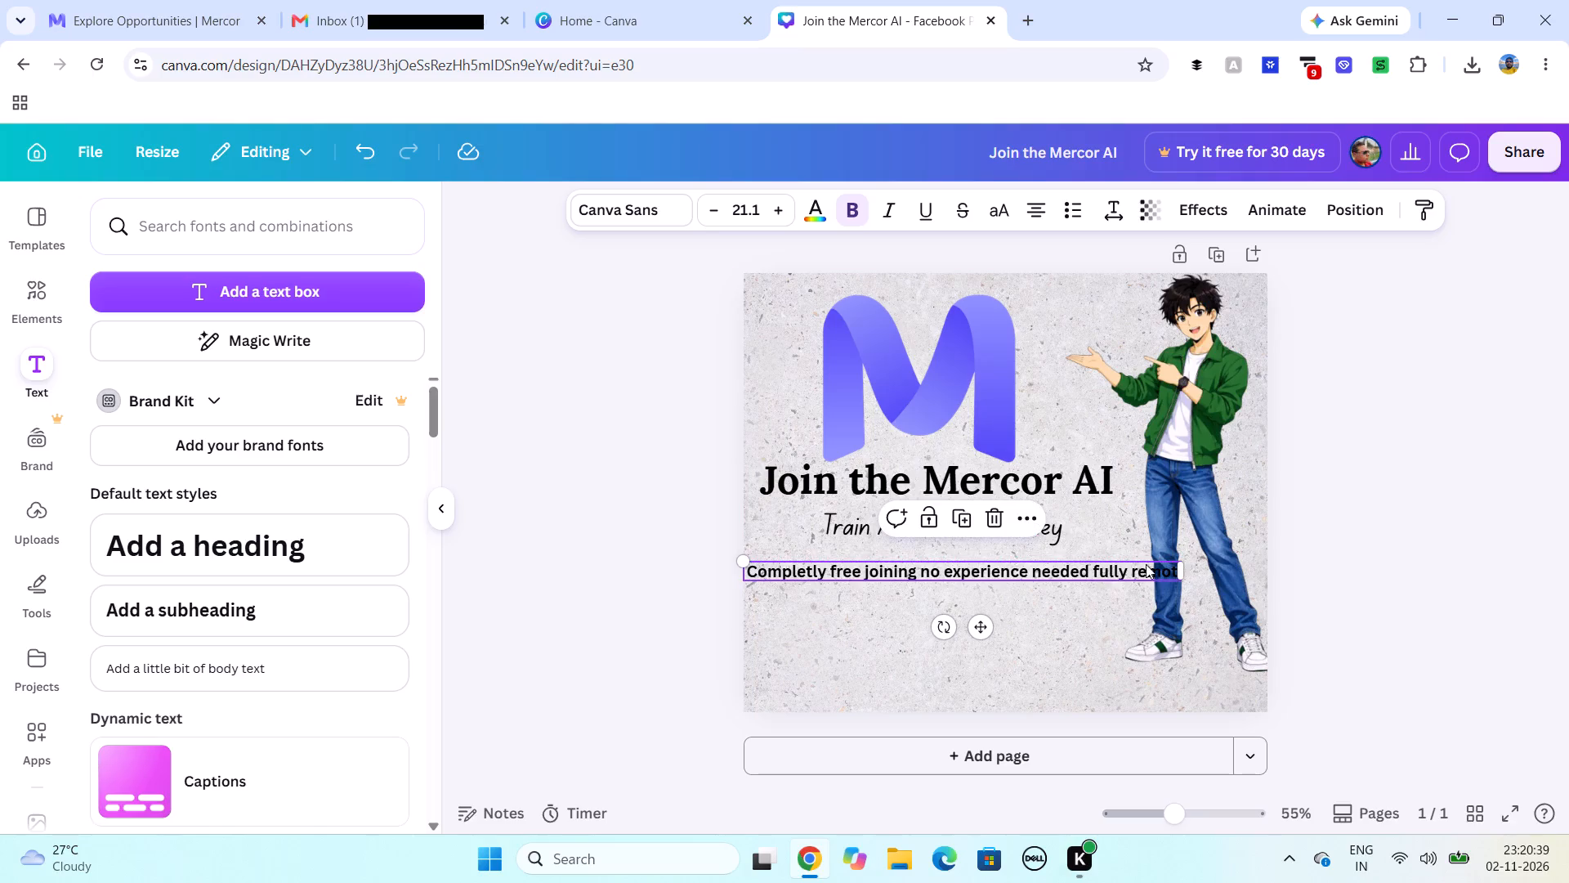
# Narrow the subheading's text box so it ends at the character's legs, wrapping the text onto two lines.
pyautogui.moveTo(1185, 569); pyautogui.dragTo(1150, 574)
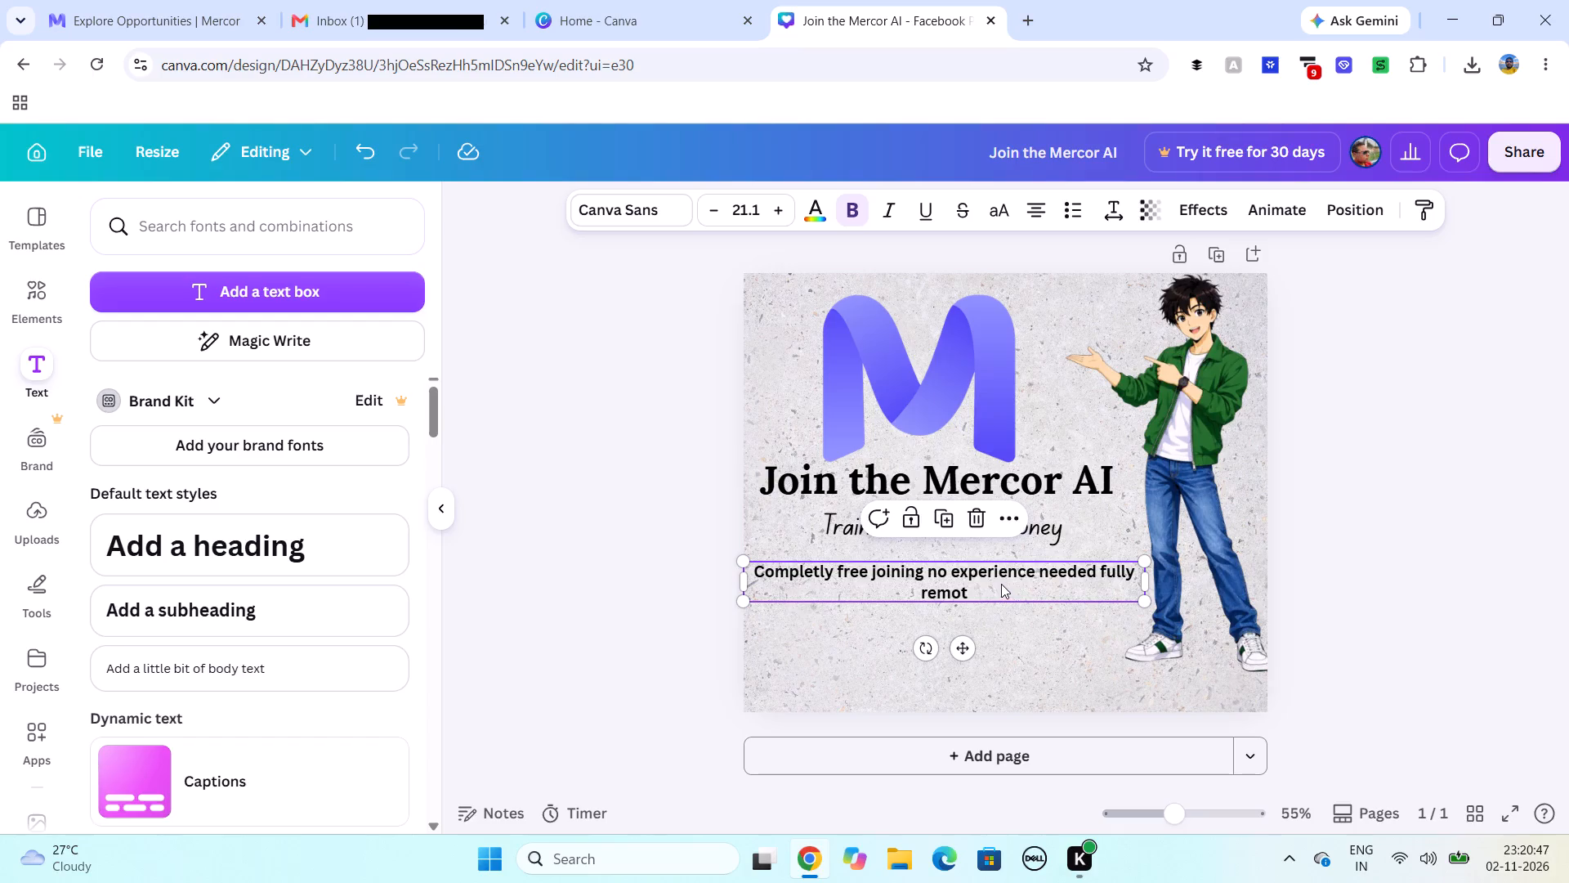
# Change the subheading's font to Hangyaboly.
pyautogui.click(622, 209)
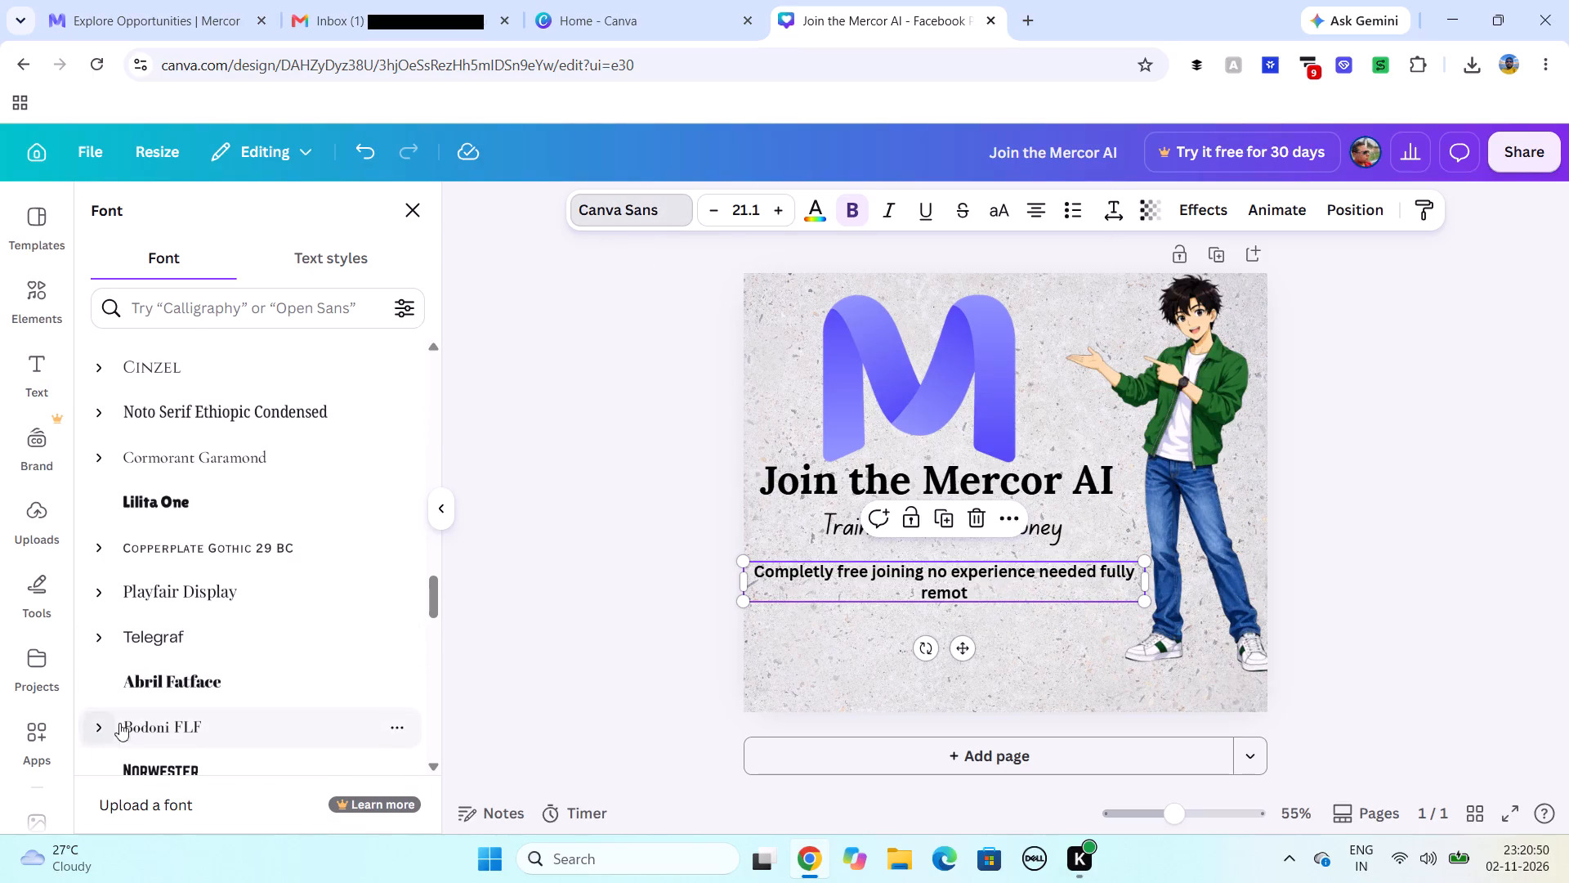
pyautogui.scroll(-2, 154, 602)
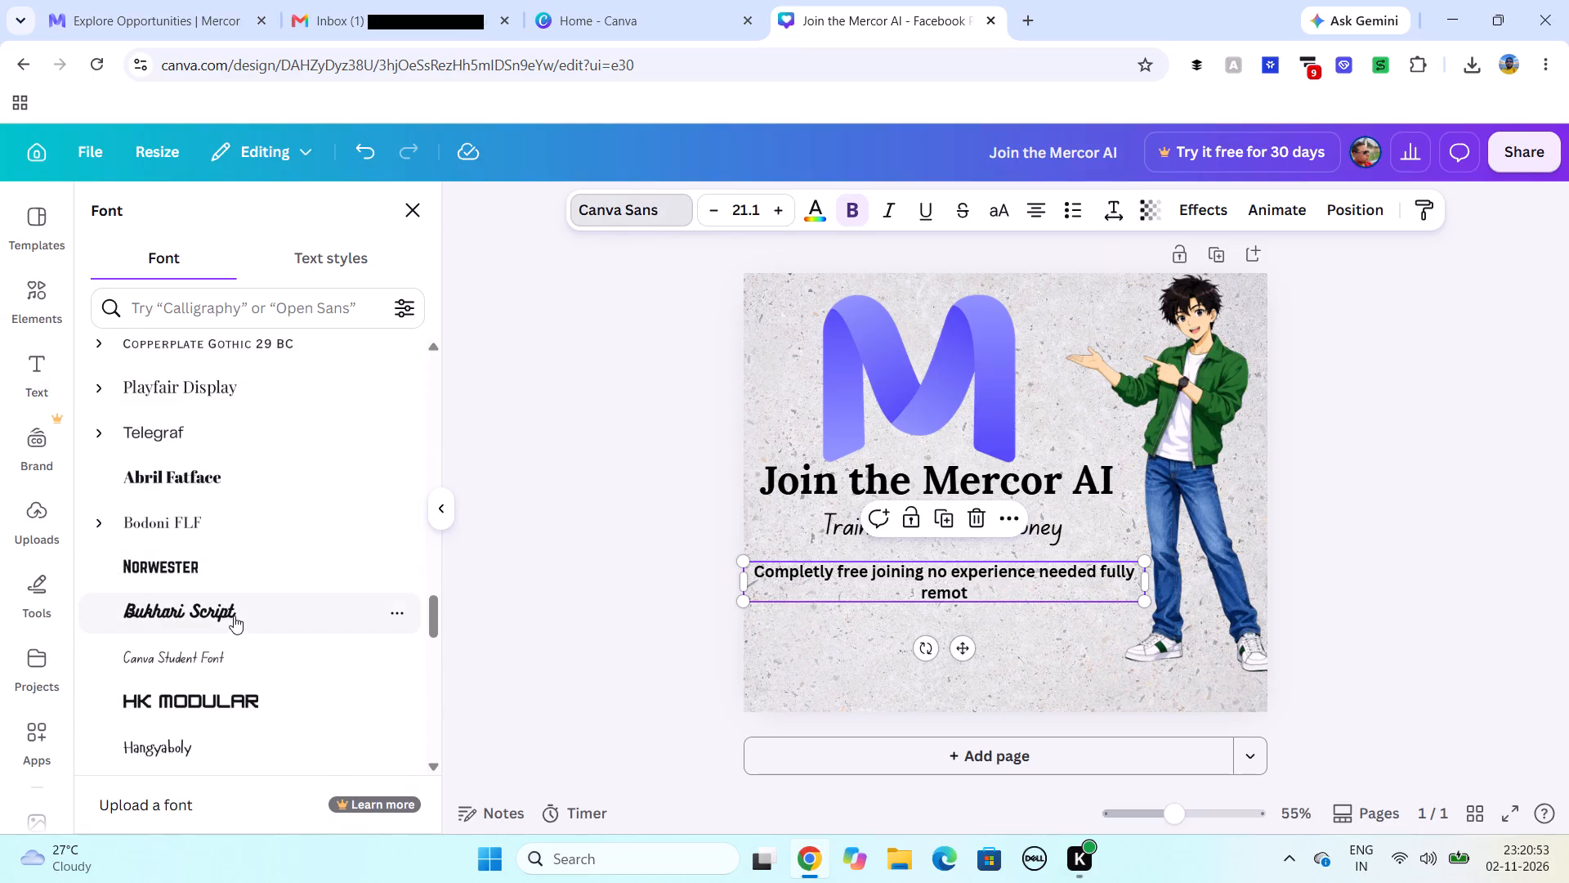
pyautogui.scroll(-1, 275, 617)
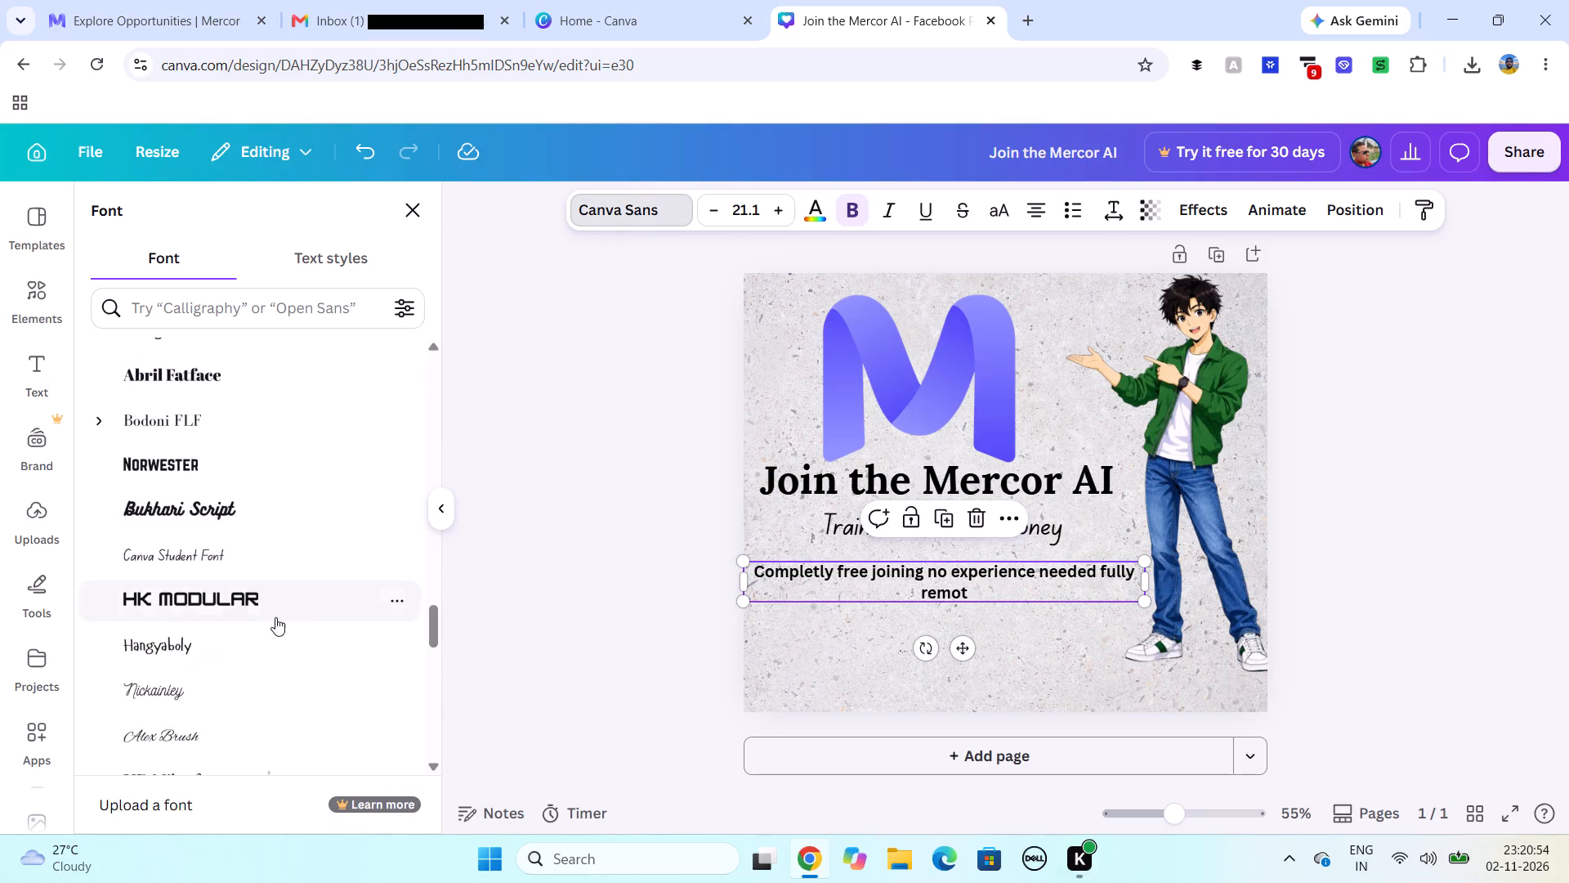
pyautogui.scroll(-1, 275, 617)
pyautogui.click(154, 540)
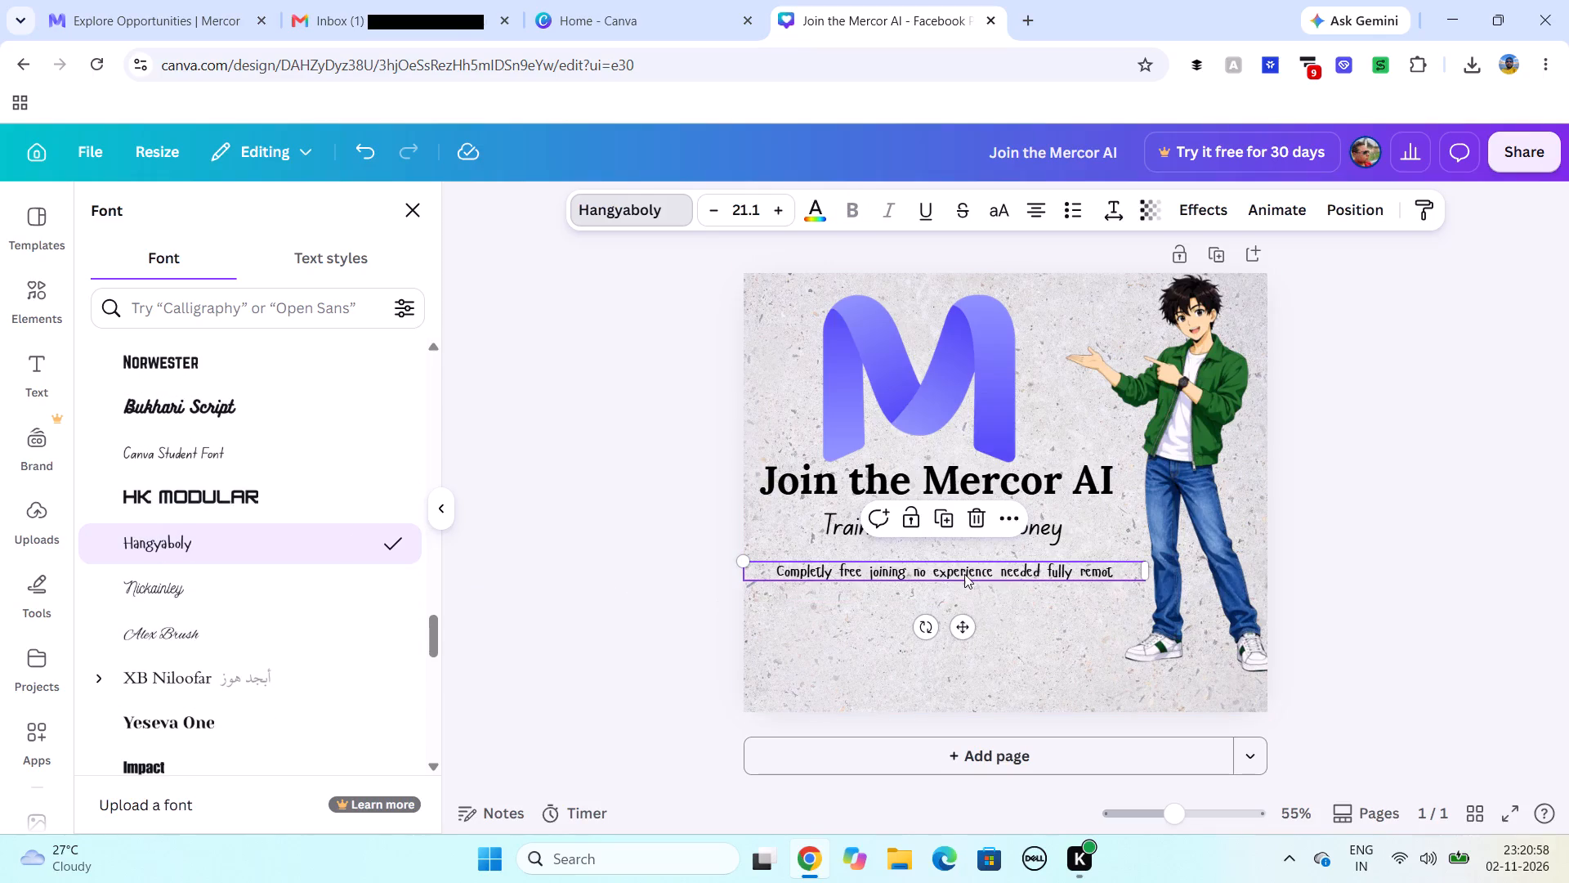
# Move the subheading up slightly, closer beneath the "Train AI and earn money" line.
pyautogui.moveTo(967, 574); pyautogui.dragTo(971, 564)
pyautogui.click(1019, 643)
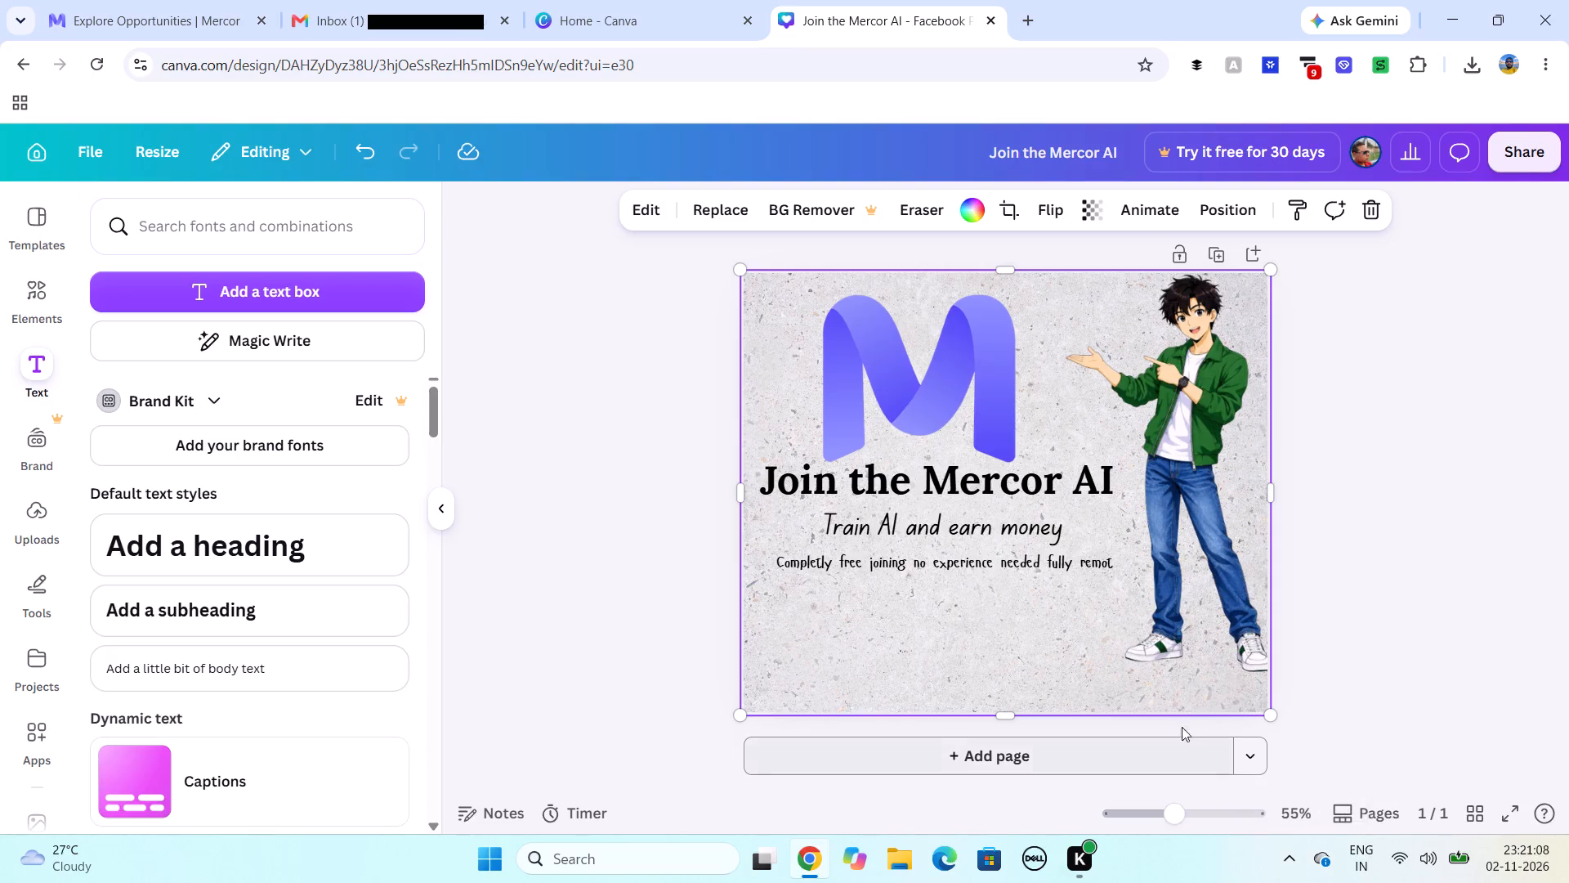
# Try the Lazydog font on the subheading, and settle on the Slopes font for it.
pyautogui.click(883, 566)
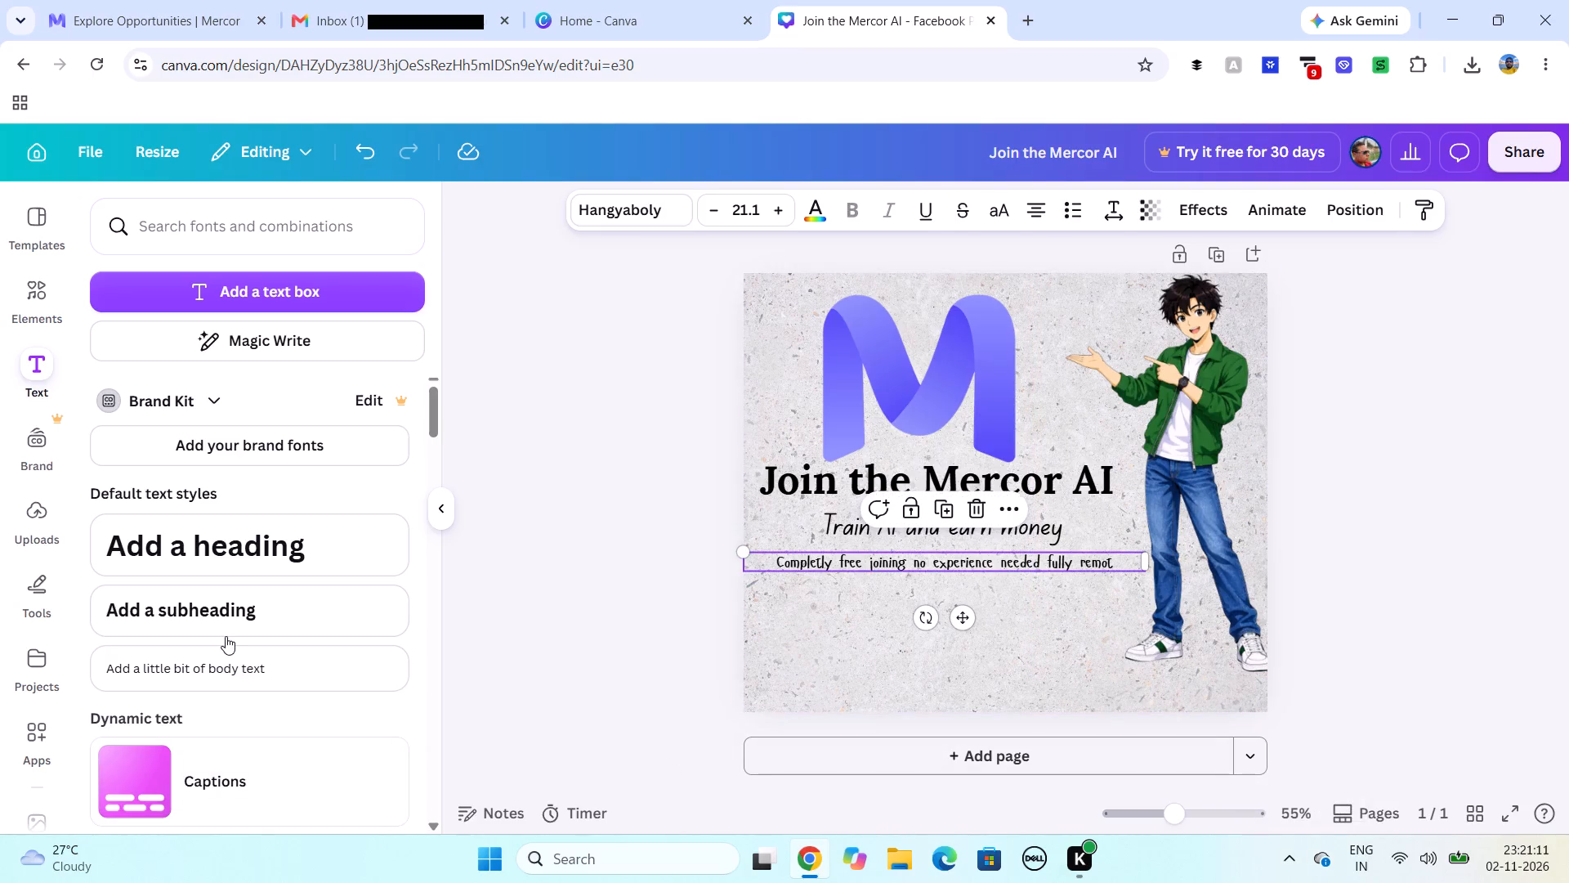
pyautogui.click(614, 213)
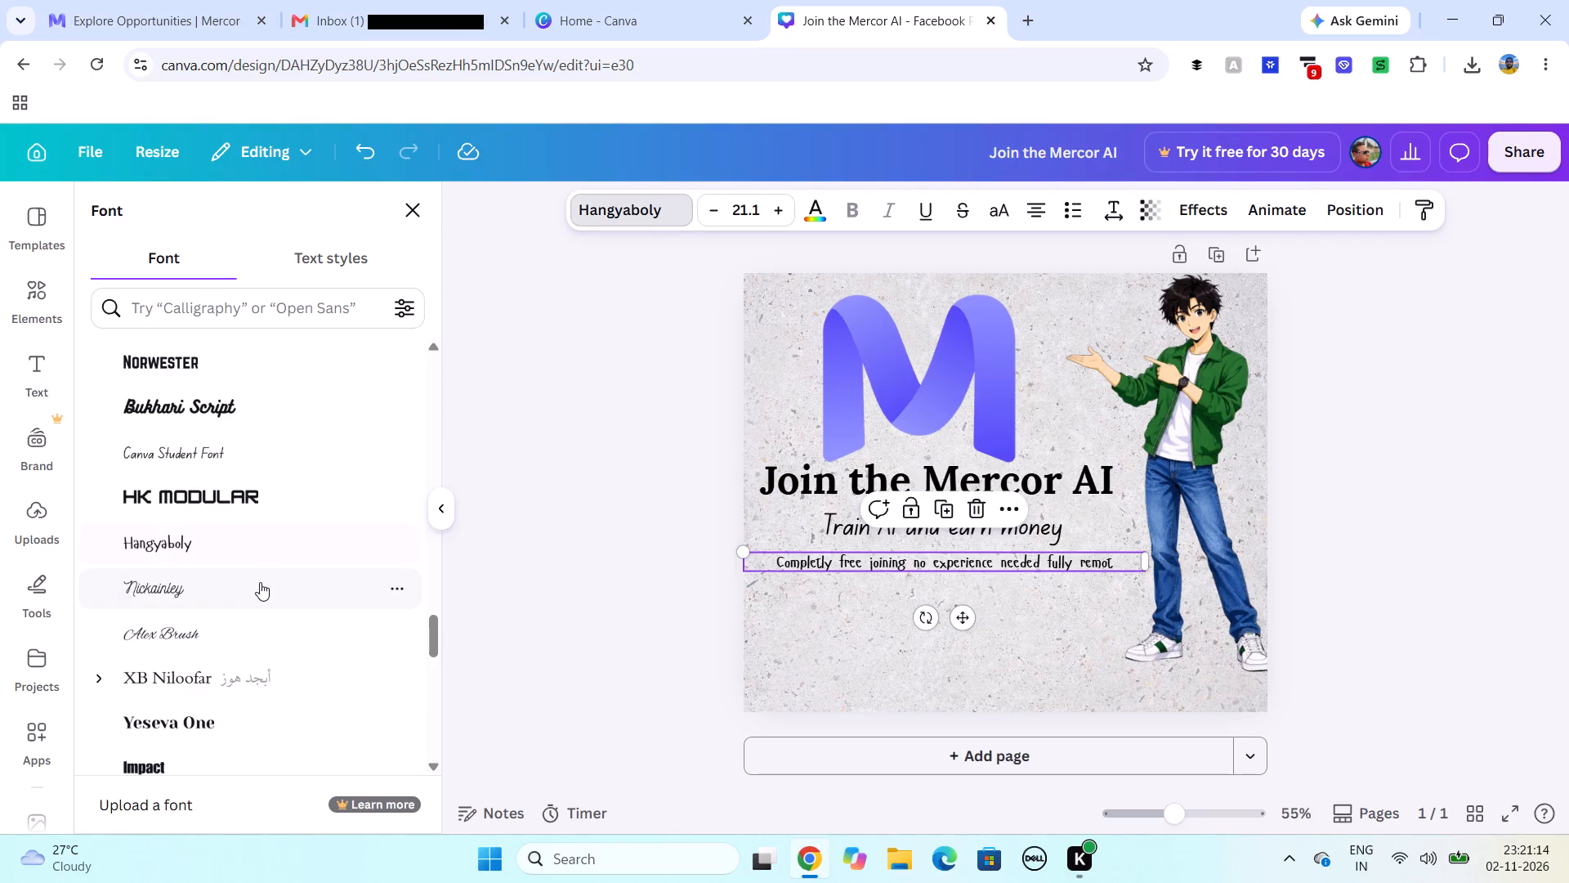
pyautogui.scroll(-1, 262, 577)
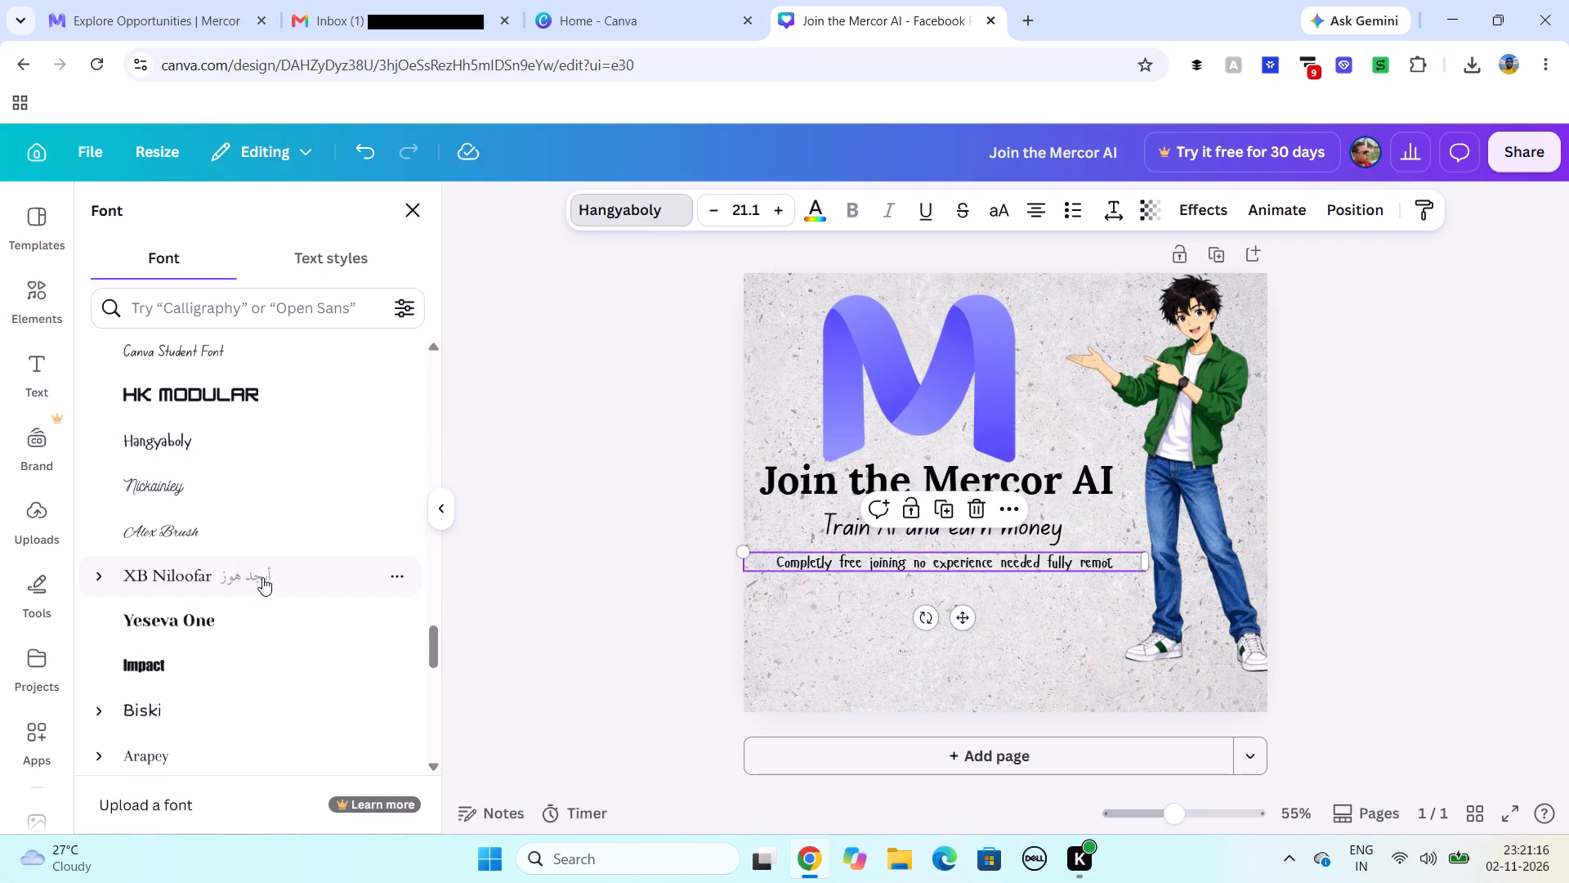
pyautogui.scroll(-1, 262, 577)
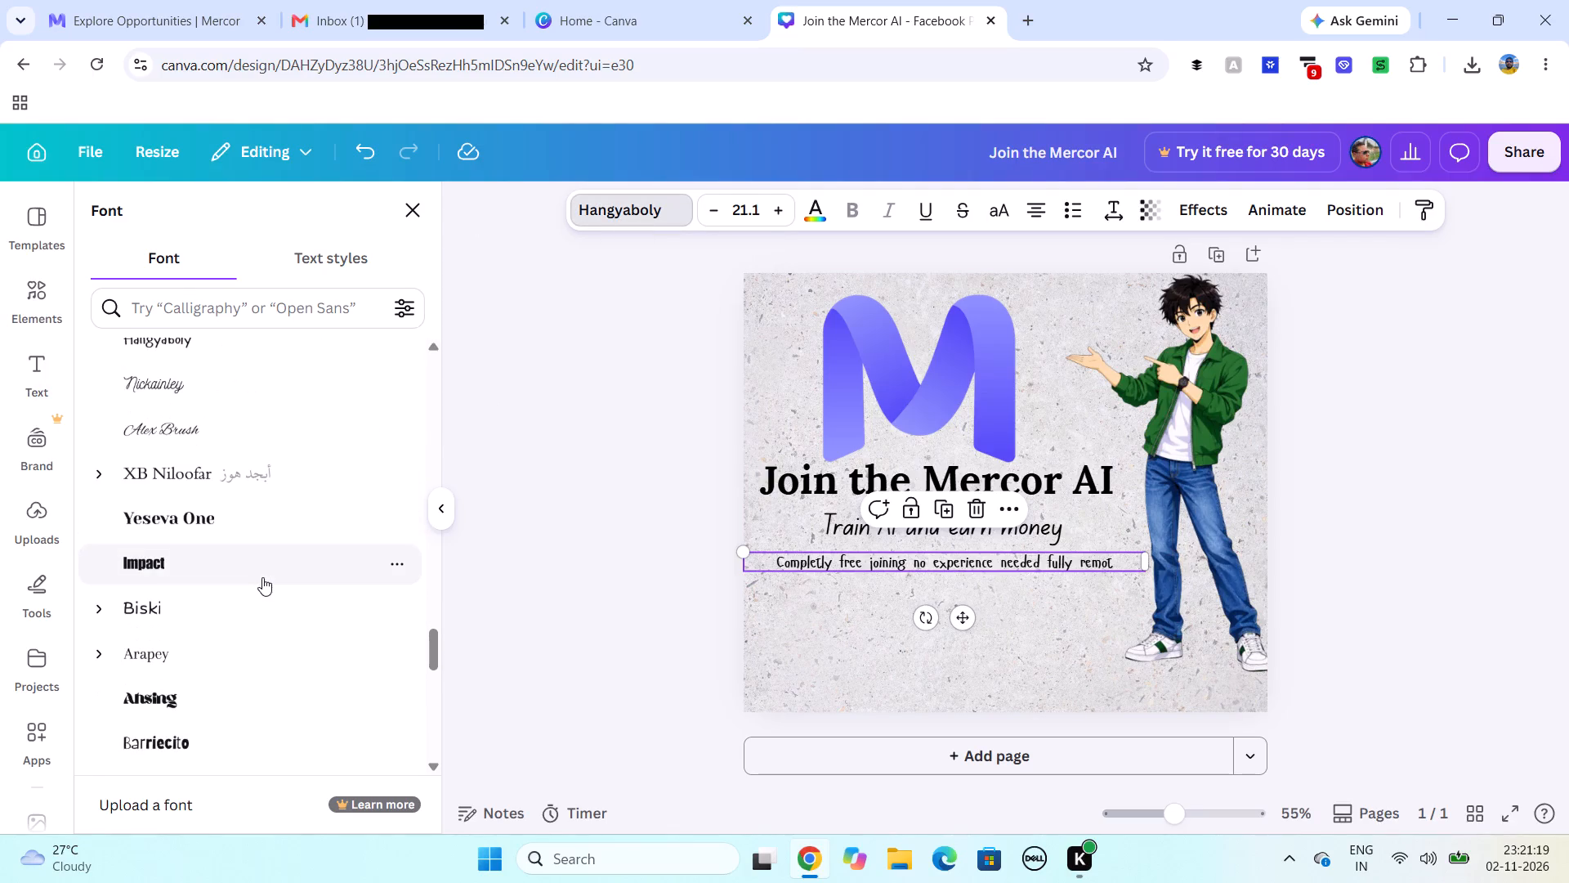
pyautogui.scroll(-3, 262, 577)
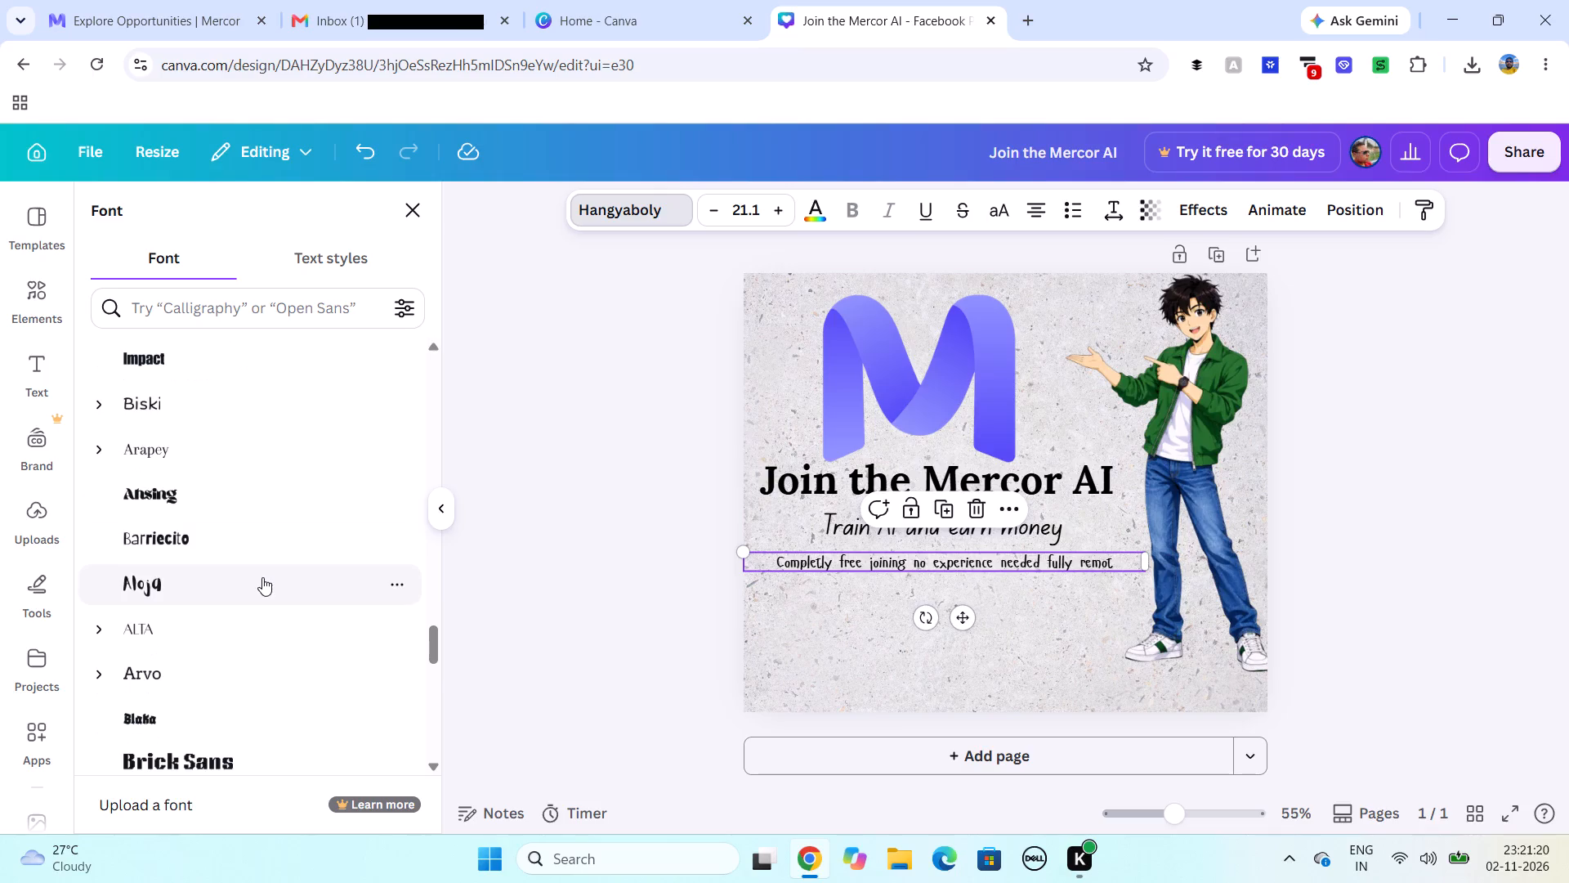
pyautogui.scroll(-2, 262, 577)
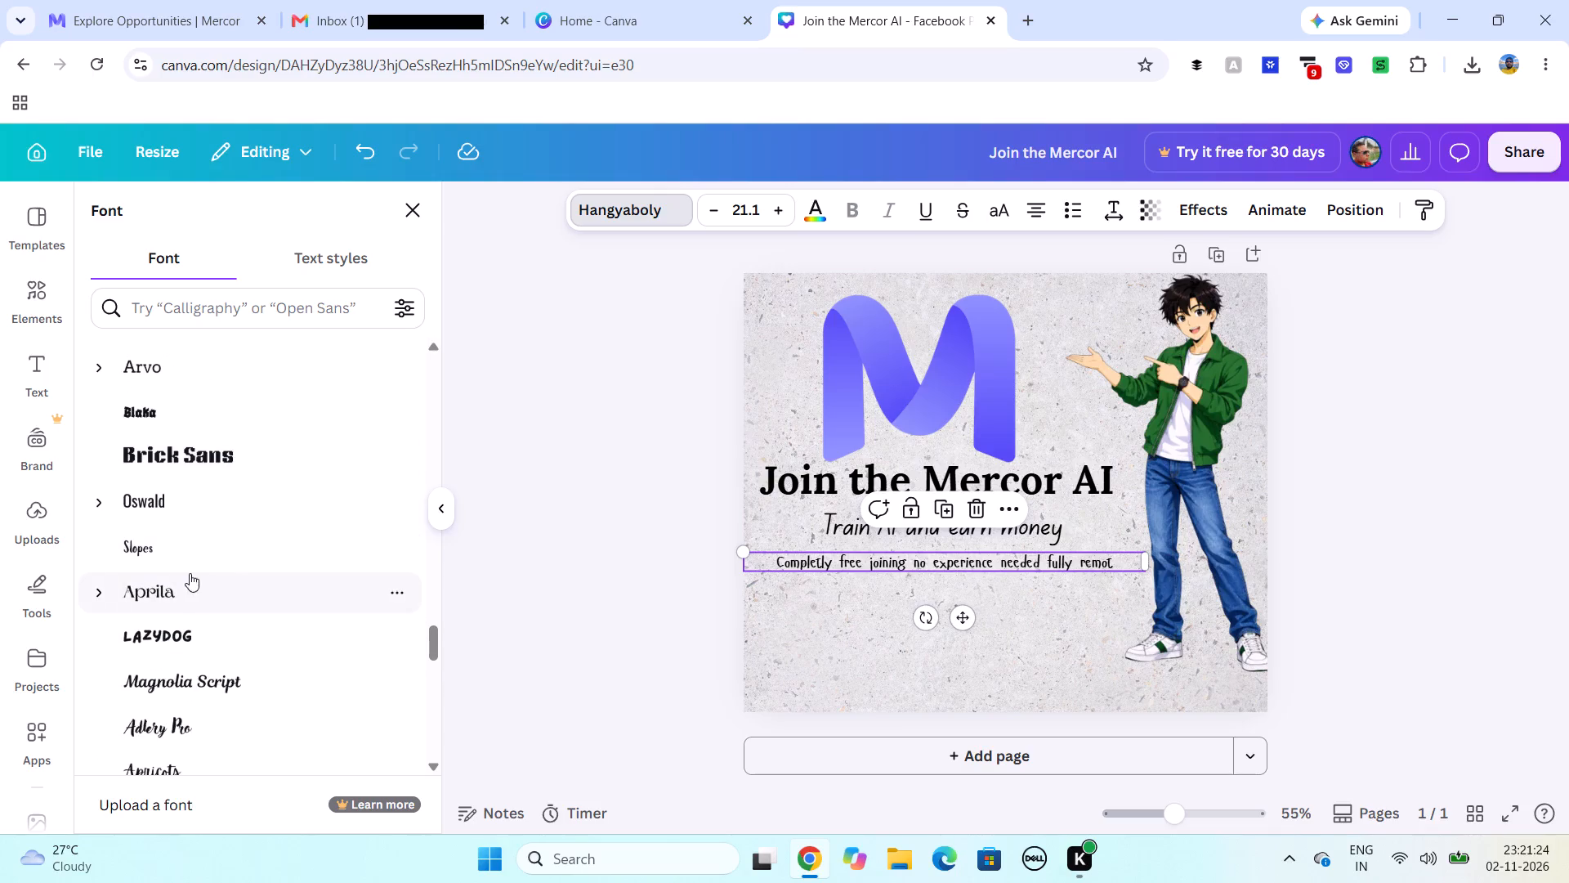
pyautogui.scroll(-2, 206, 543)
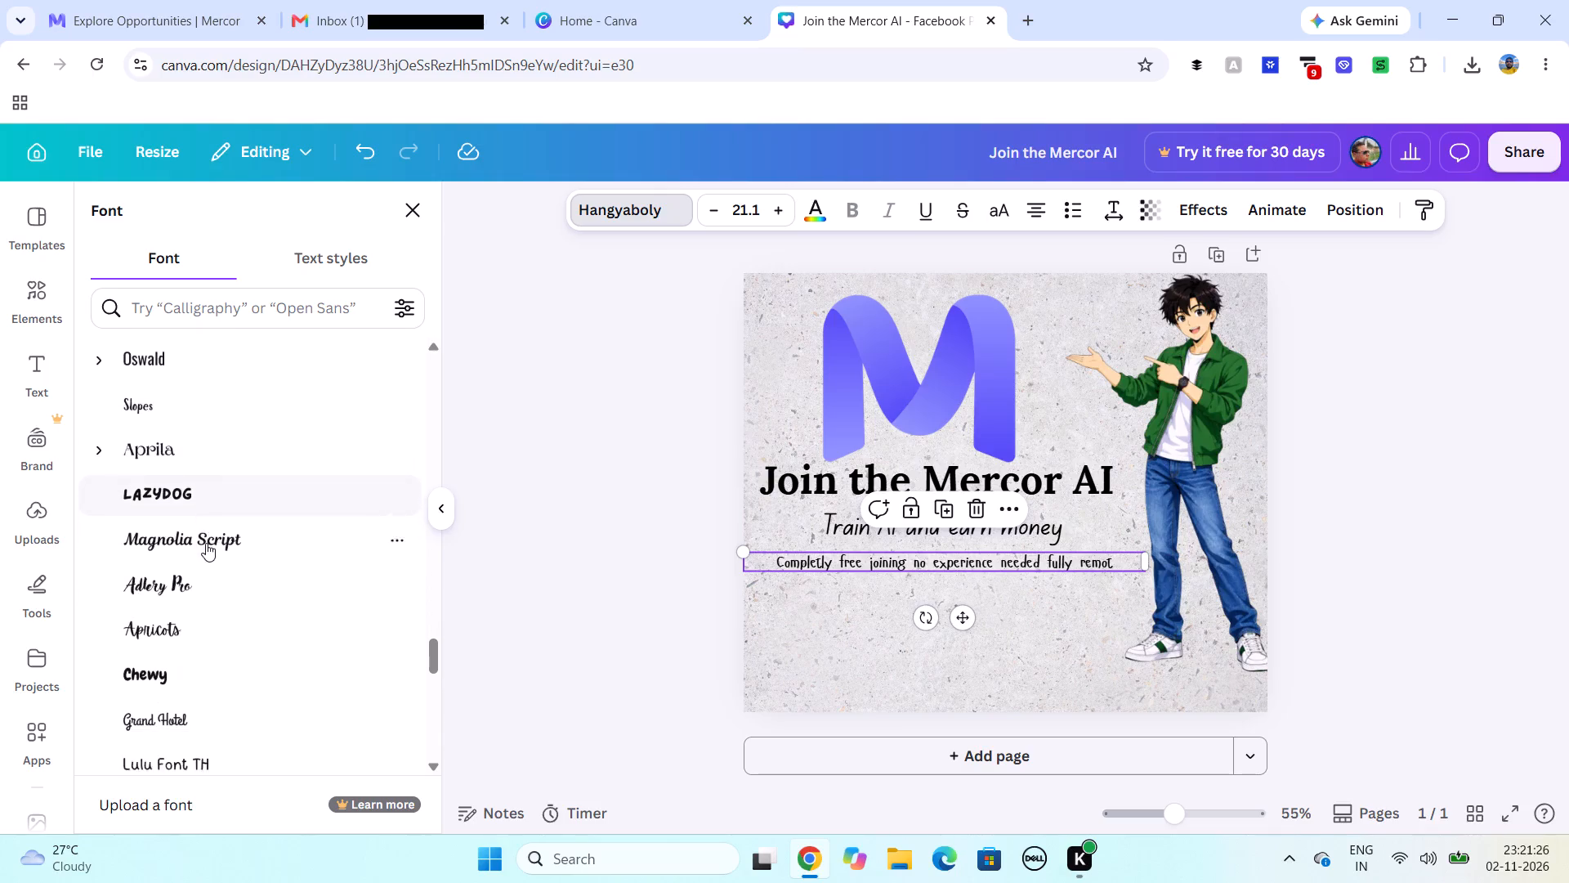
pyautogui.scroll(-1, 206, 543)
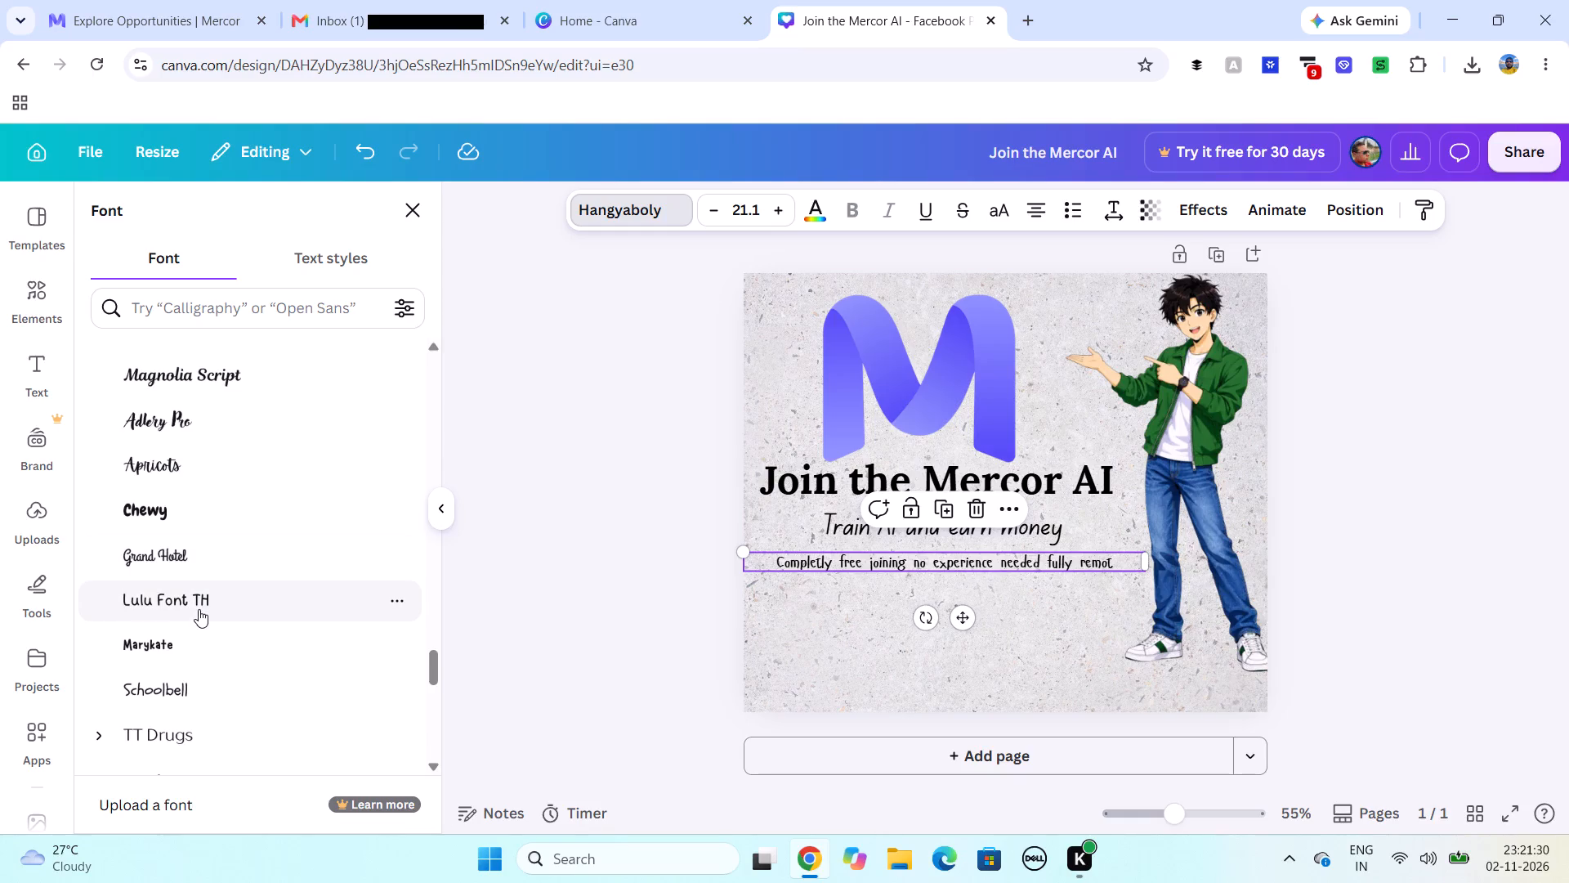
pyautogui.scroll(1, 199, 611)
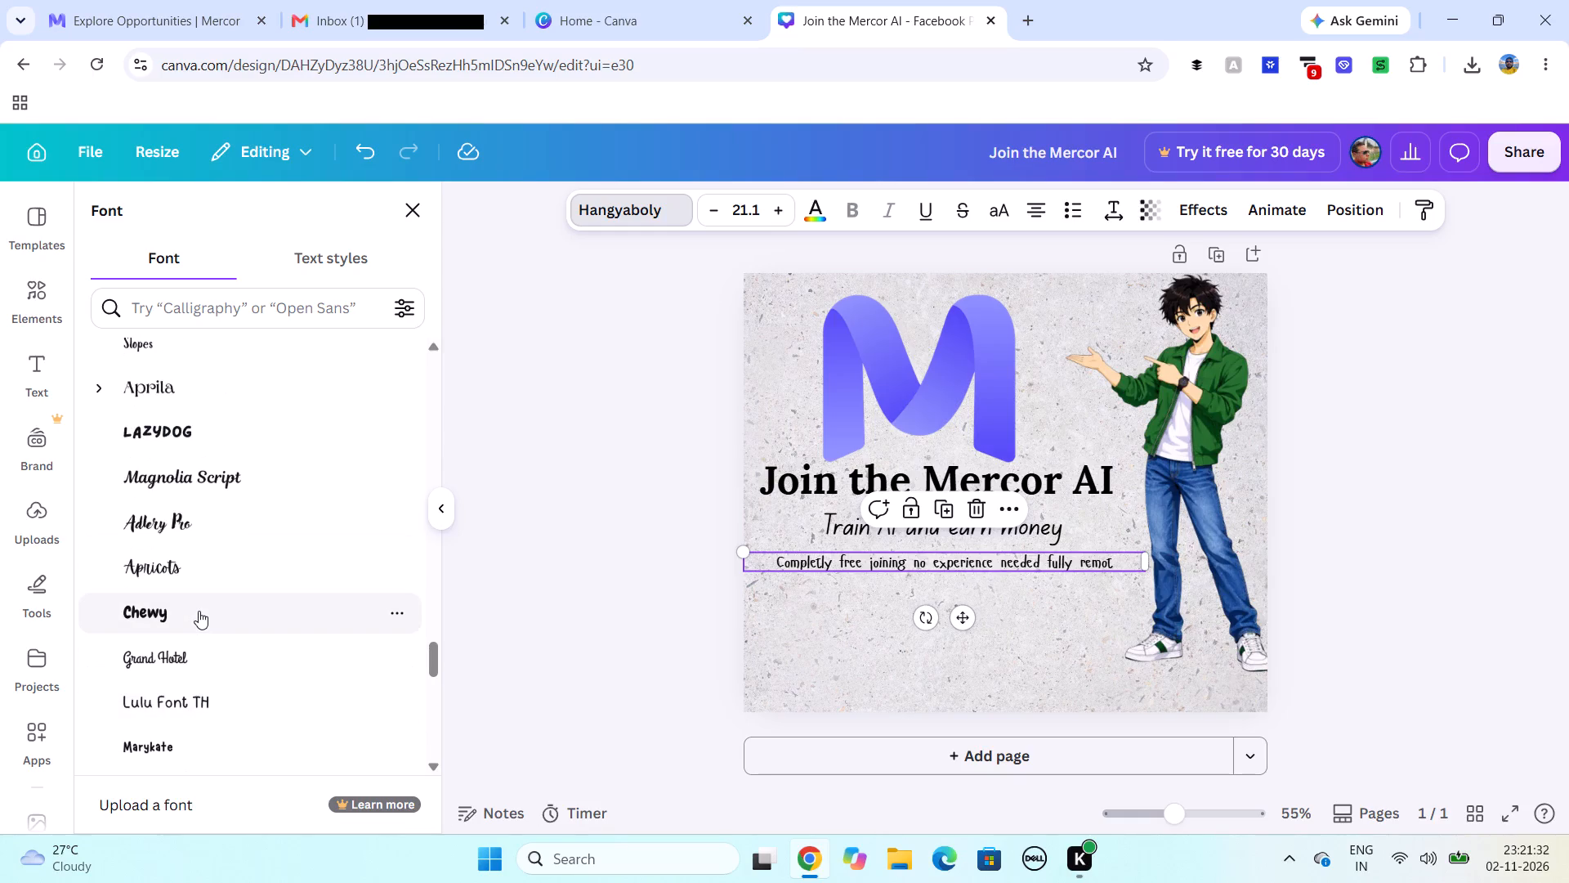
pyautogui.scroll(1, 199, 600)
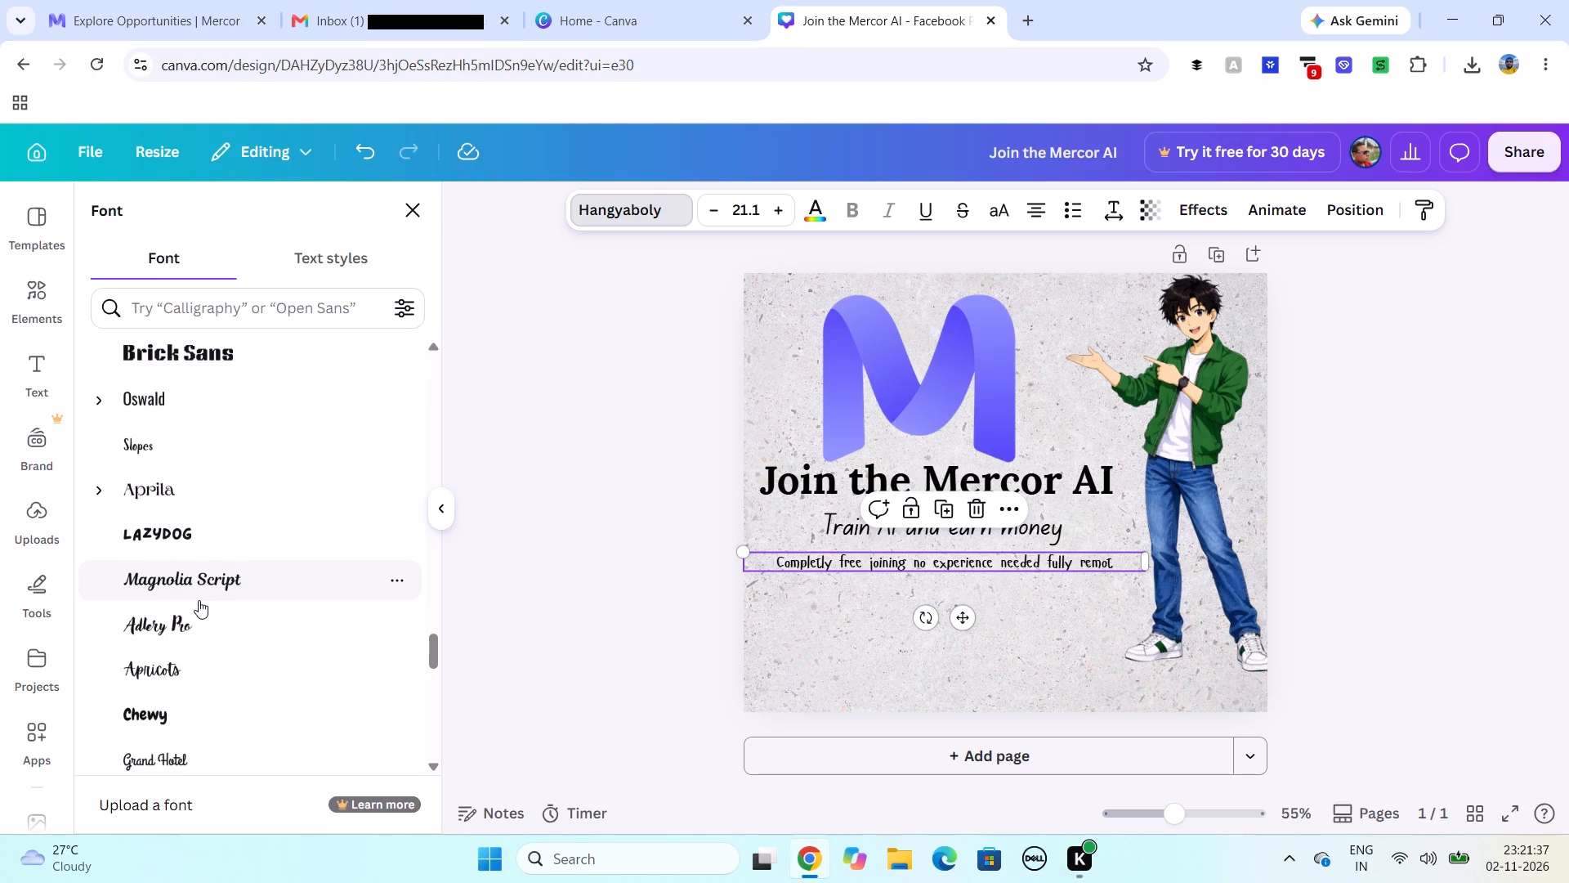
pyautogui.scroll(1, 199, 600)
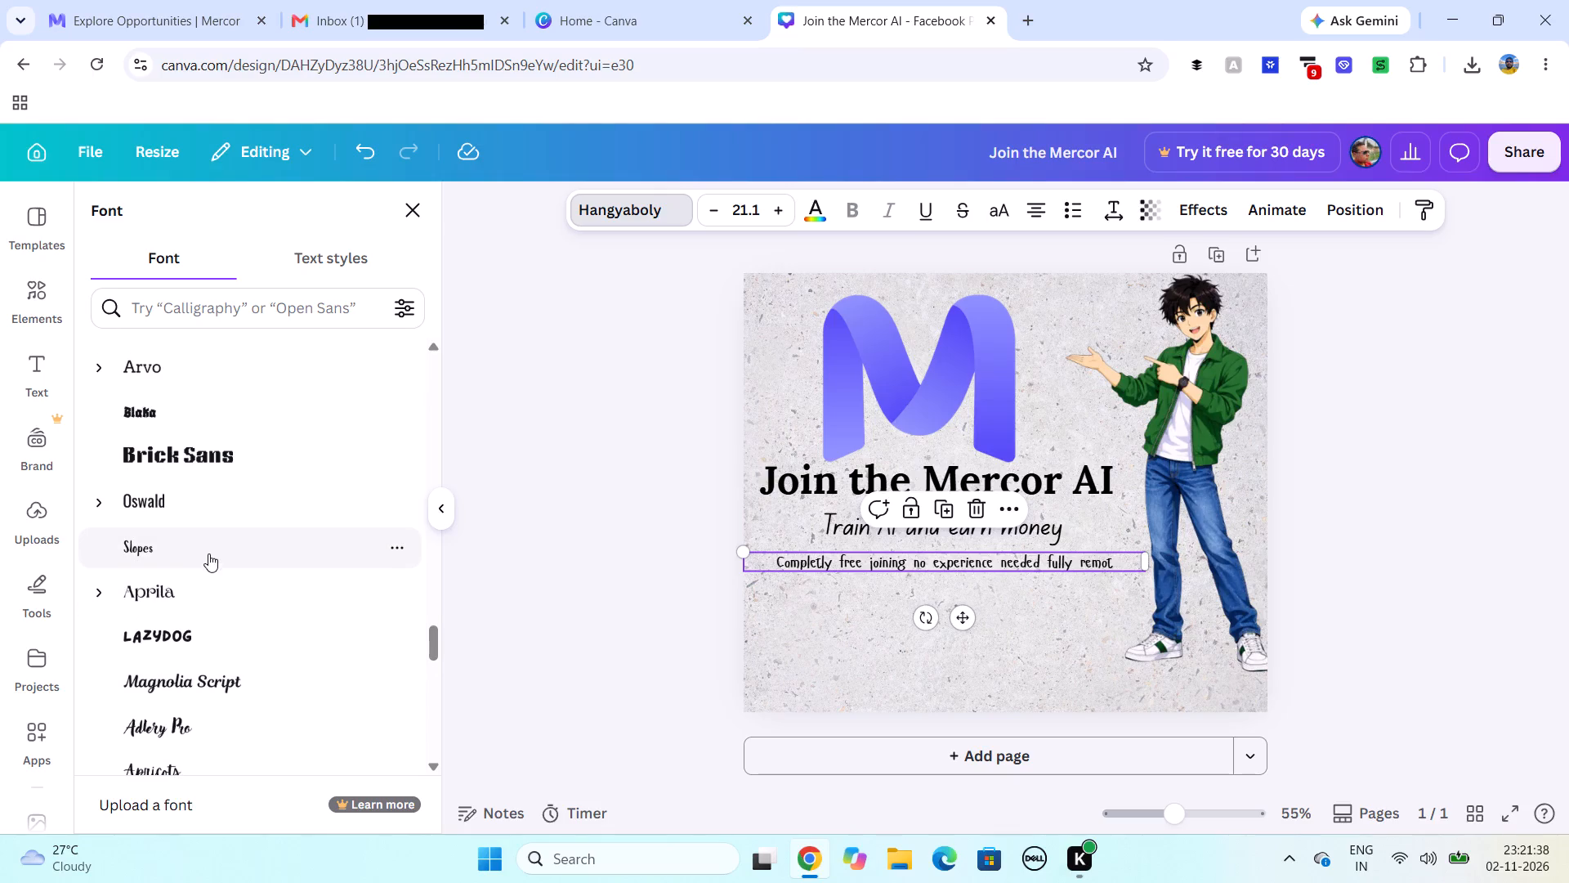
pyautogui.click(220, 643)
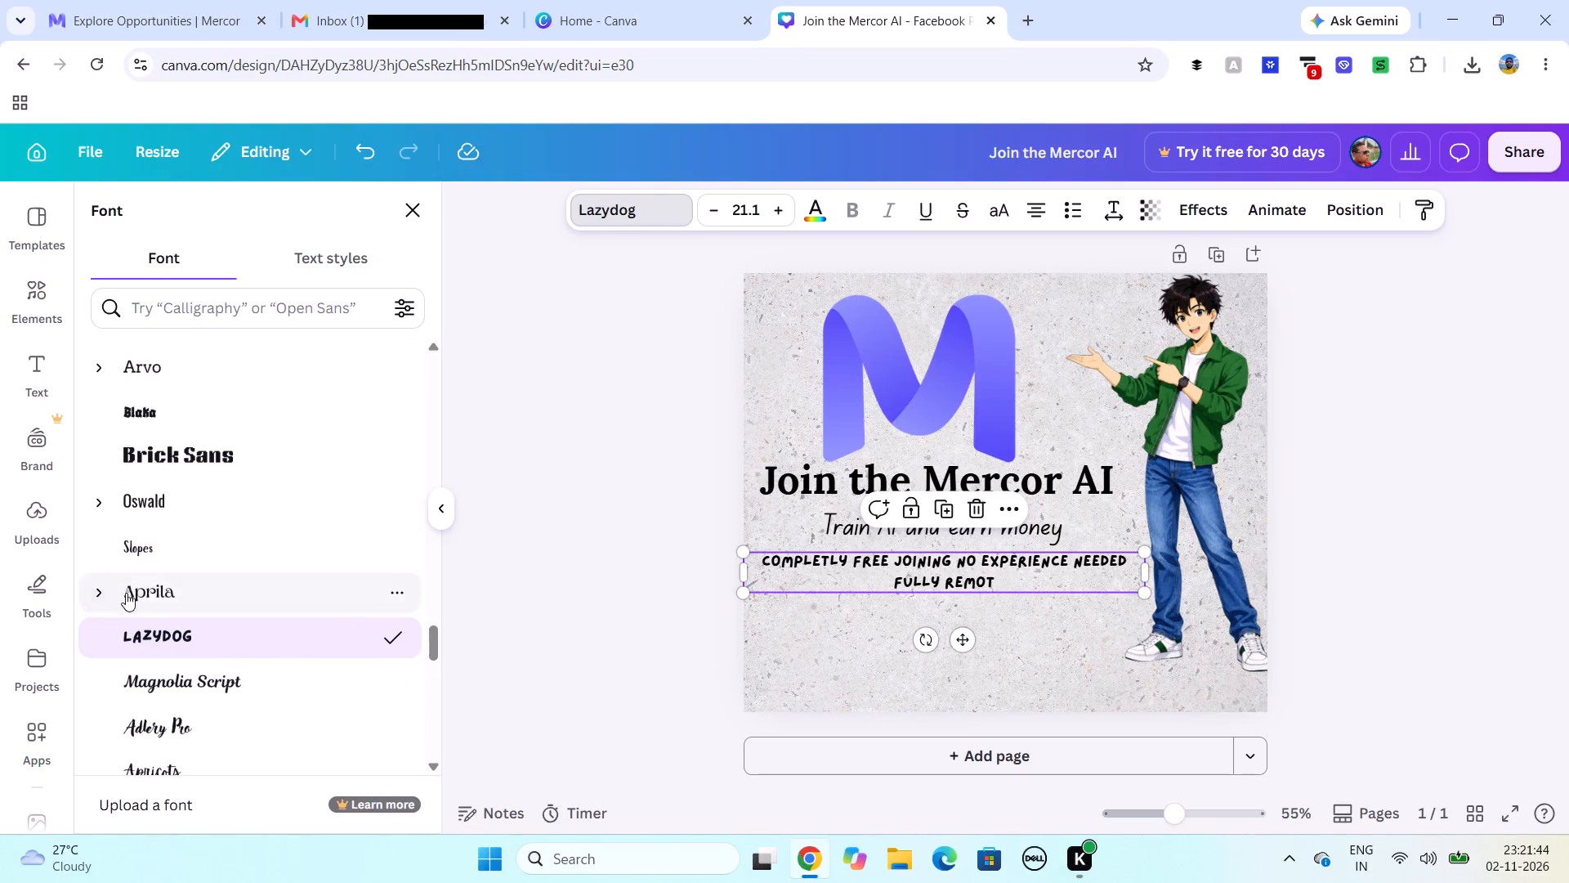
pyautogui.click(141, 549)
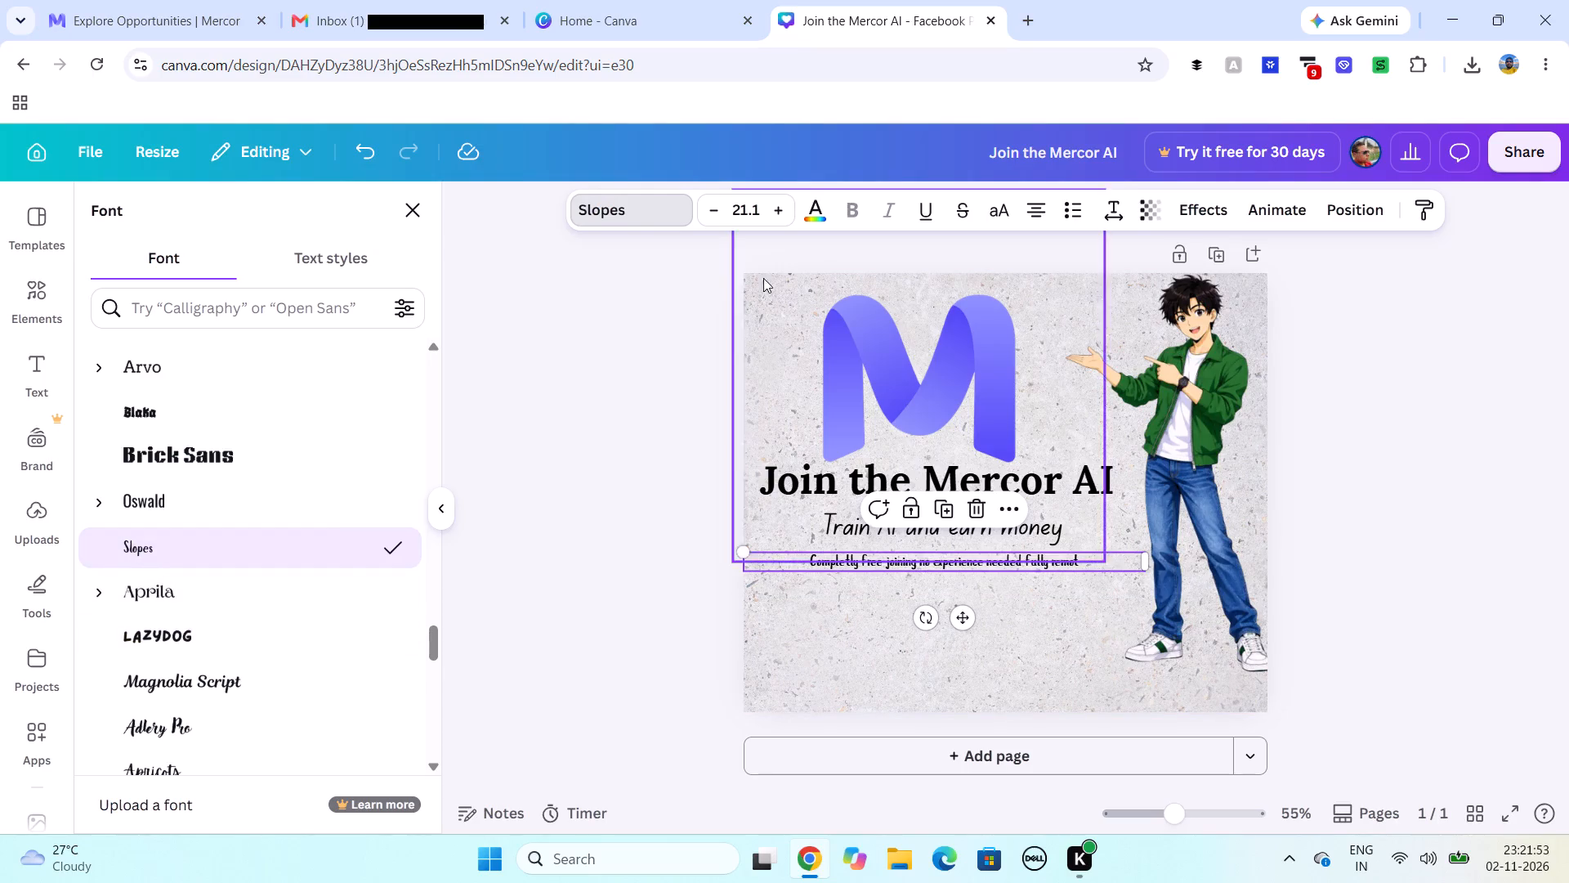
# Increase the subheading's font size to 31.1.
pyautogui.click(779, 210)
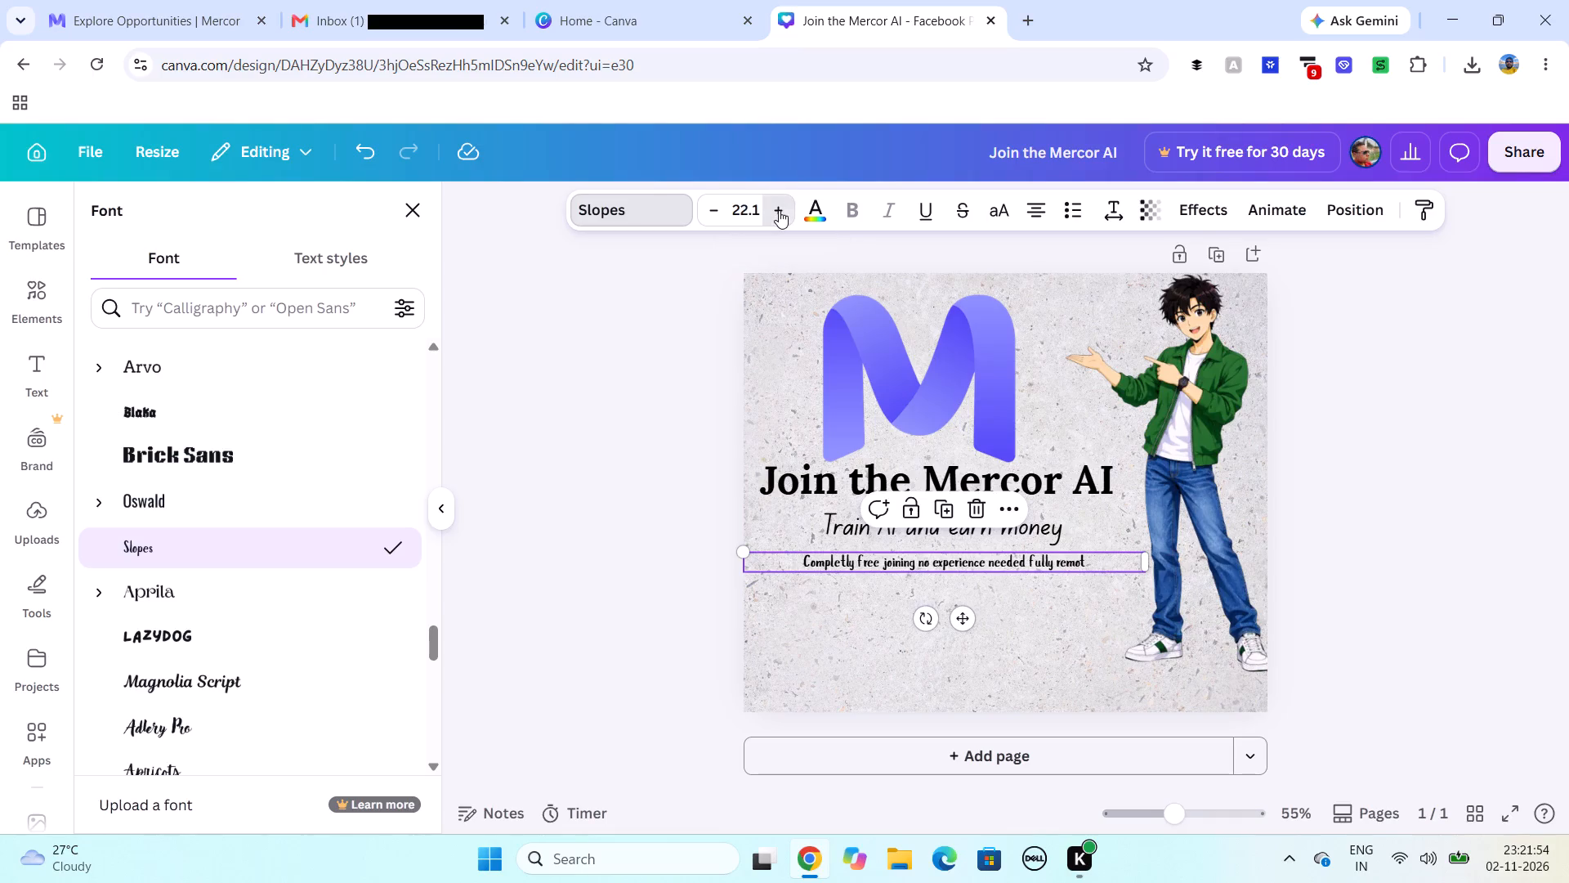
pyautogui.click(779, 210)
pyautogui.click(779, 210)
pyautogui.tripleClick(779, 210)
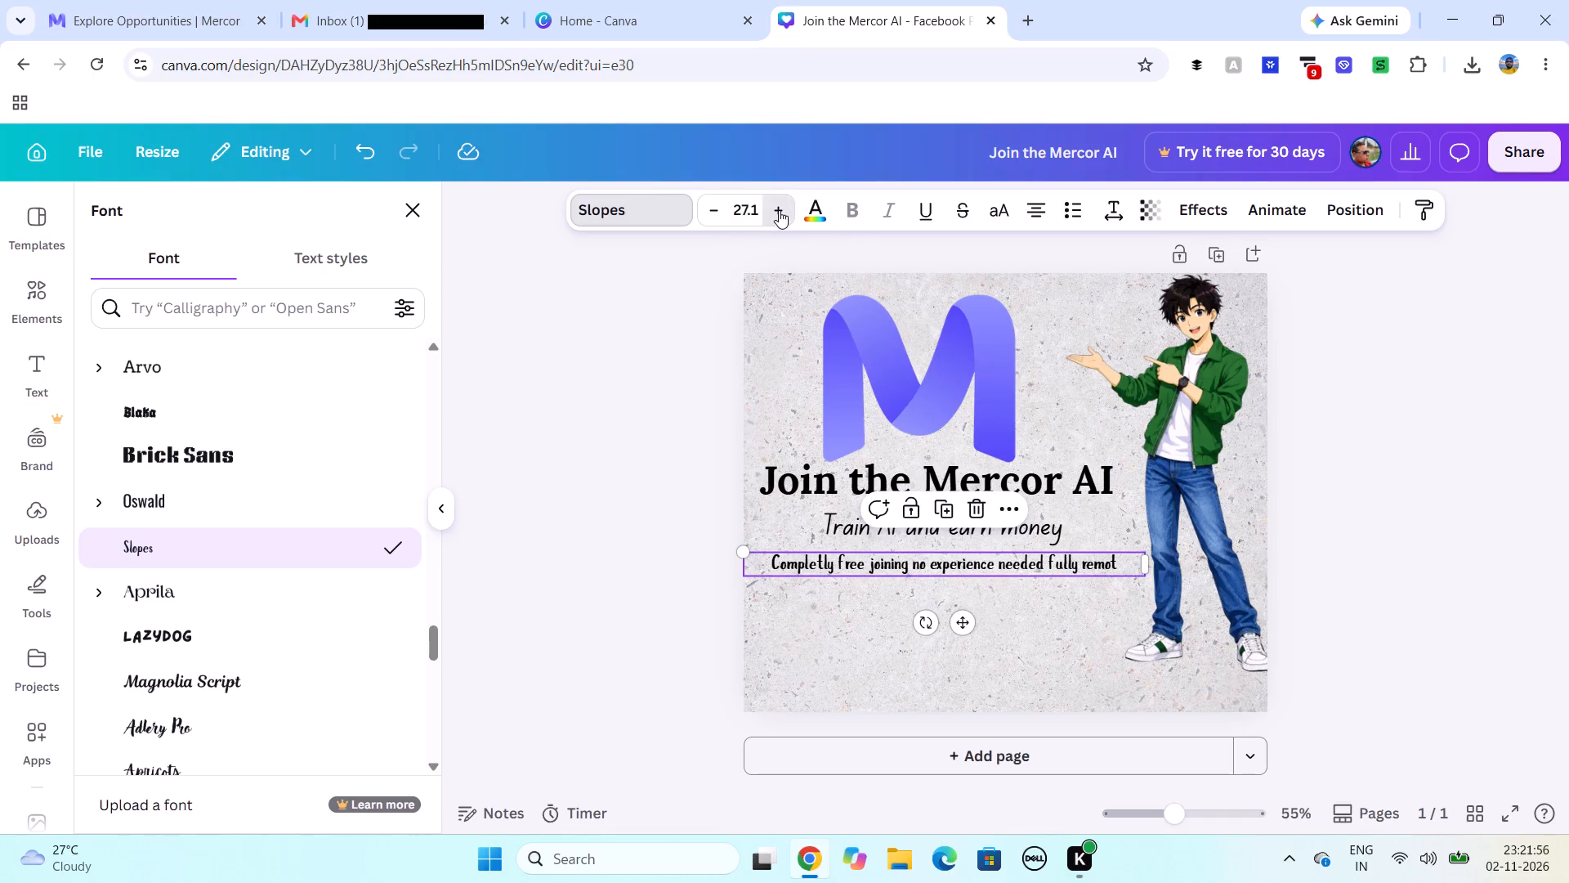
pyautogui.click(779, 210)
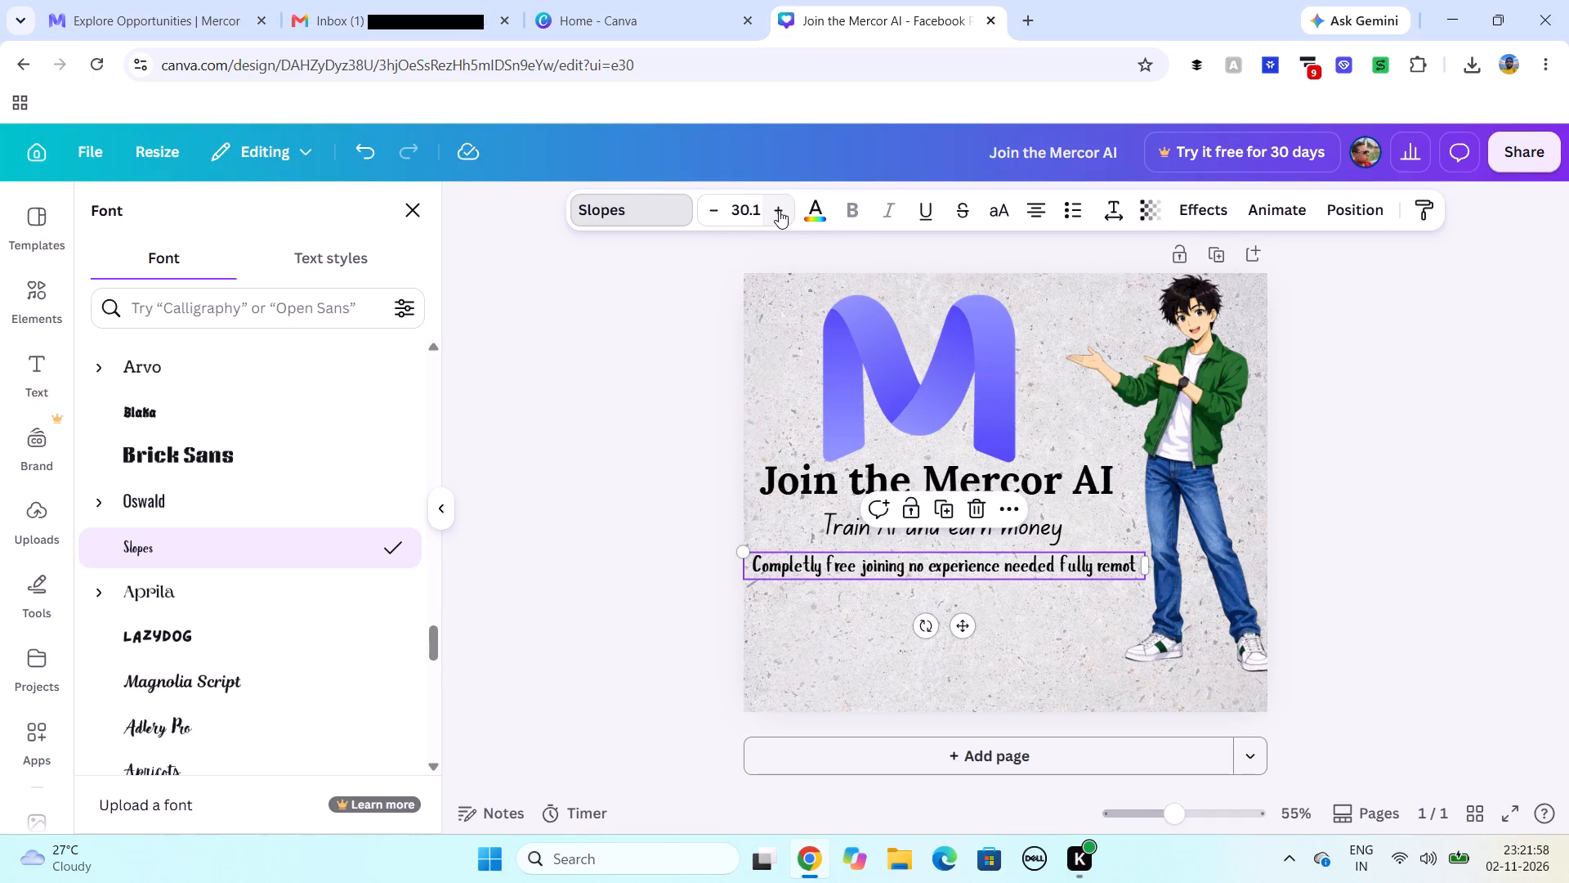
pyautogui.click(779, 210)
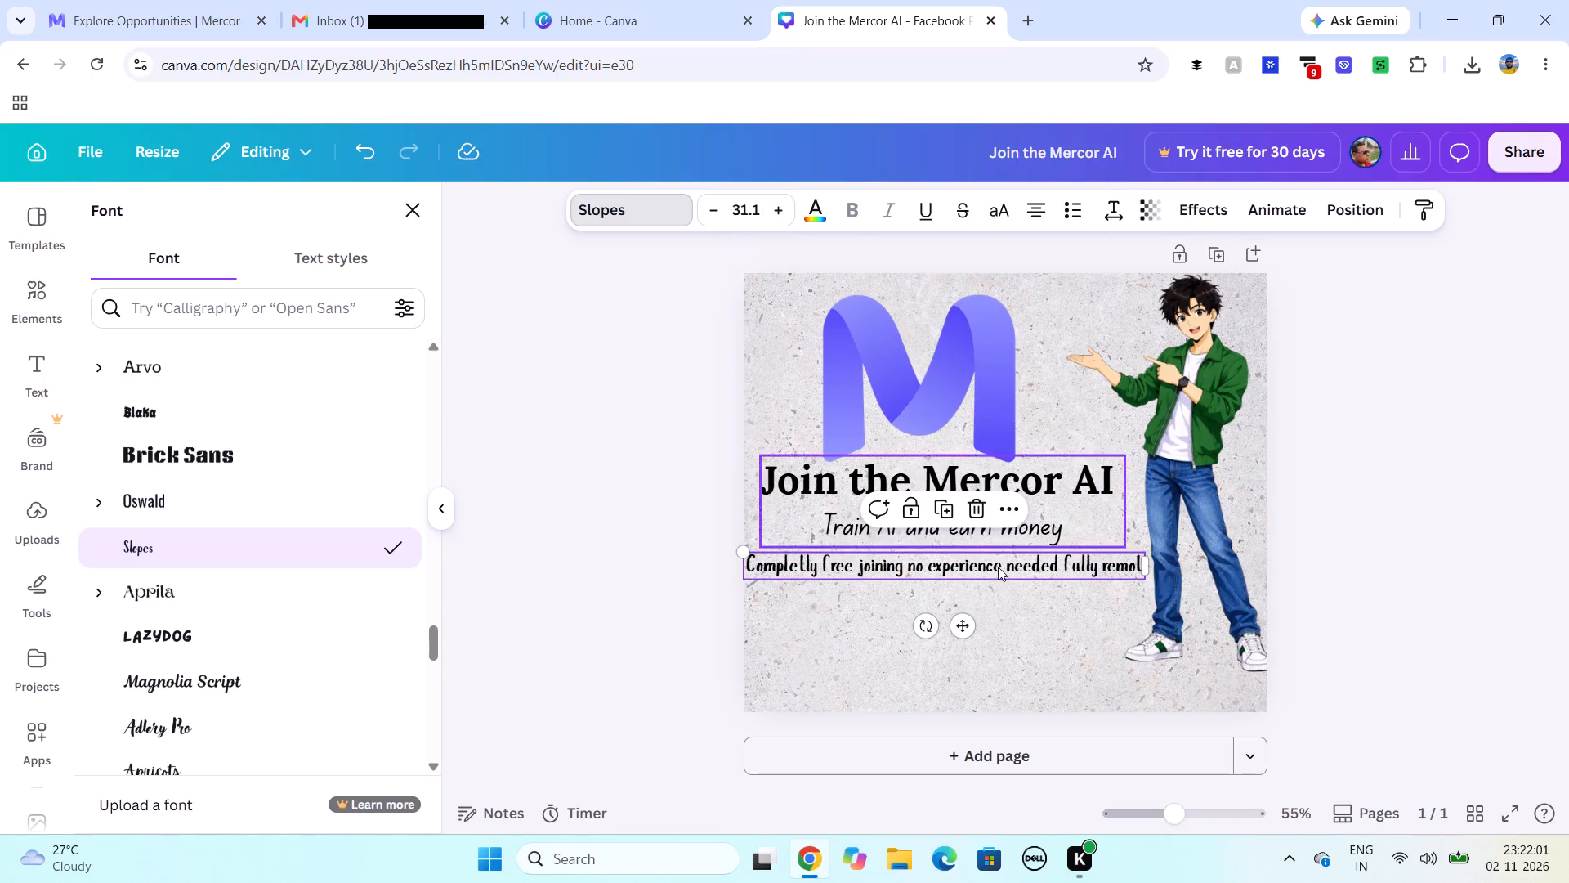
pyautogui.click(1357, 482)
pyautogui.click(1061, 634)
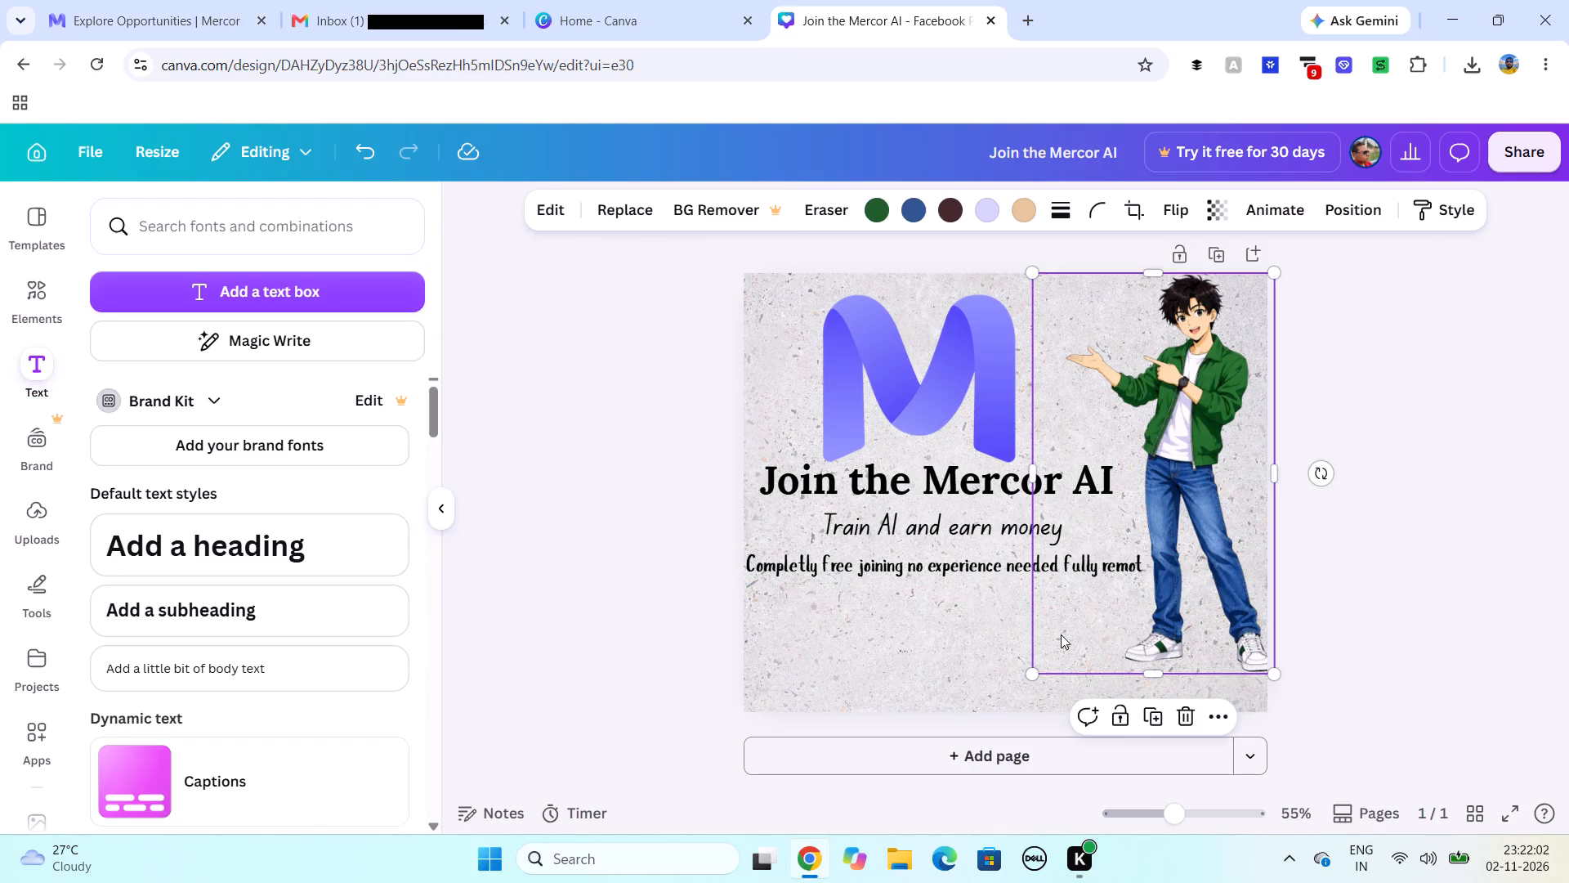
# Move the subheading slightly up and to the right, directly beneath the "Train AI and earn money" line.
pyautogui.moveTo(972, 563); pyautogui.dragTo(974, 563)
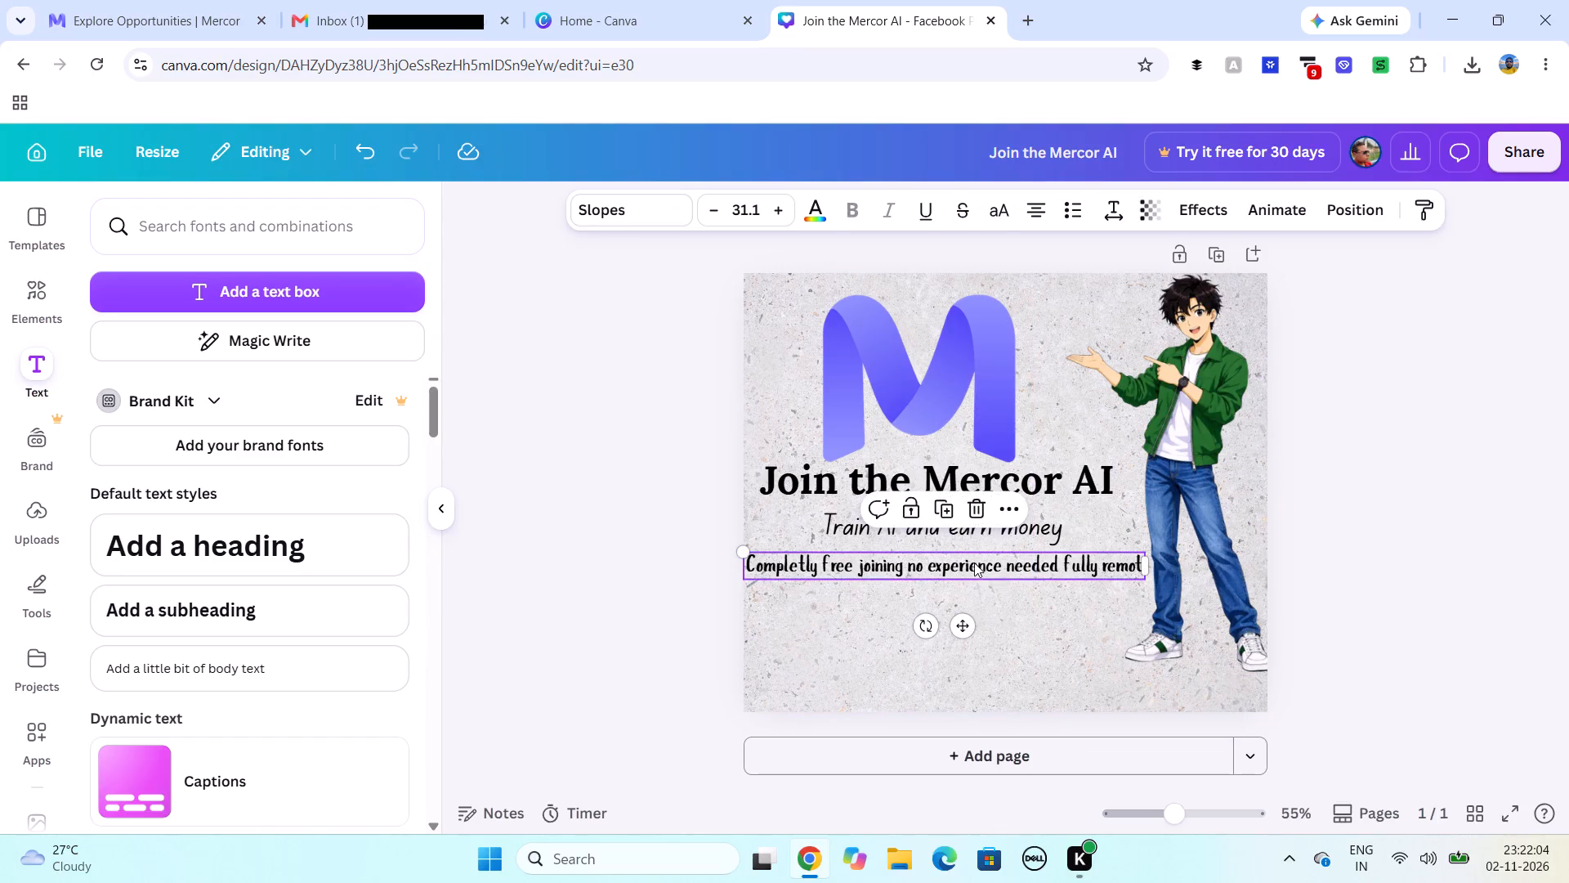
pyautogui.moveTo(974, 563); pyautogui.dragTo(979, 561)
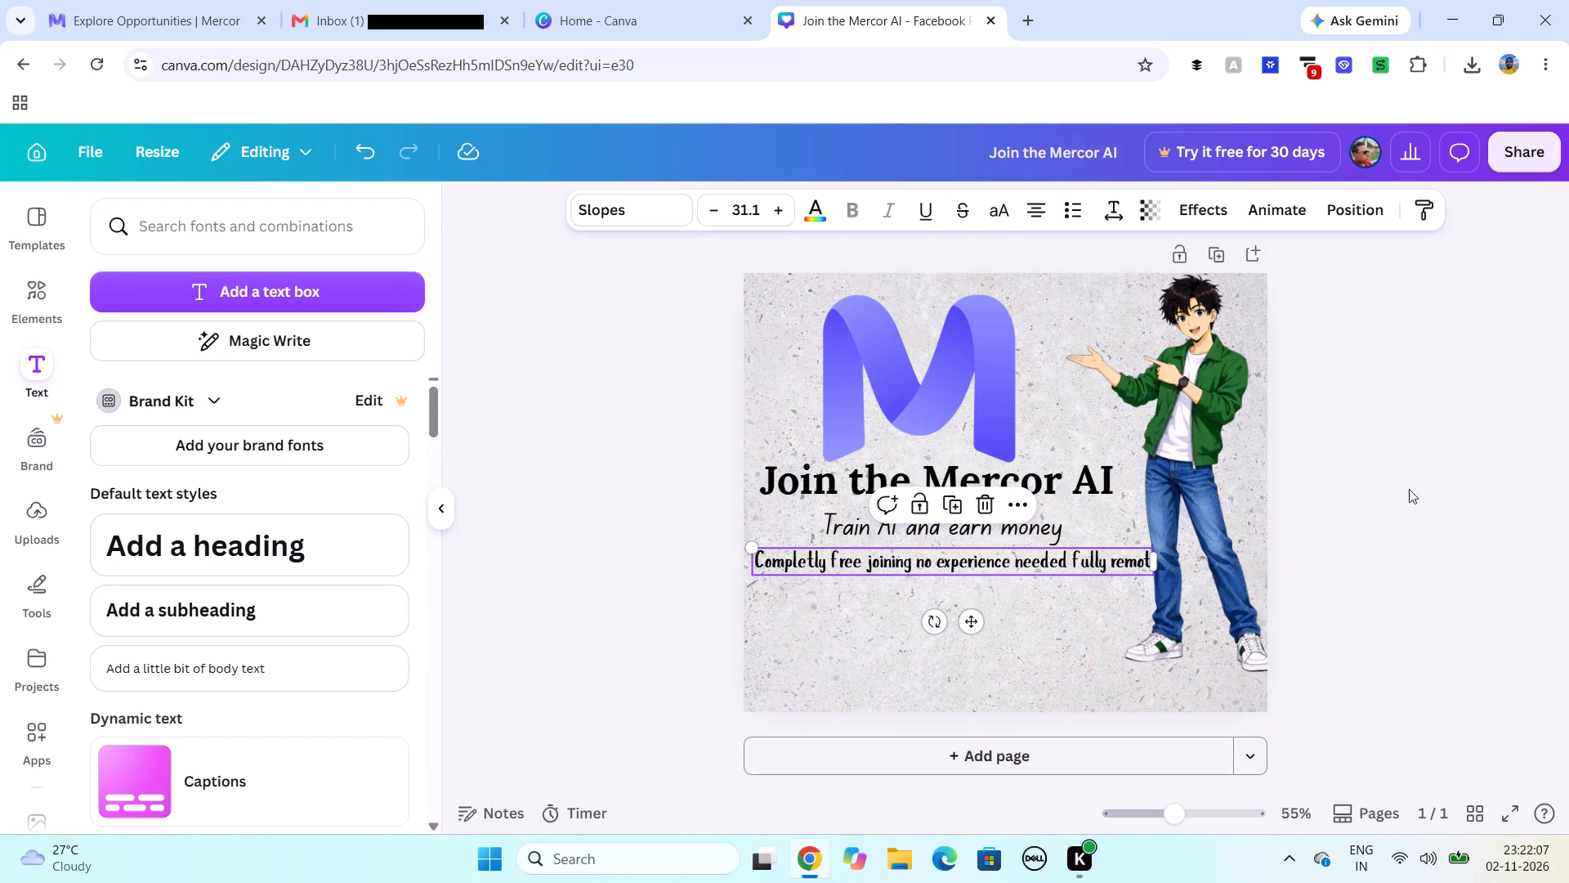
pyautogui.click(1409, 489)
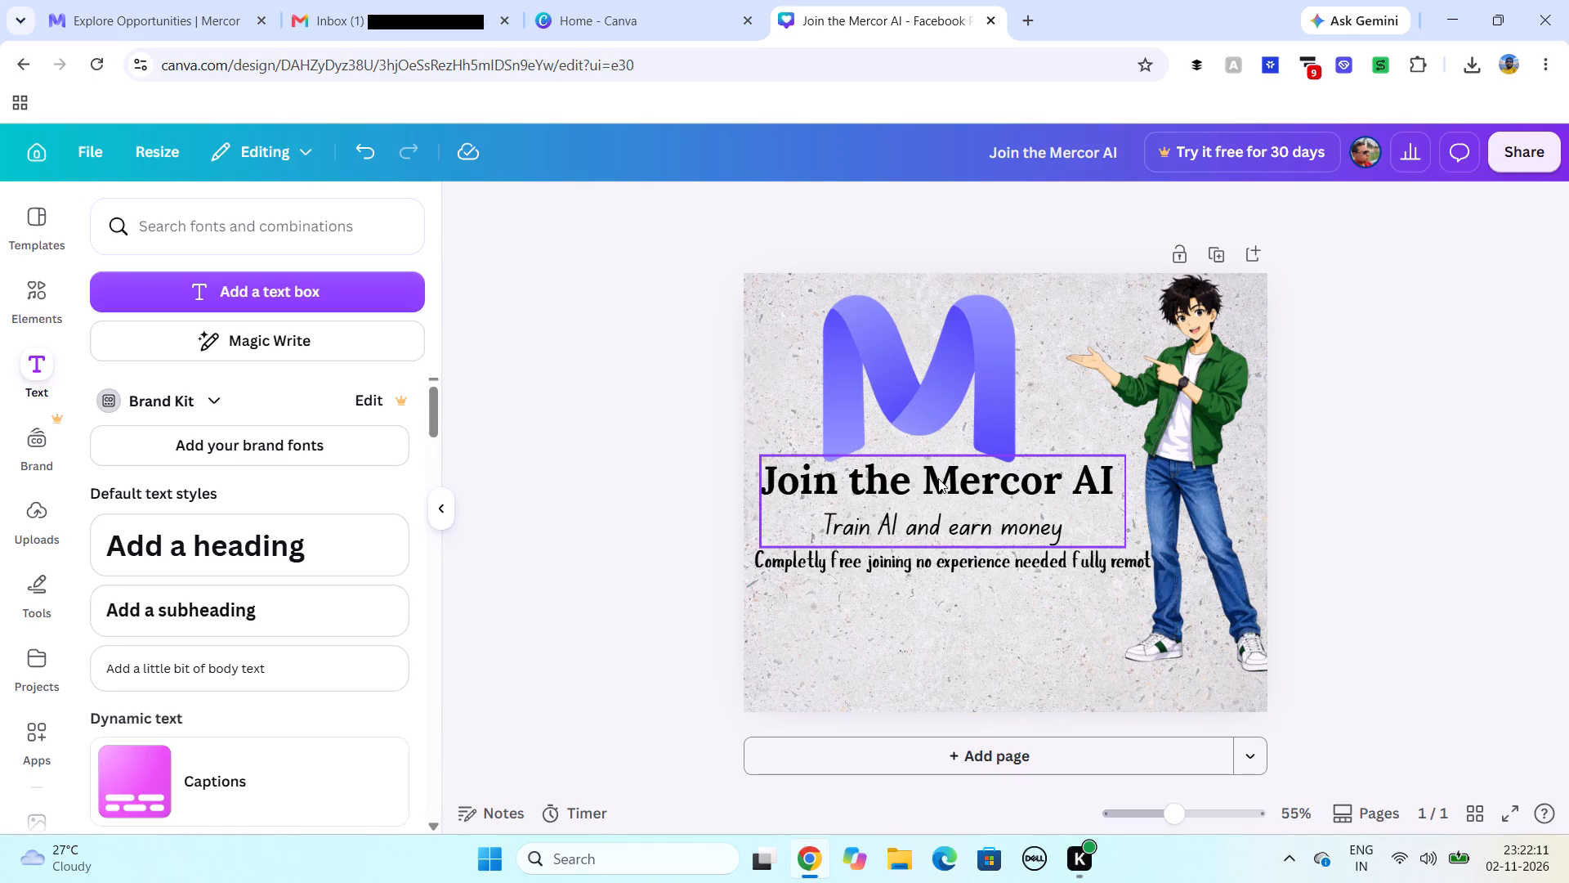
# Recolor the "Join the Mercor AI" heading and its tagline with the dark blue from the character illustration's photo colors.
pyautogui.click(938, 478)
pyautogui.click(811, 217)
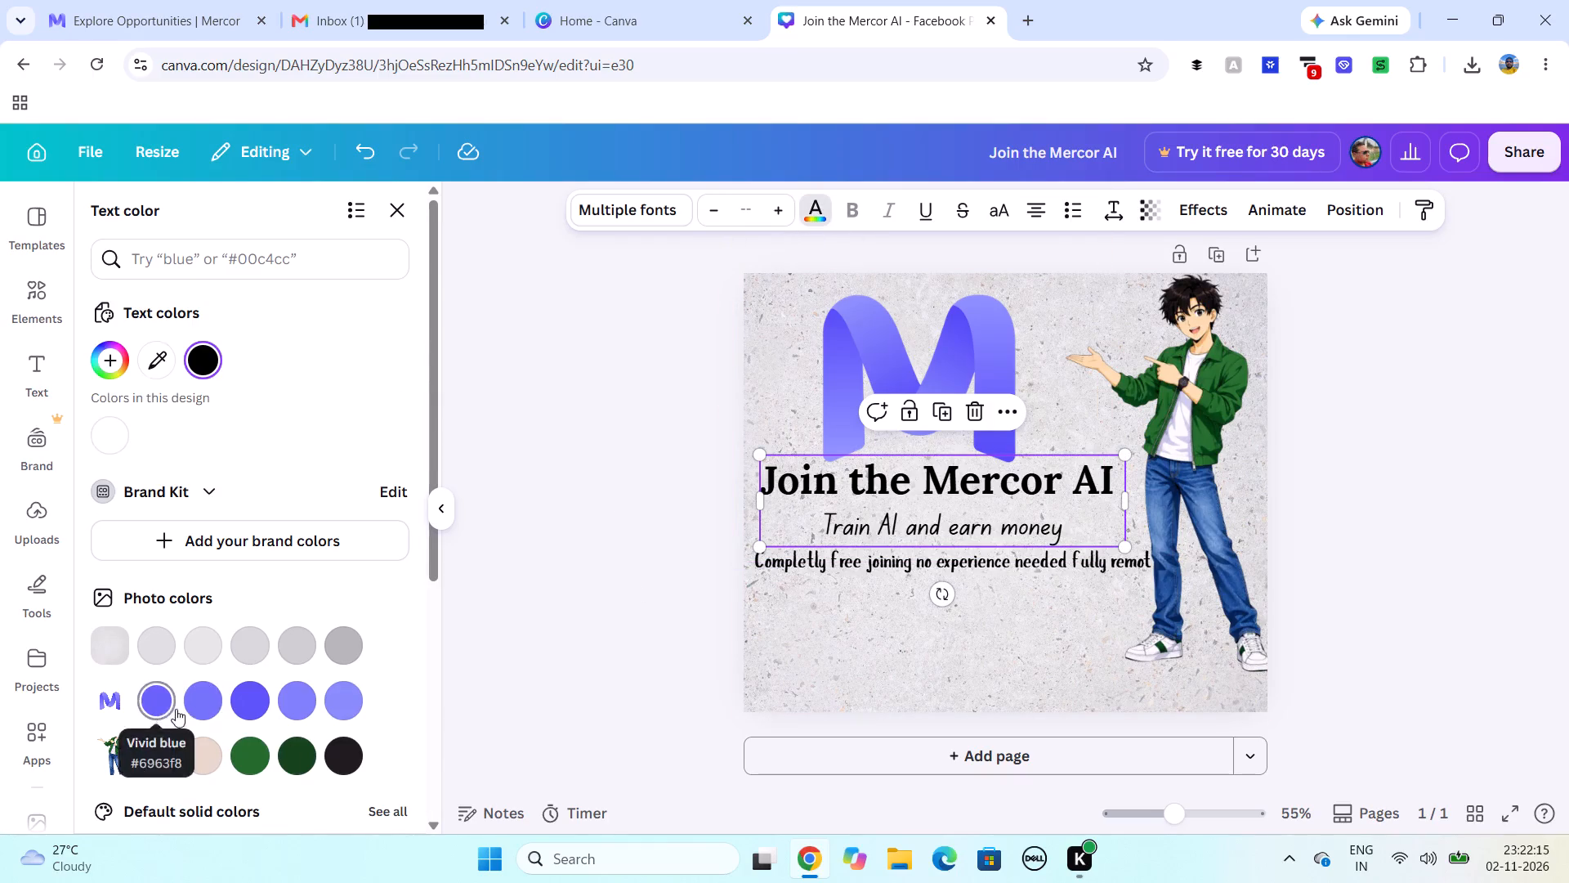
pyautogui.click(253, 701)
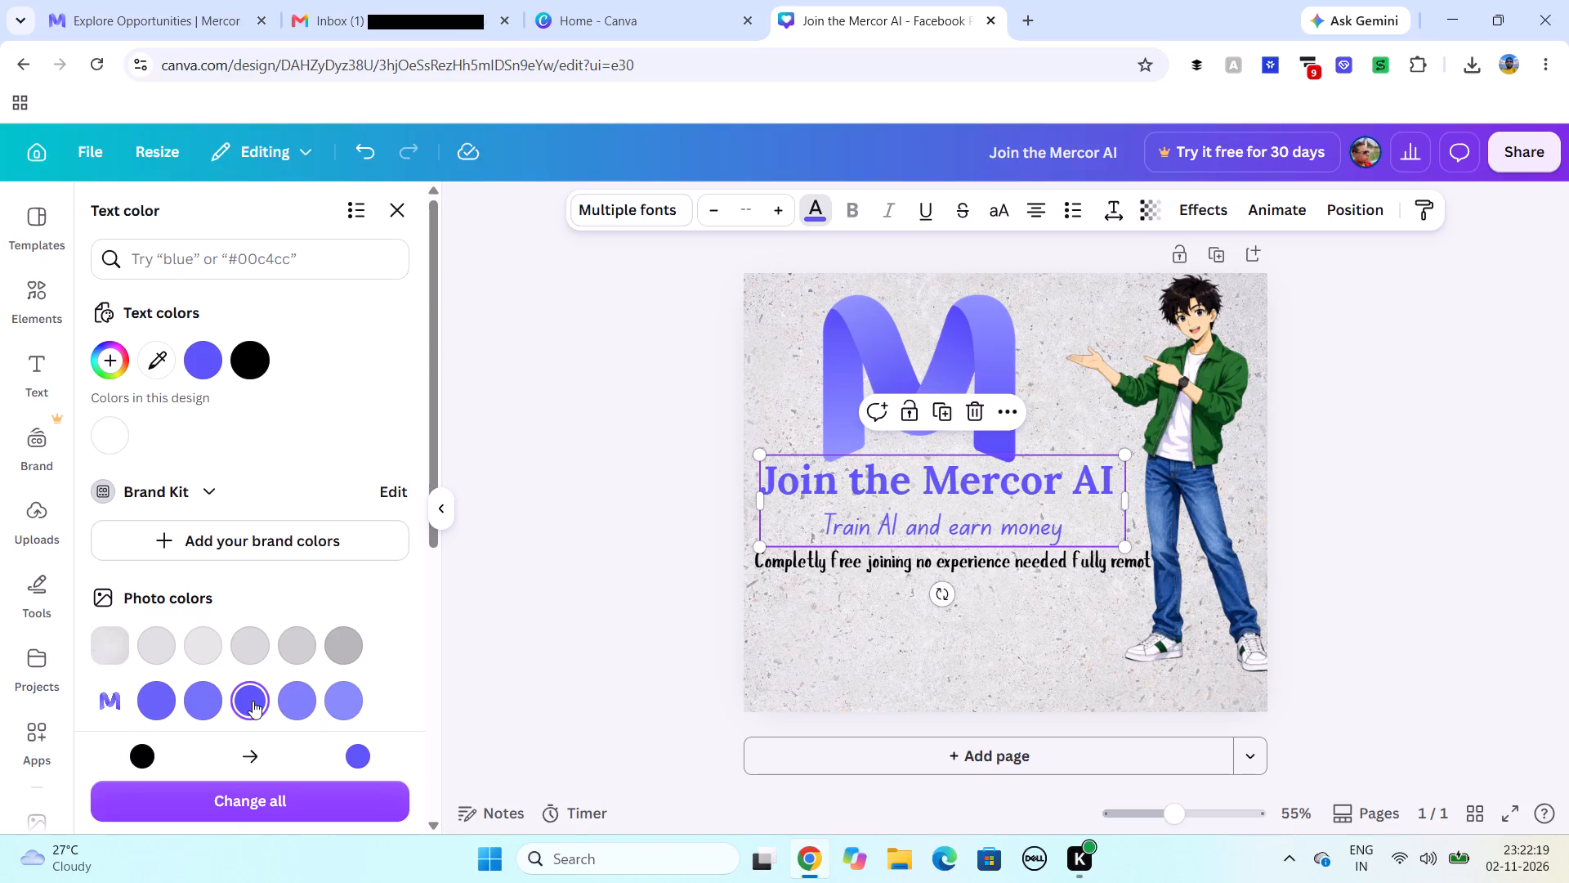
pyautogui.click(290, 709)
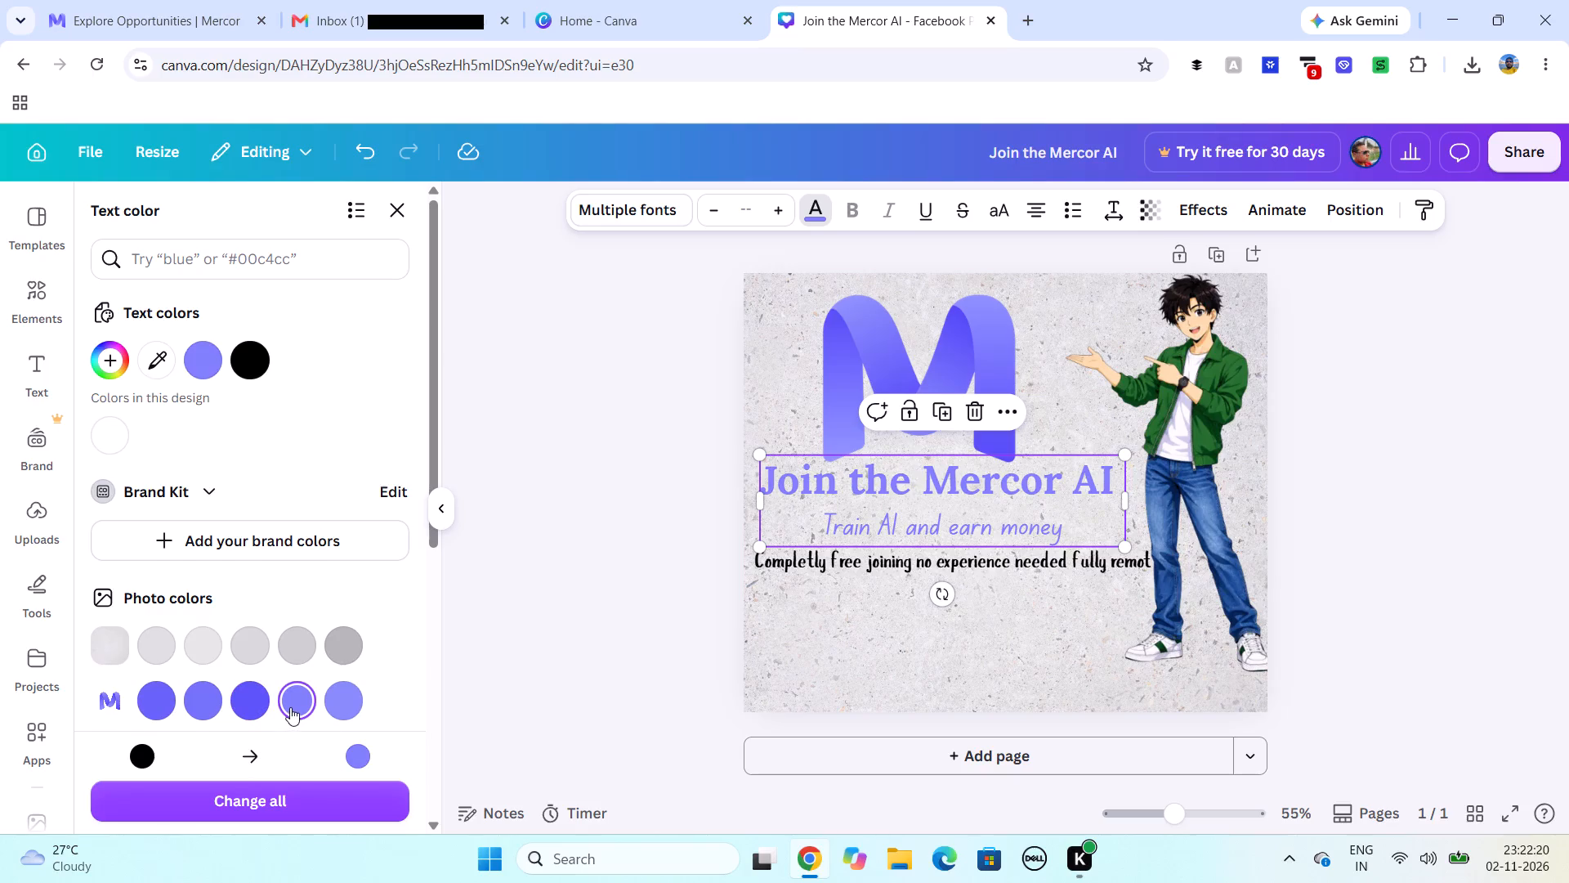
pyautogui.scroll(-2, 290, 707)
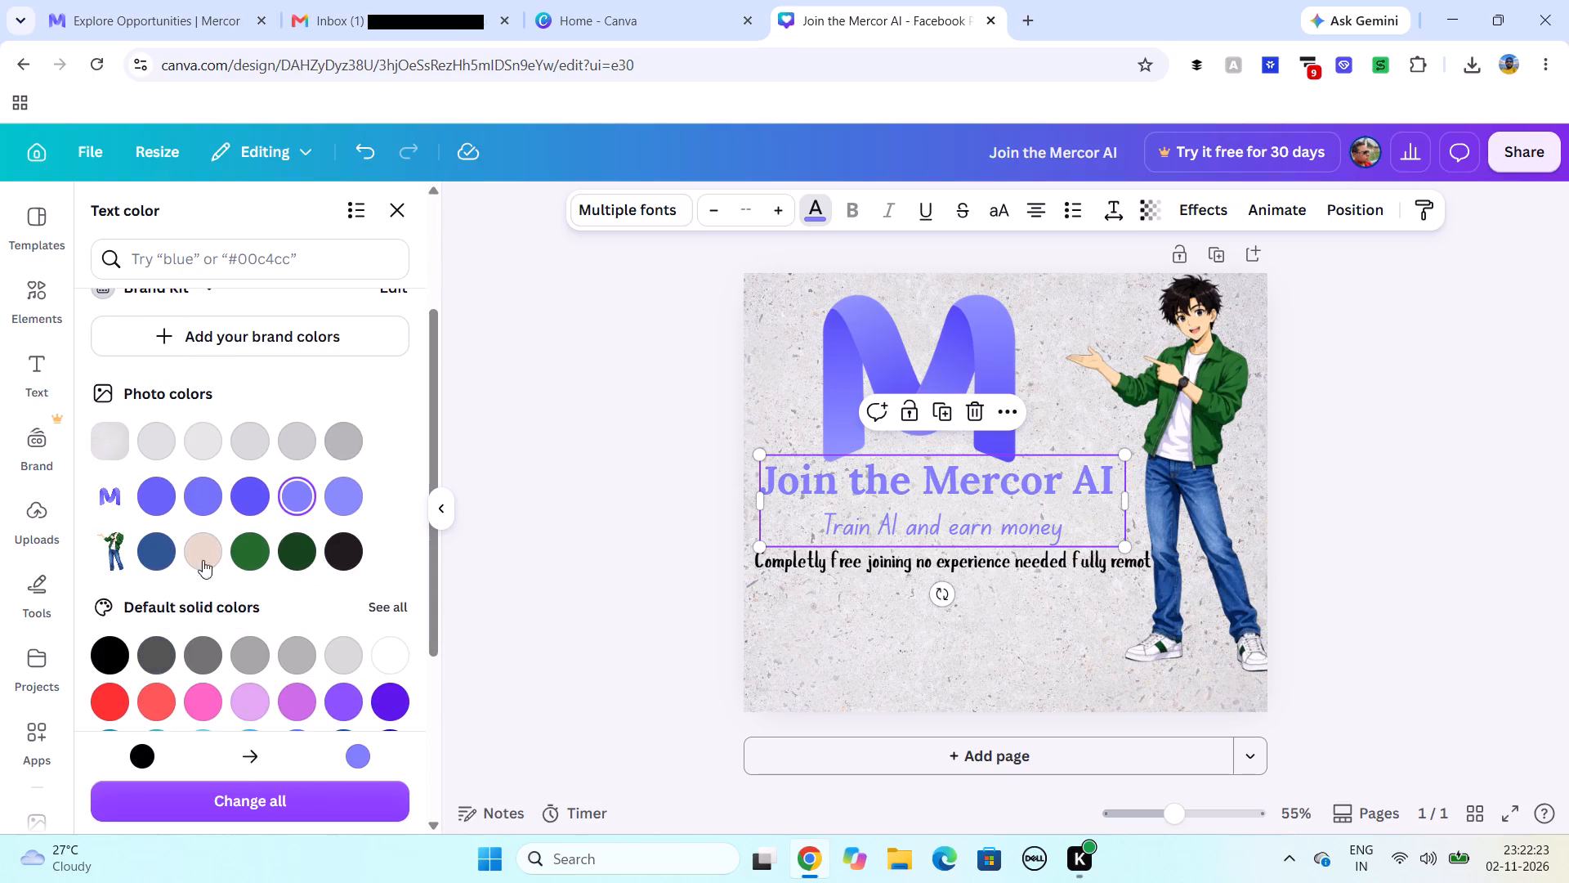
pyautogui.click(153, 554)
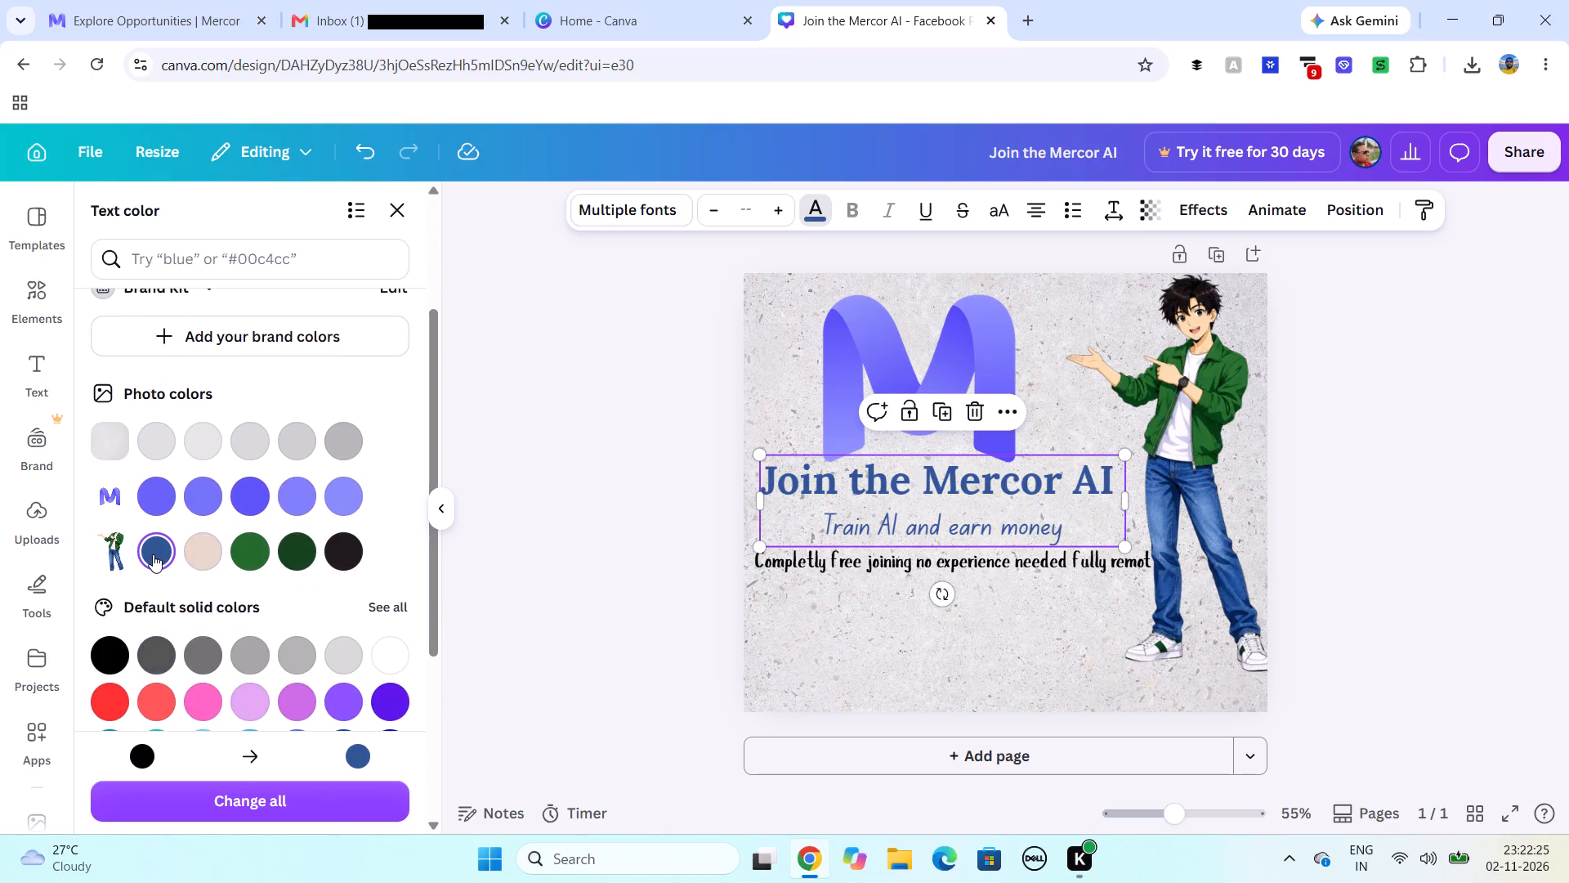
pyautogui.click(963, 660)
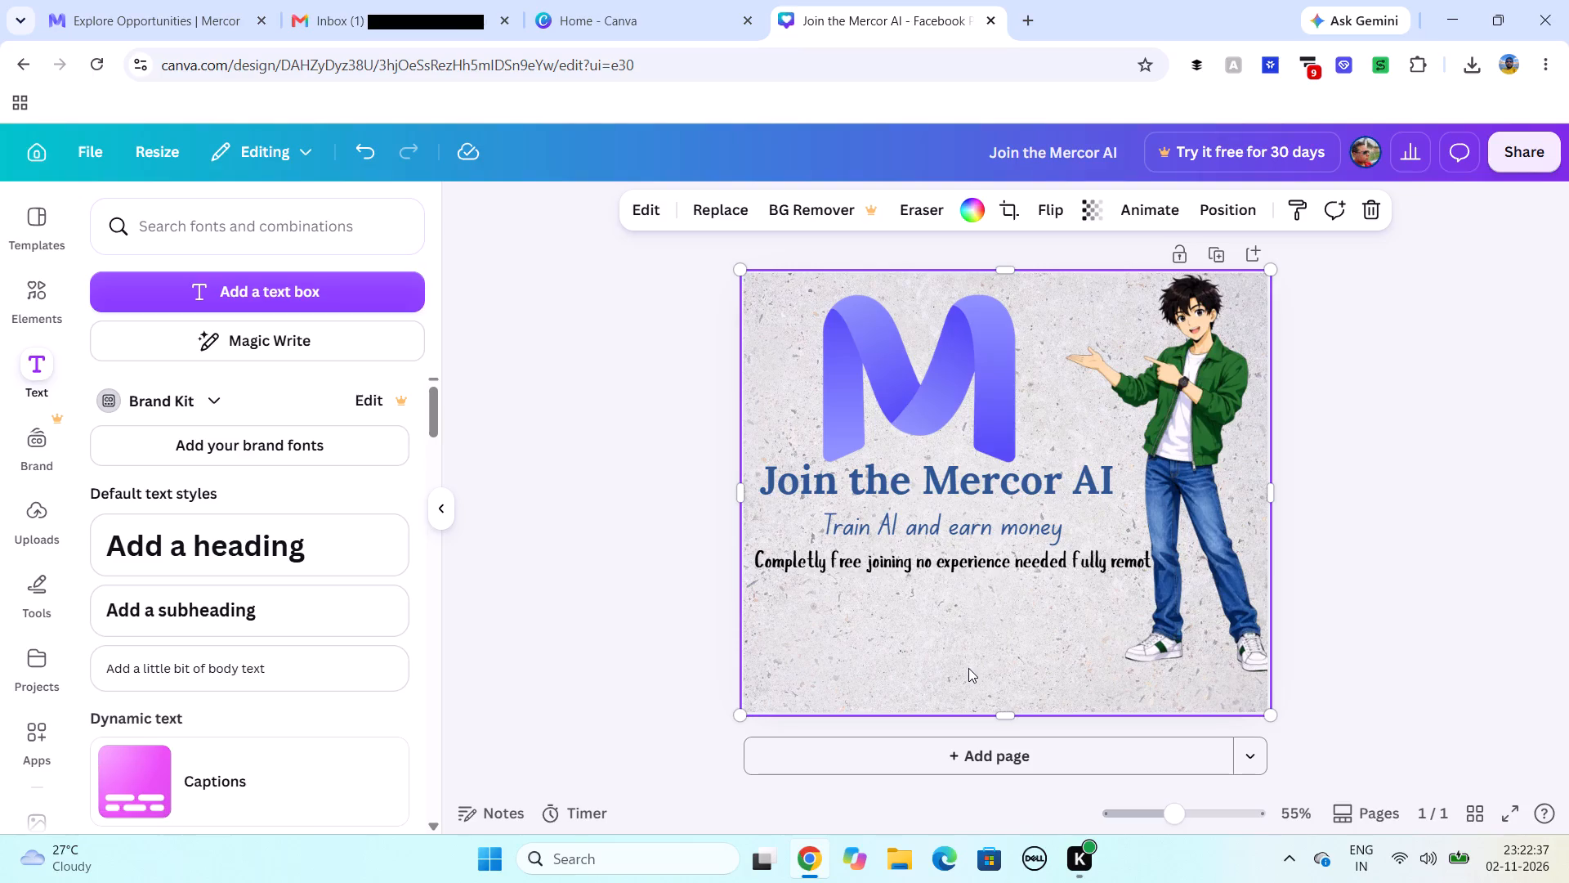
pyautogui.click(1414, 576)
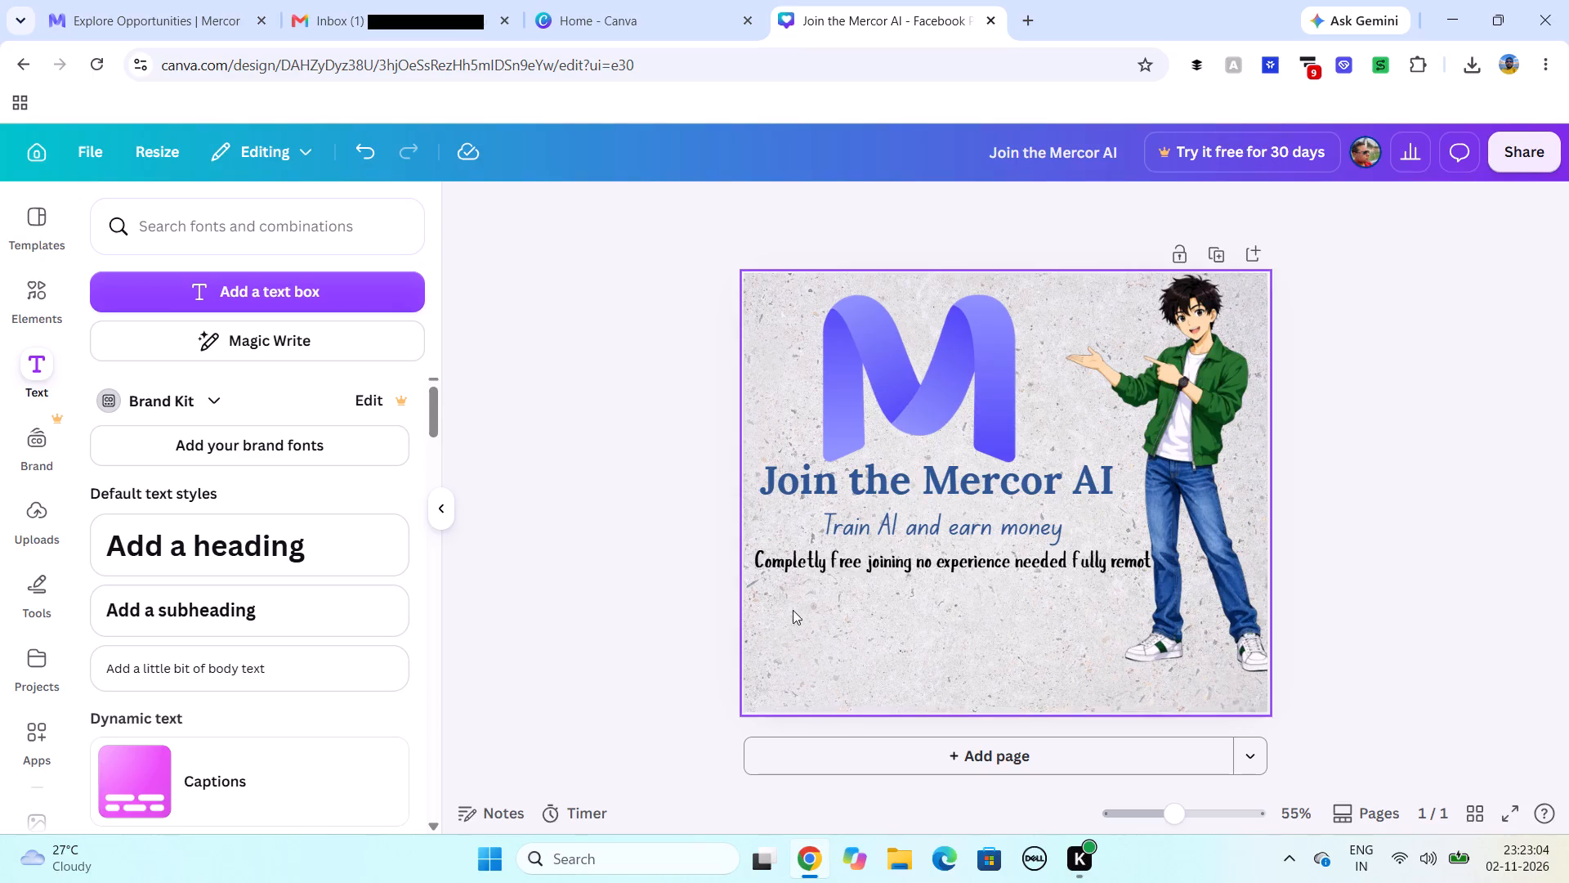
# Add a new subheading text box and place it below the "Completly free joining no experience needed fully remot" line.
pyautogui.click(219, 615)
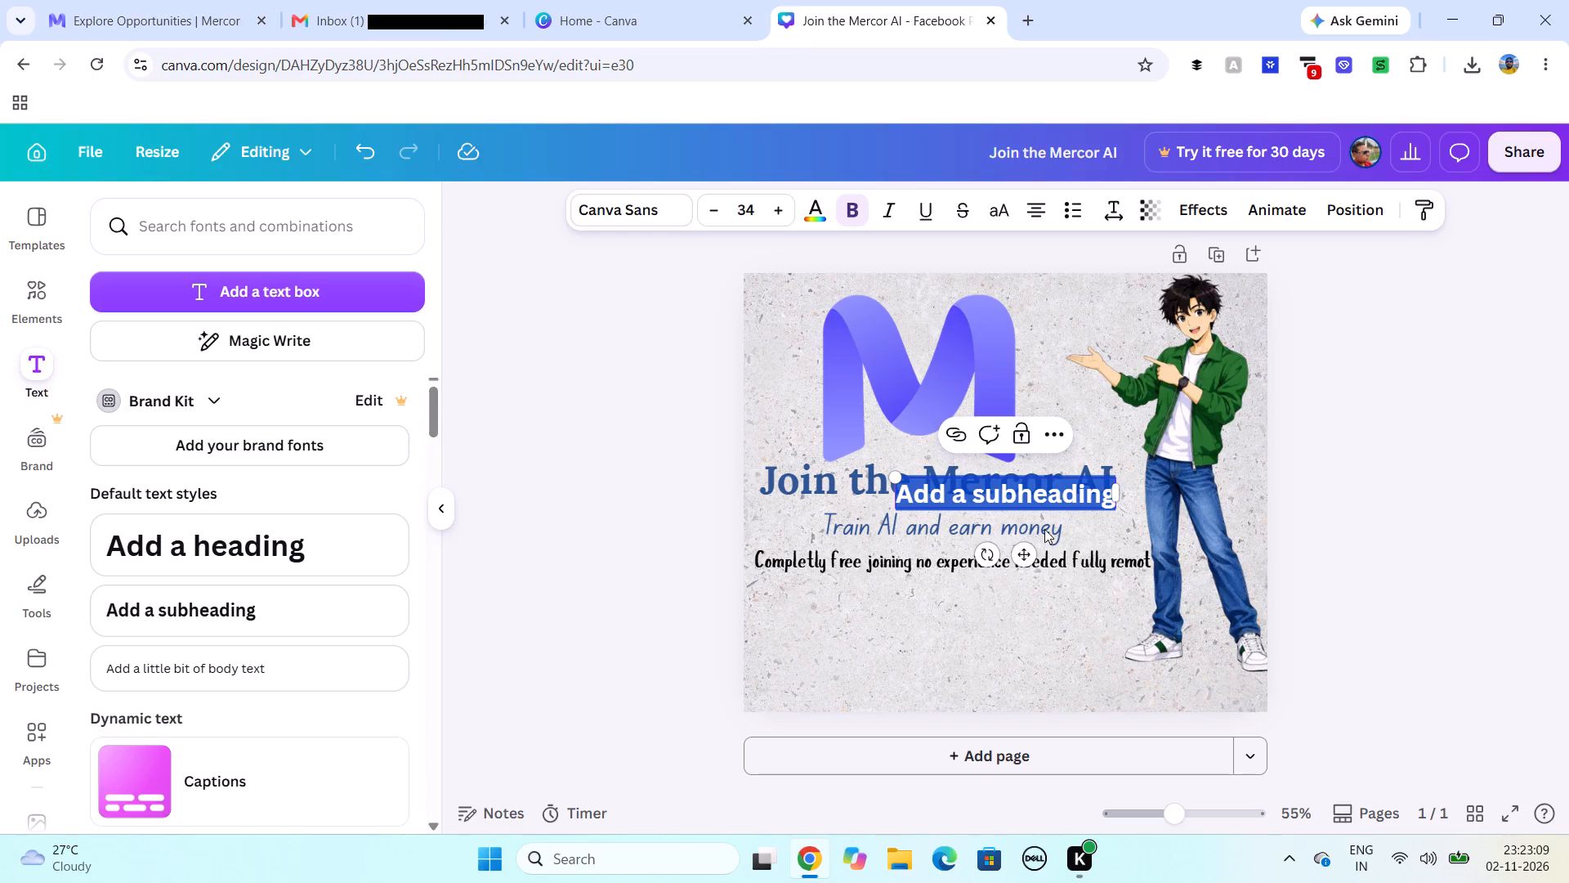
pyautogui.moveTo(1022, 558); pyautogui.dragTo(901, 678)
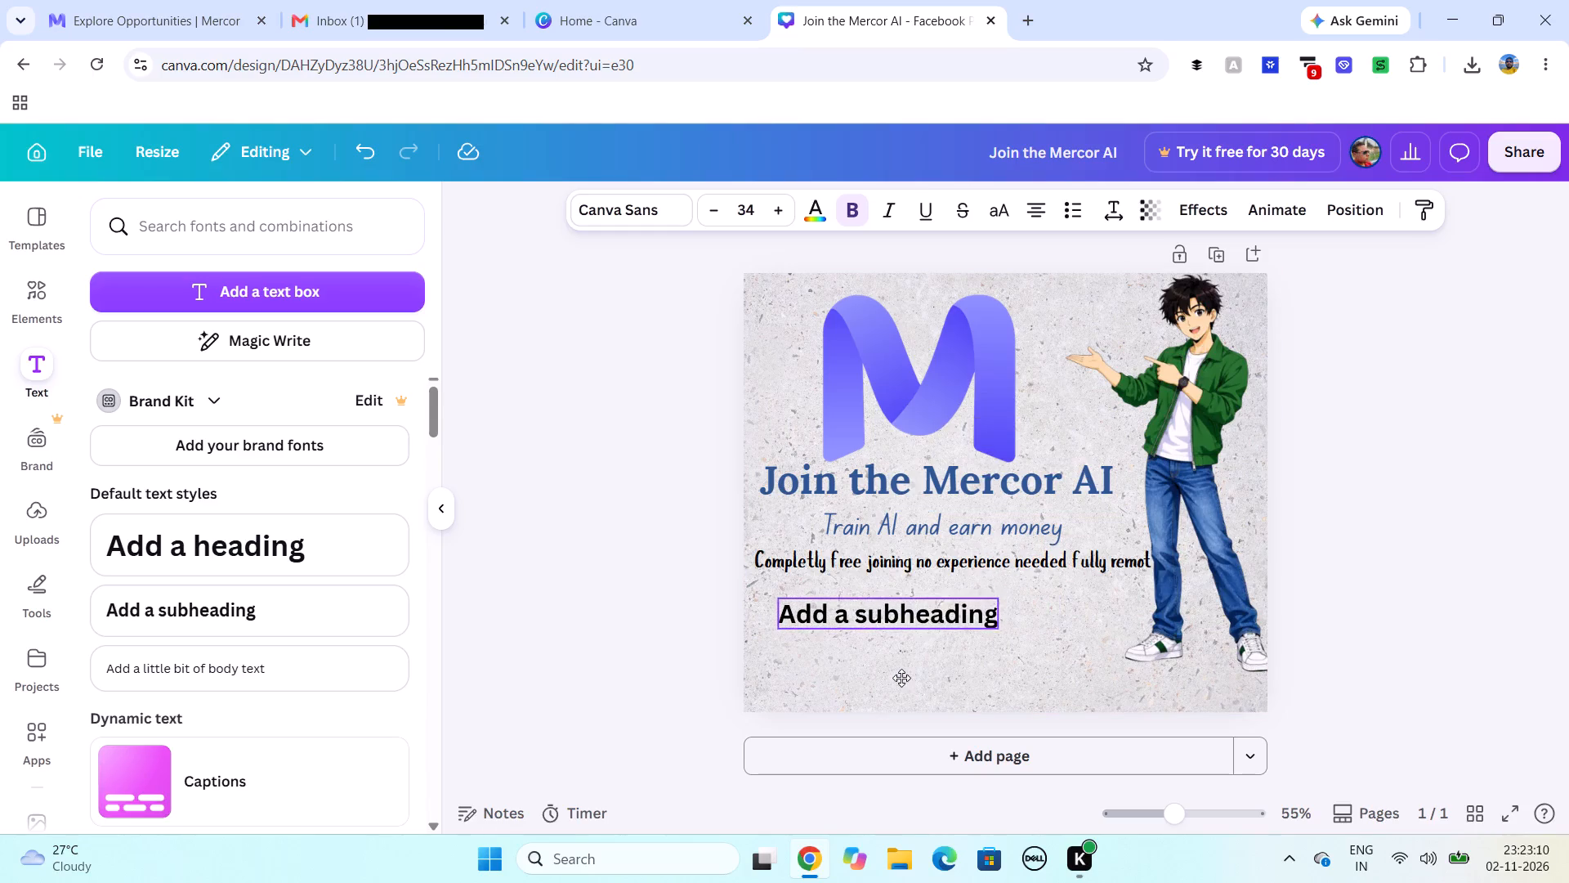
pyautogui.moveTo(901, 678); pyautogui.dragTo(892, 670)
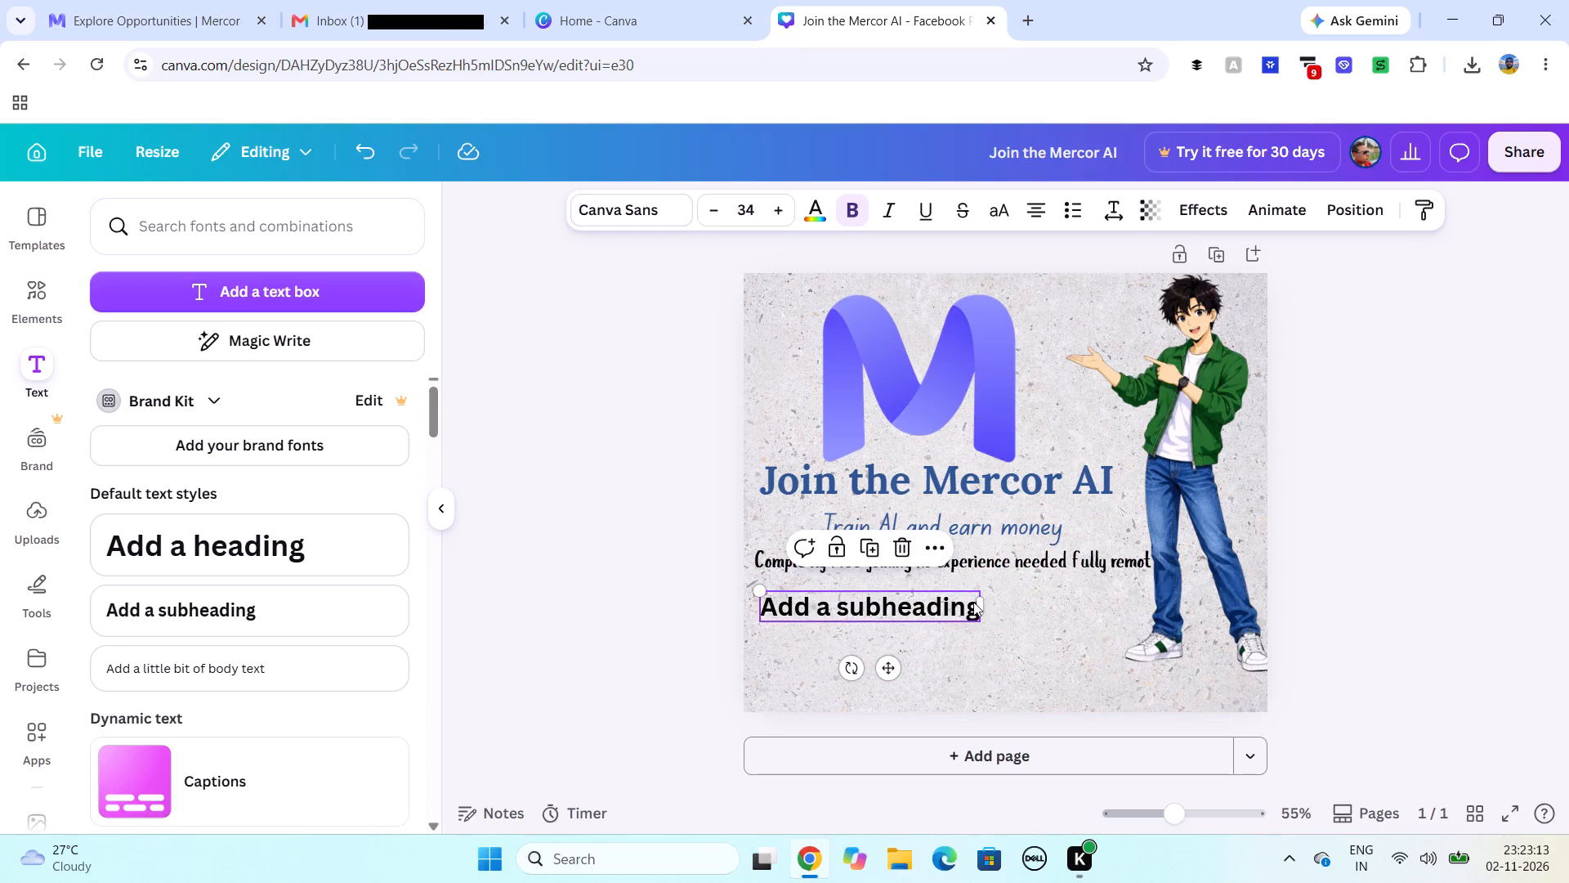
# Replace the new subheading's placeholder text with "follow for more oppurtunity".
pyautogui.click(973, 602)
pyautogui.click(973, 602)
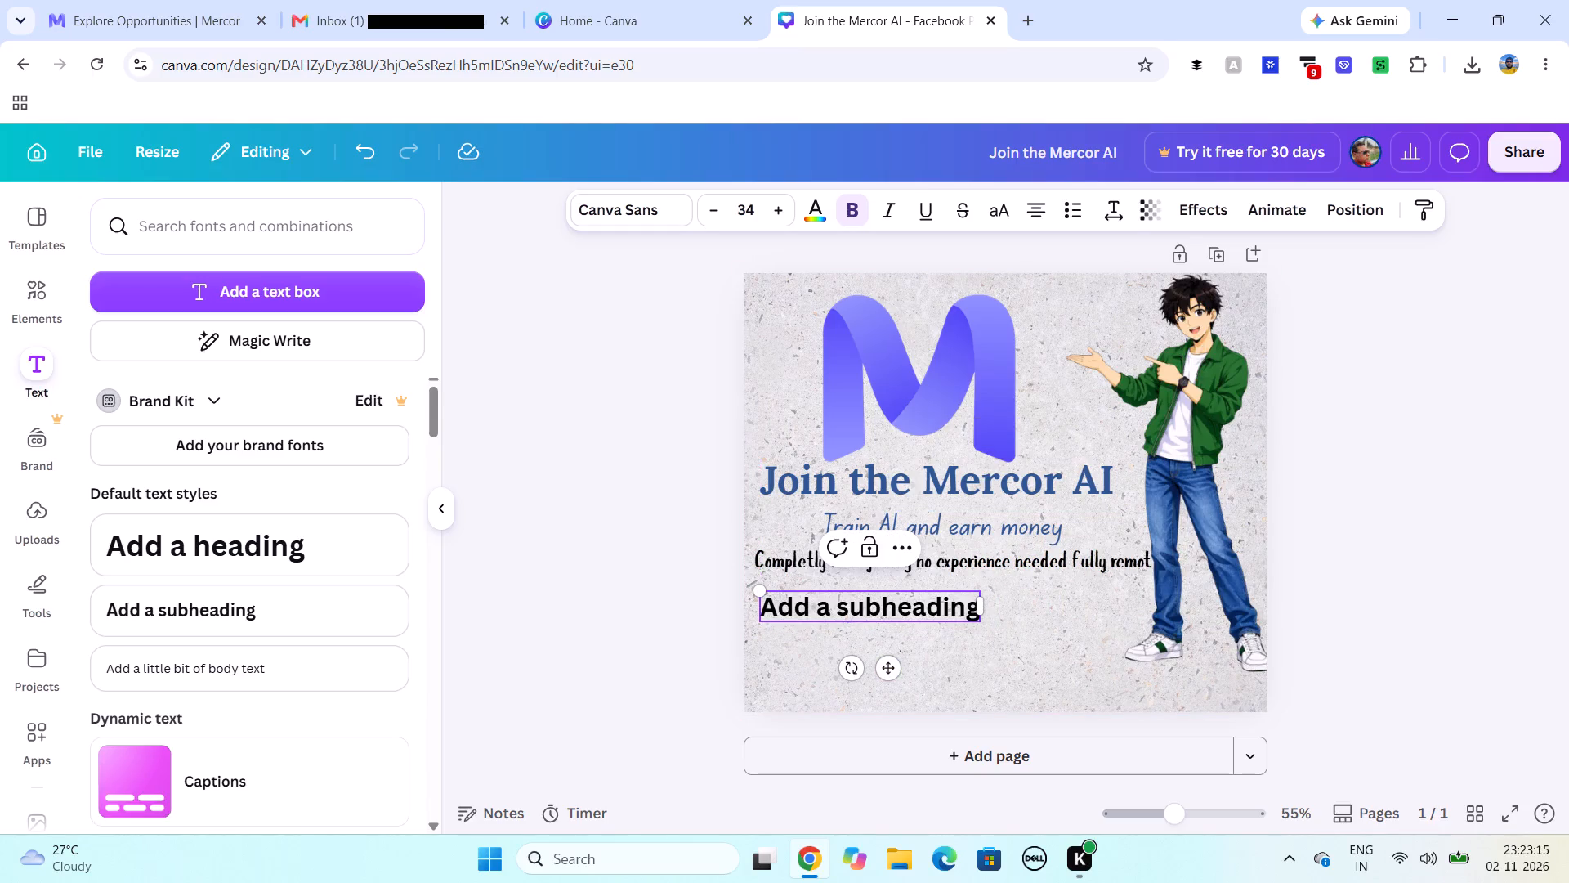
pyautogui.press('BackSpace')
pyautogui.press('BackSpace')
pyautogui.press('BackSpace')
pyautogui.press('BackSpace')
pyautogui.press('BackSpace')
pyautogui.press('BackSpace')
pyautogui.press('BackSpace')
pyautogui.press('BackSpace')
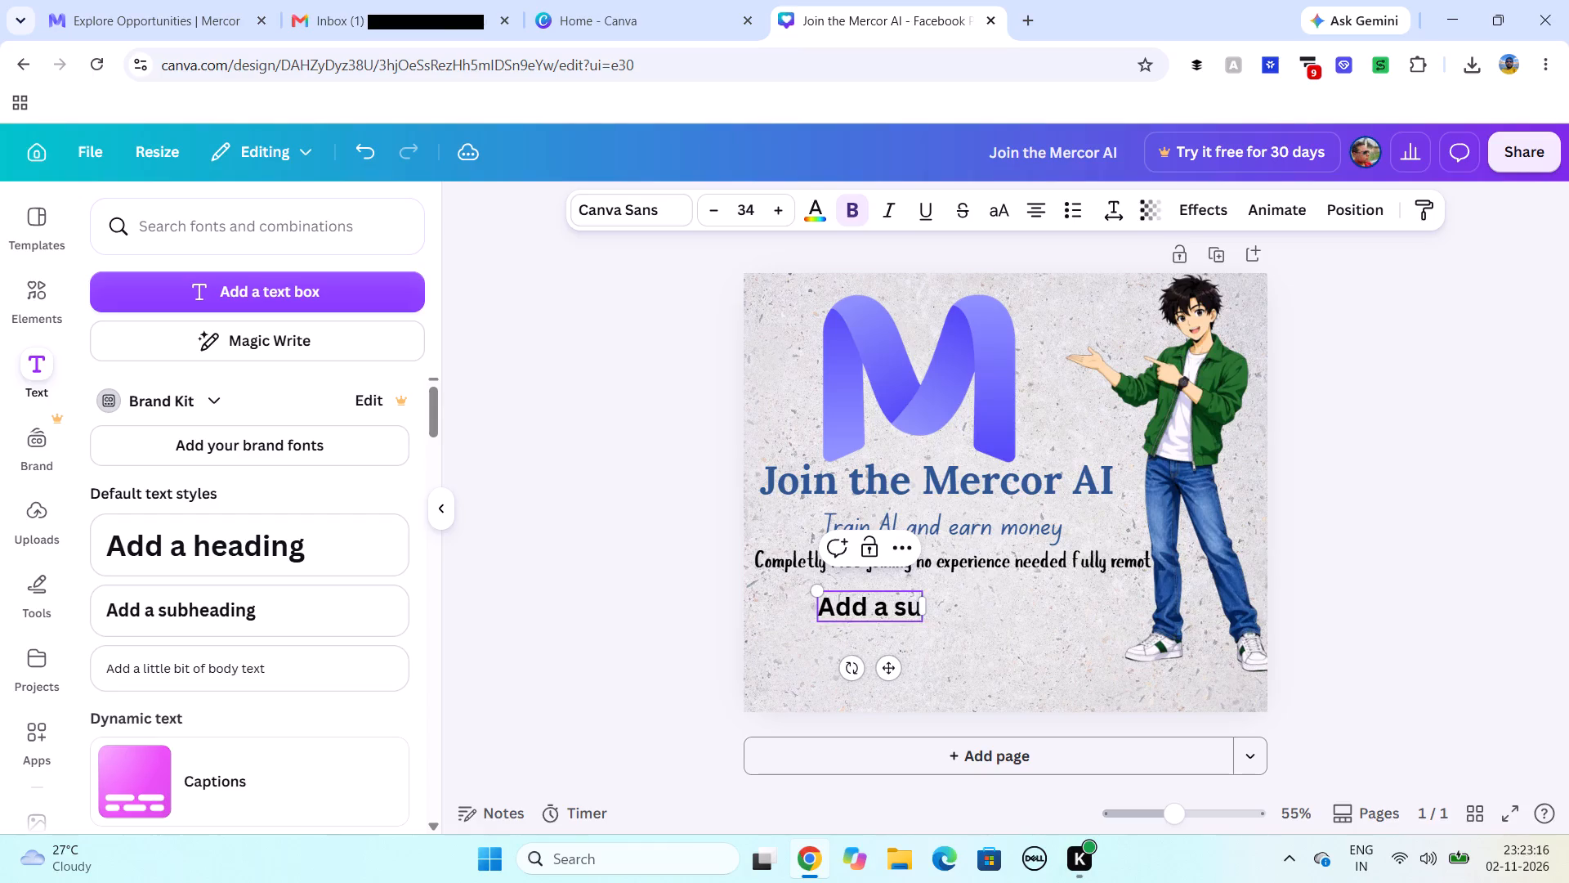
pyautogui.press('BackSpace')
pyautogui.press('BackSpace')
pyautogui.press('BackSpace')
pyautogui.press('BackSpace')
pyautogui.press('BackSpace')
pyautogui.press('BackSpace')
pyautogui.press('BackSpace')
pyautogui.press('BackSpace')
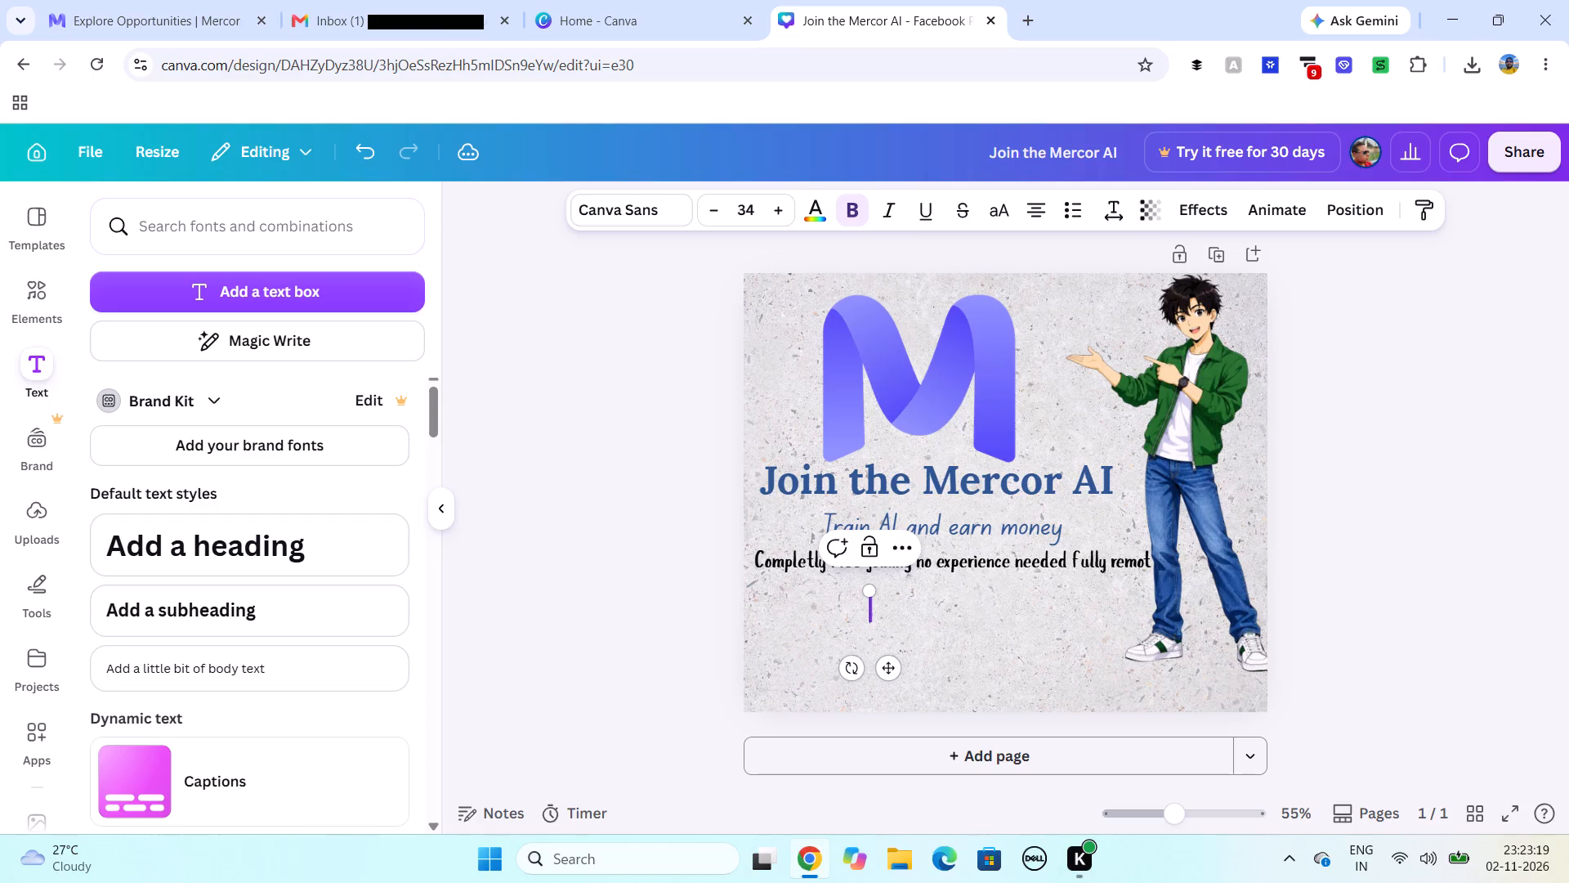
pyautogui.write('folloe')
pyautogui.press('space')
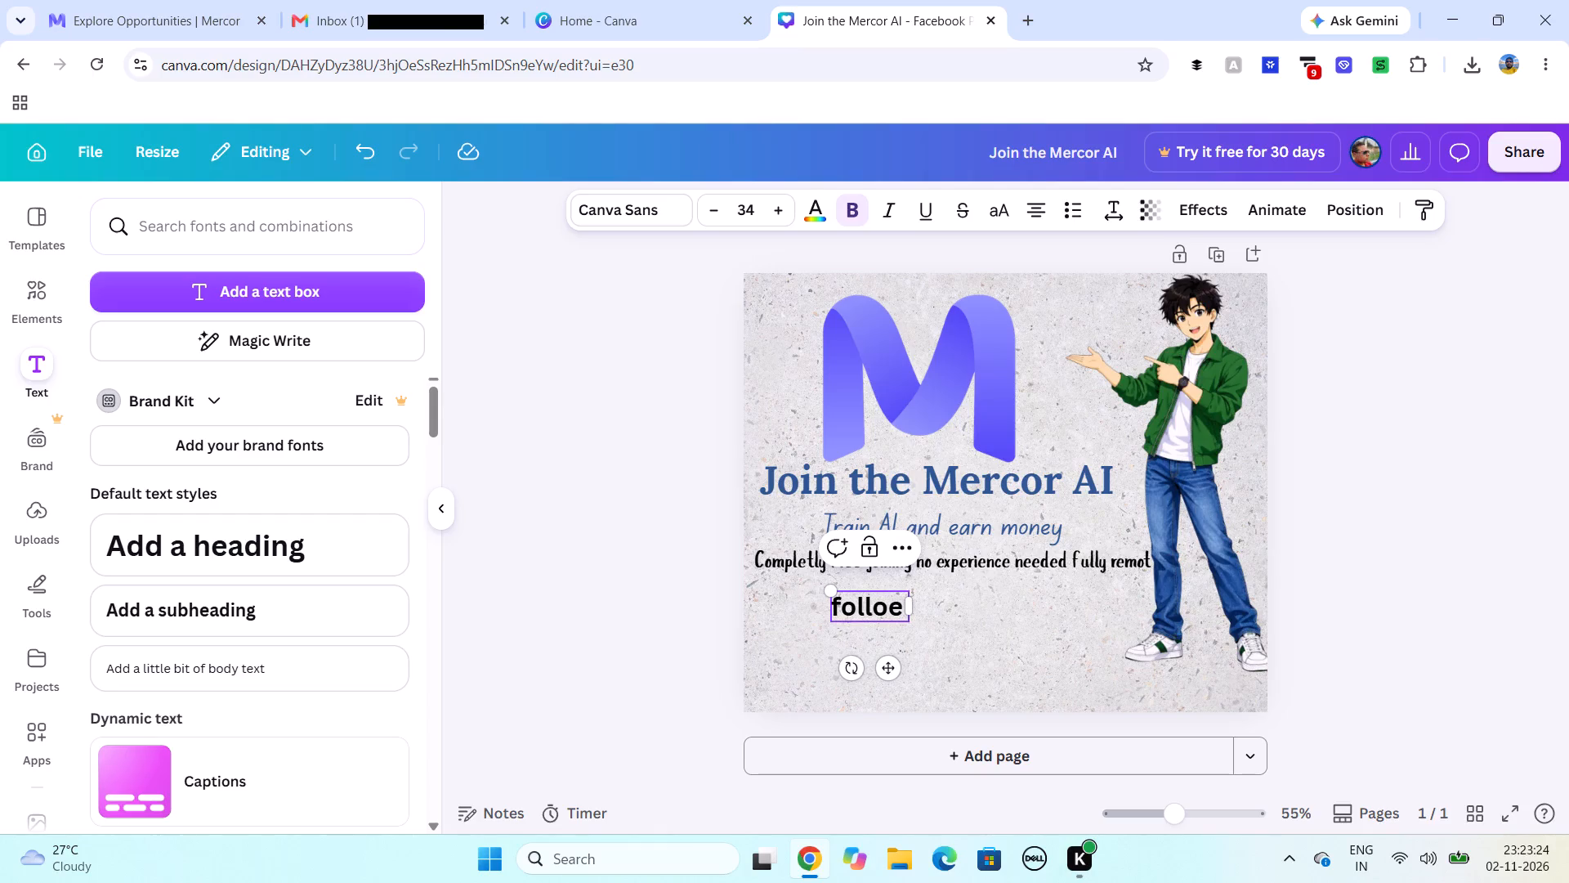
pyautogui.press('BackSpace')
pyautogui.press('BackSpace')
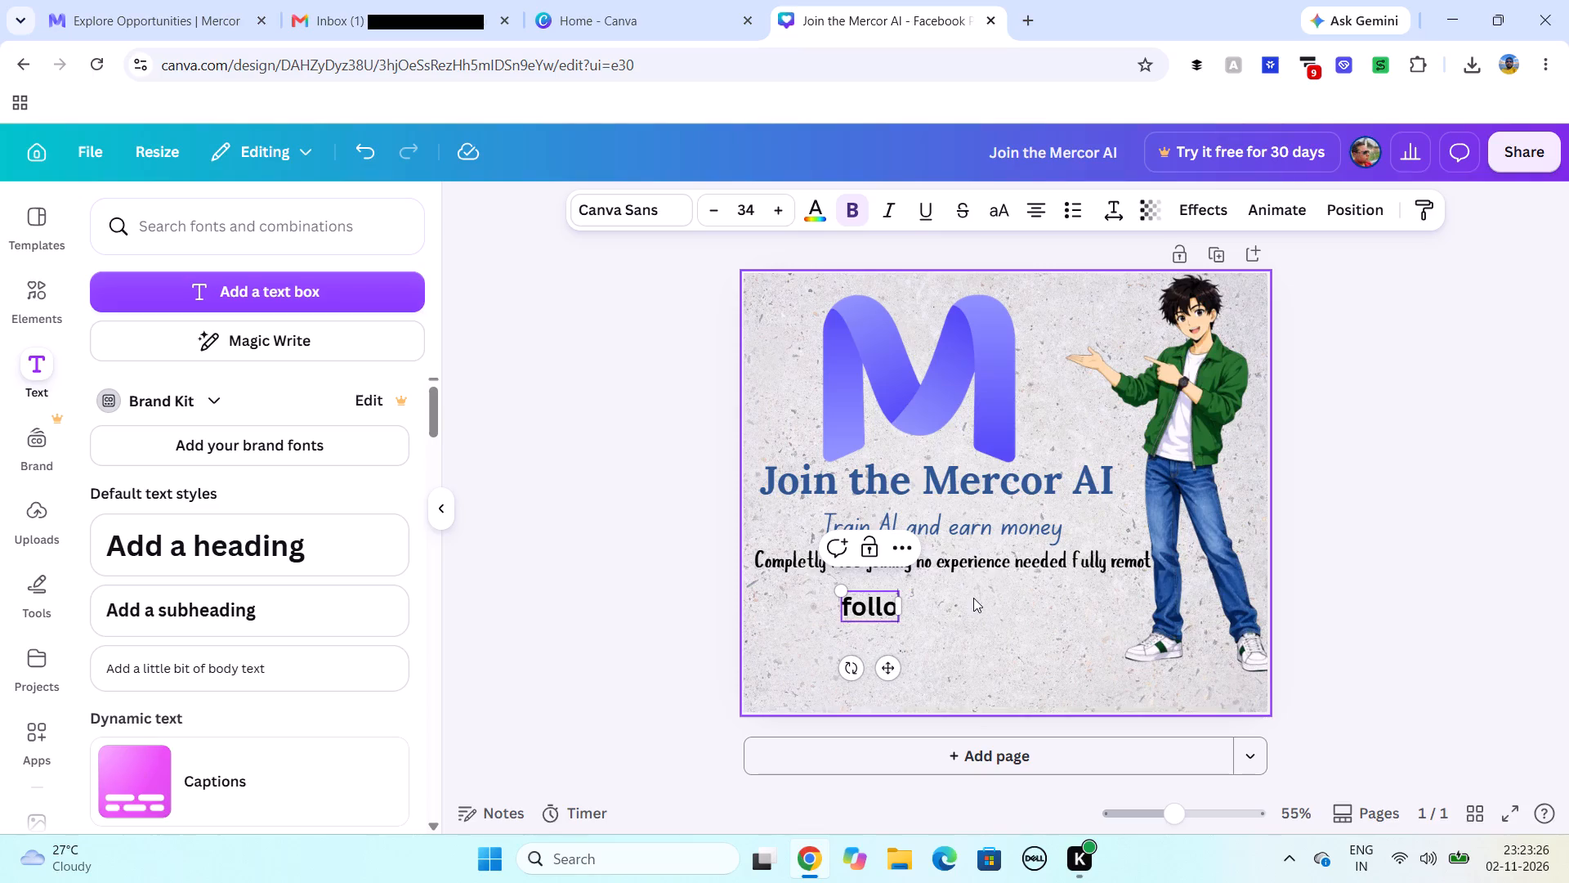
pyautogui.press('w')
pyautogui.press('space')
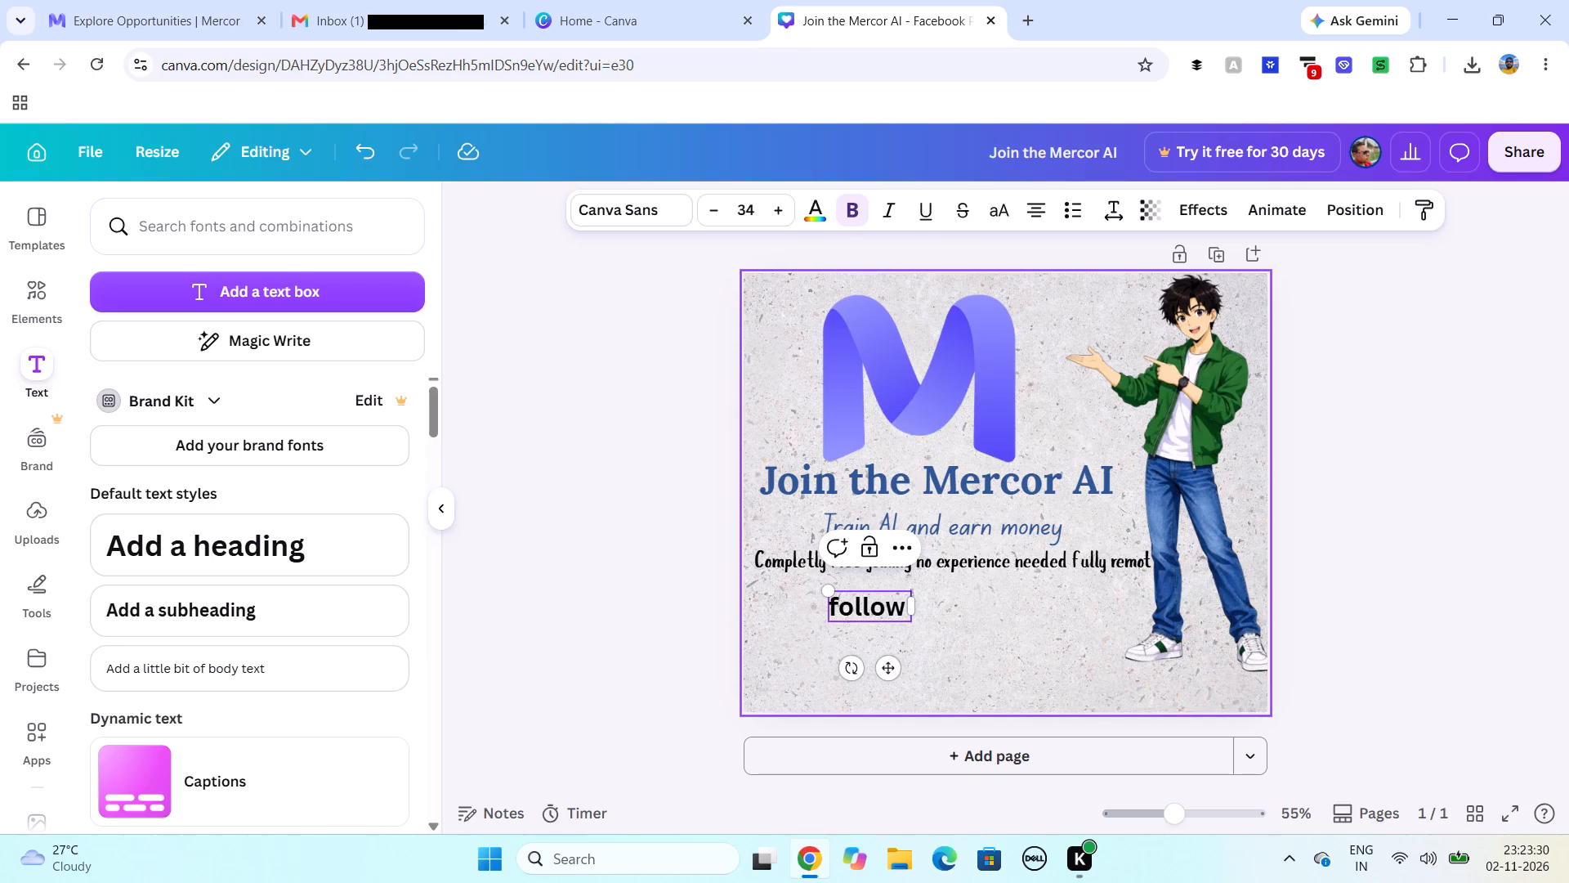
pyautogui.press('f')
pyautogui.write('or')
pyautogui.press('space')
pyautogui.write('more')
pyautogui.press('space')
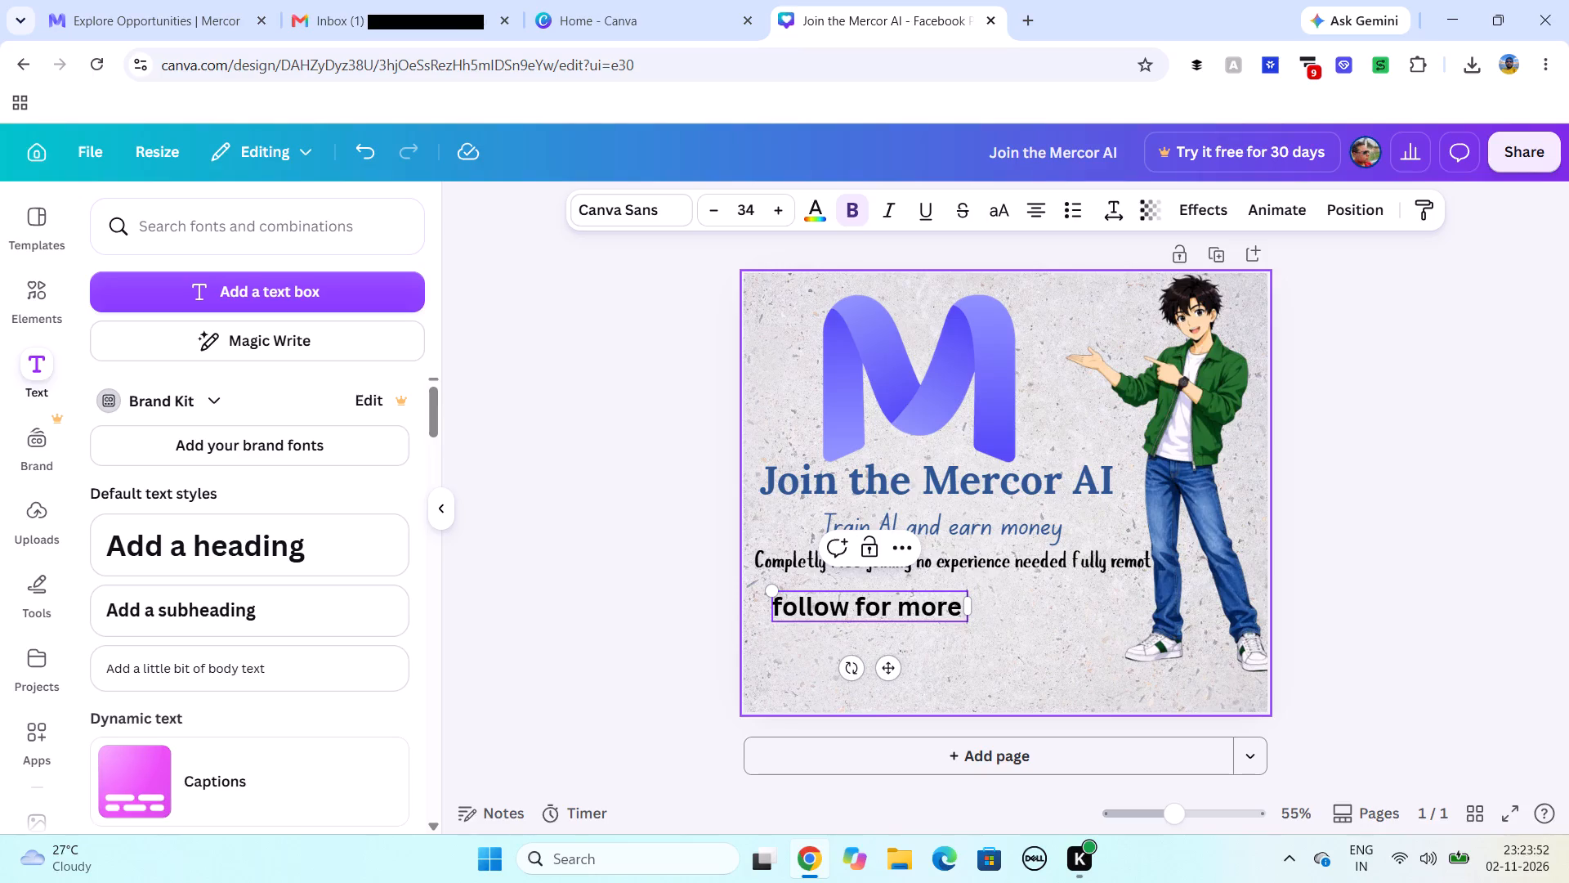
pyautogui.write('opp')
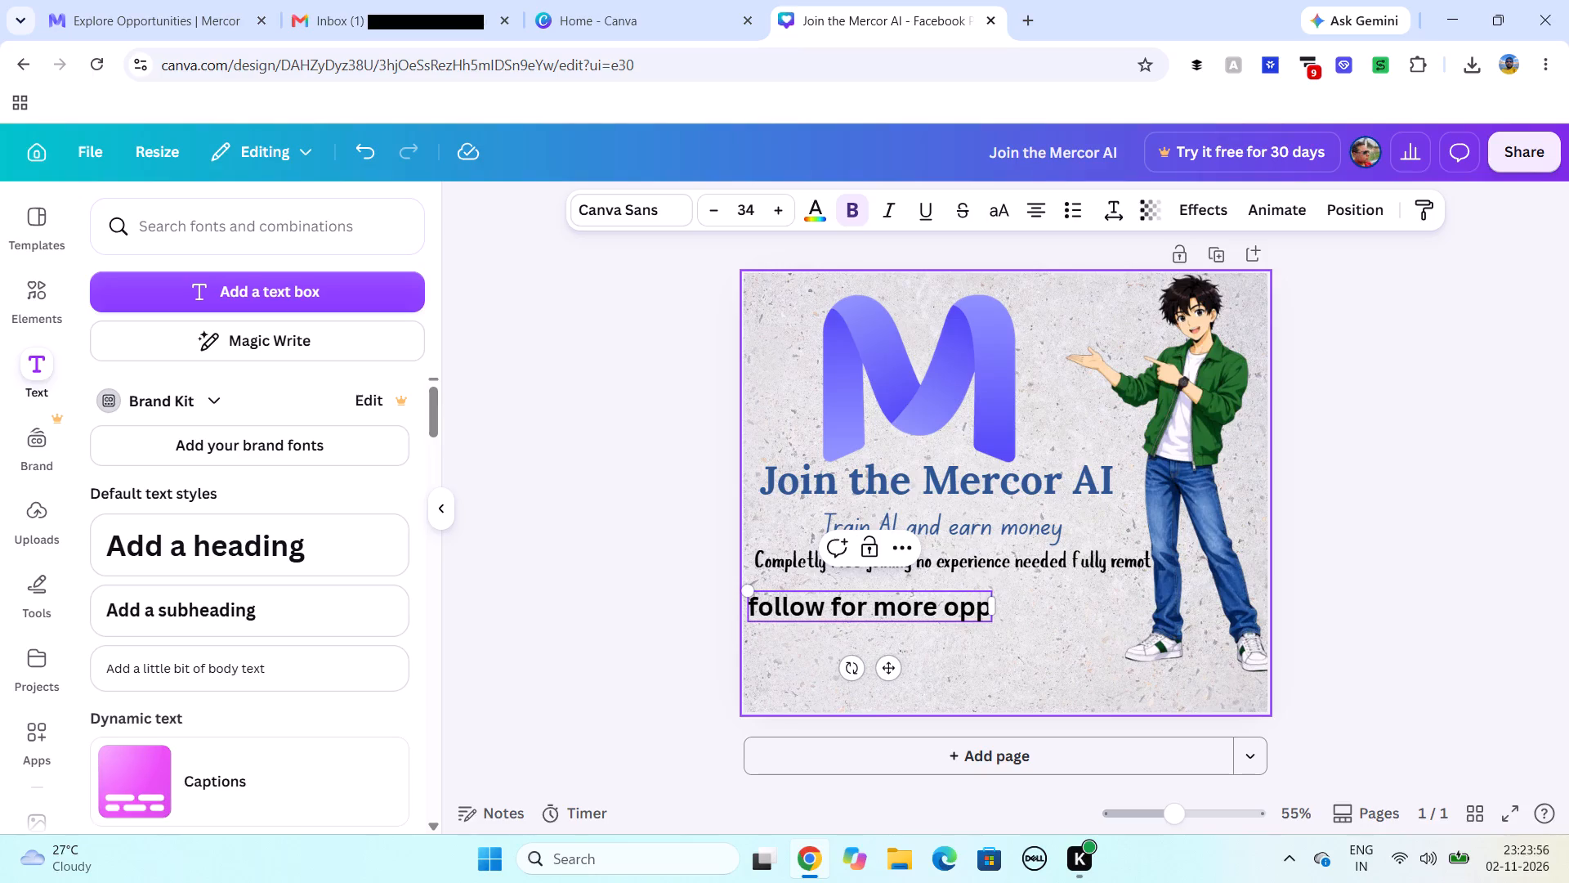
pyautogui.write('urtuniy')
pyautogui.press('BackSpace')
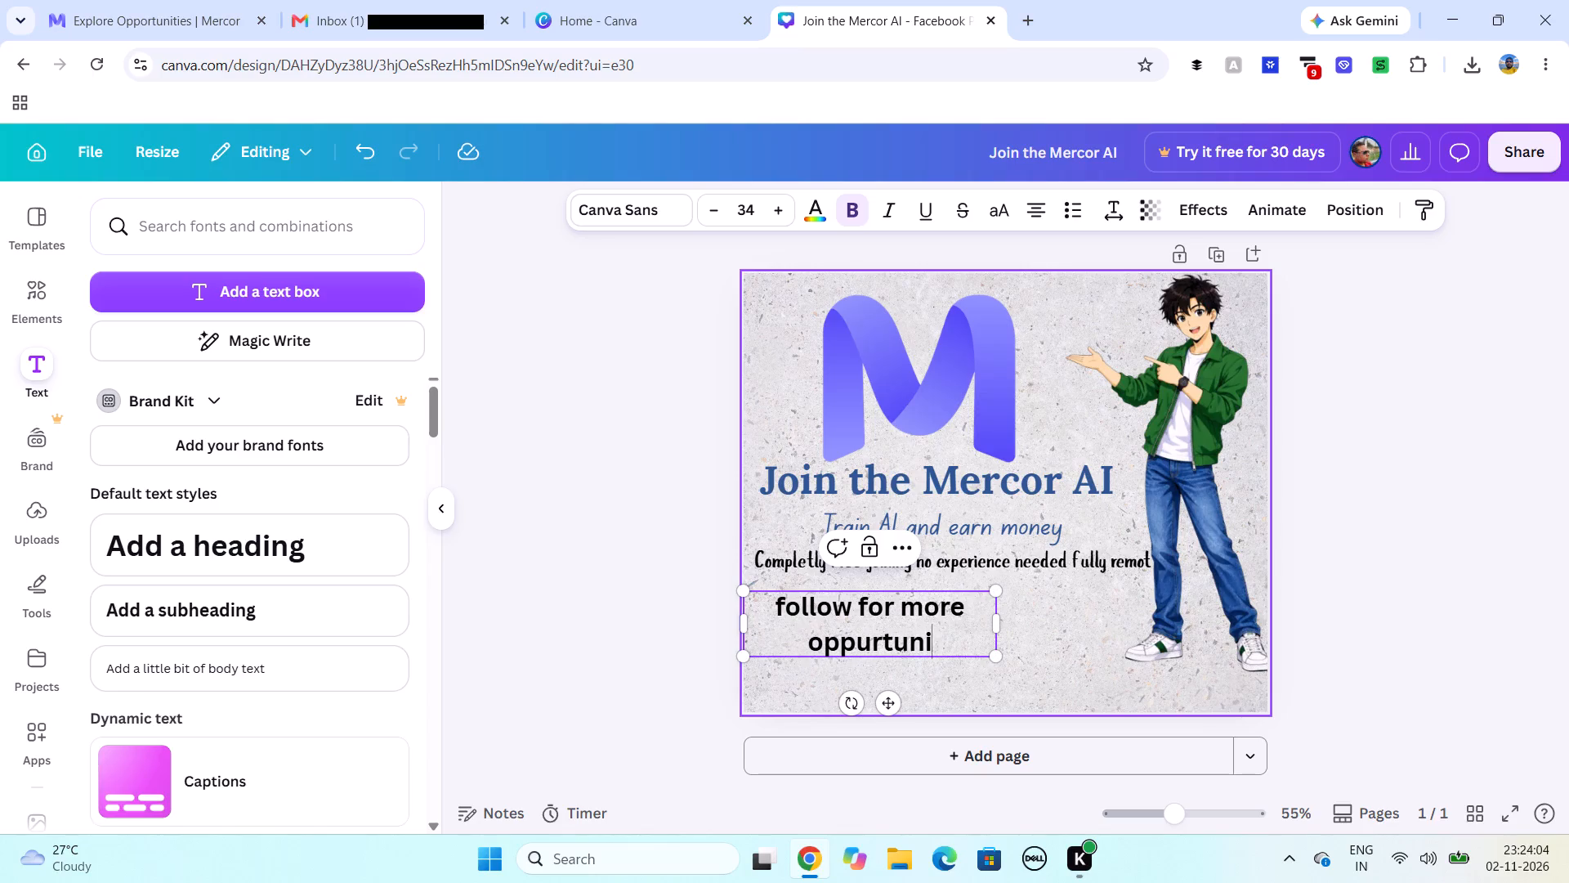
pyautogui.write('ty')
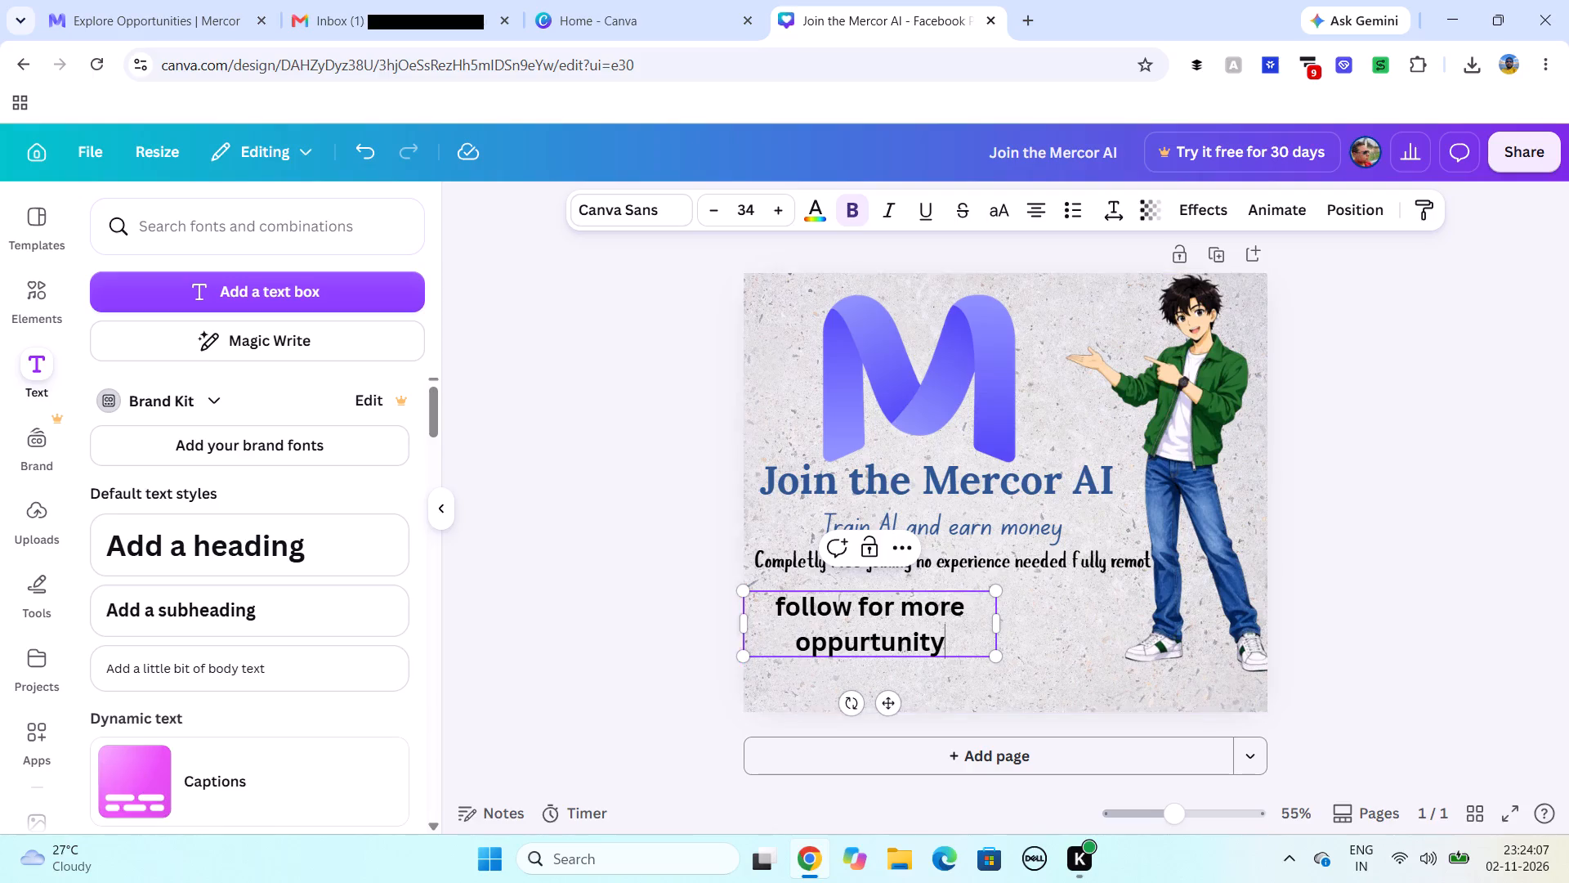
pyautogui.rightClick(896, 639)
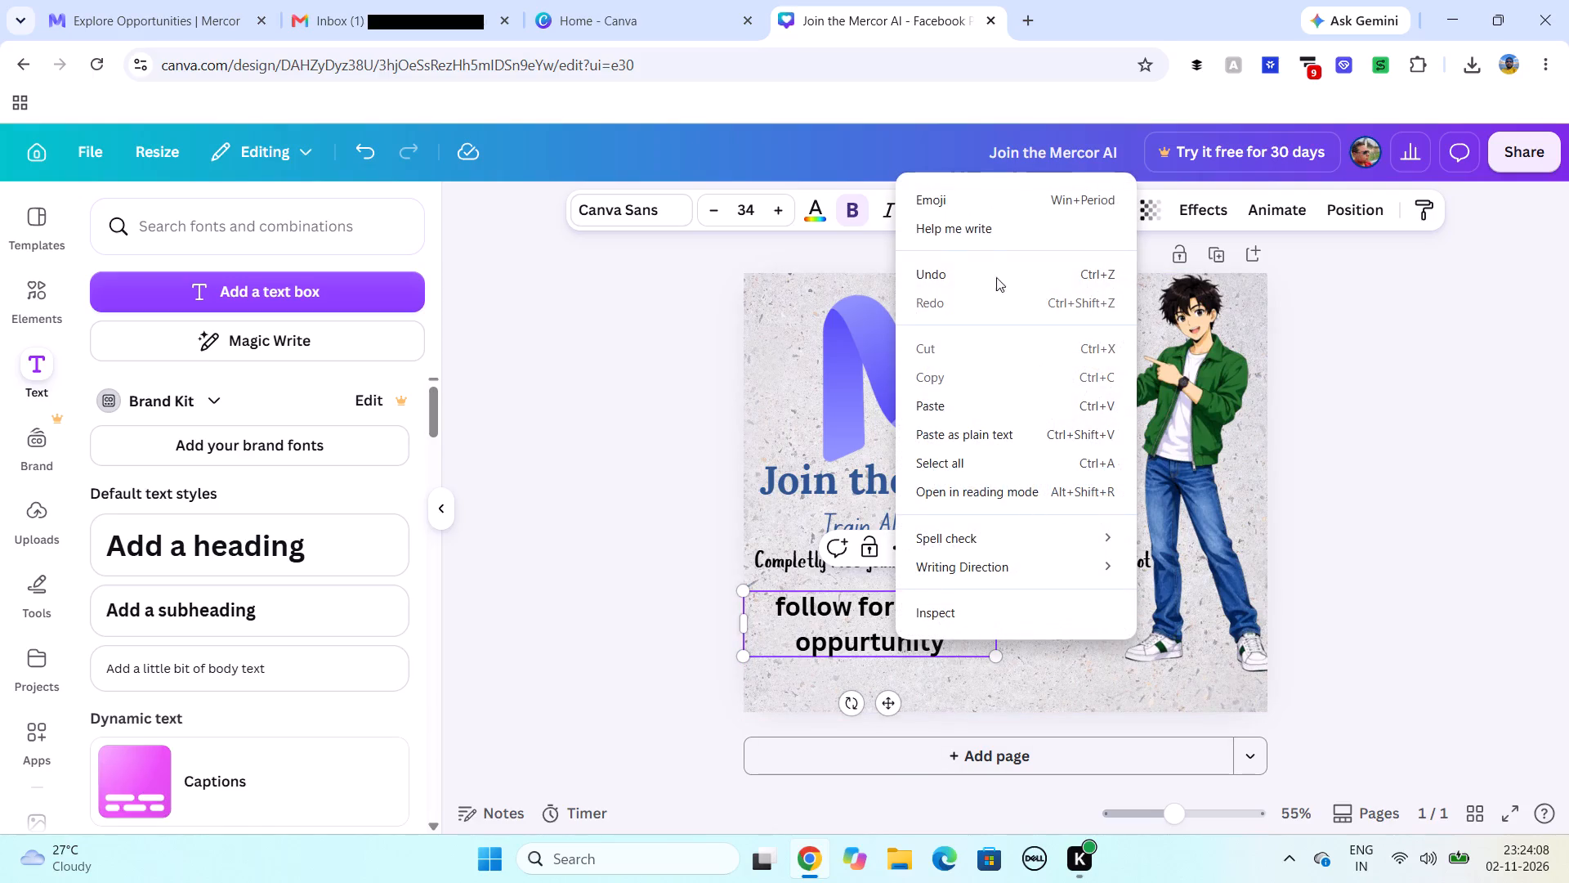
pyautogui.click(1066, 665)
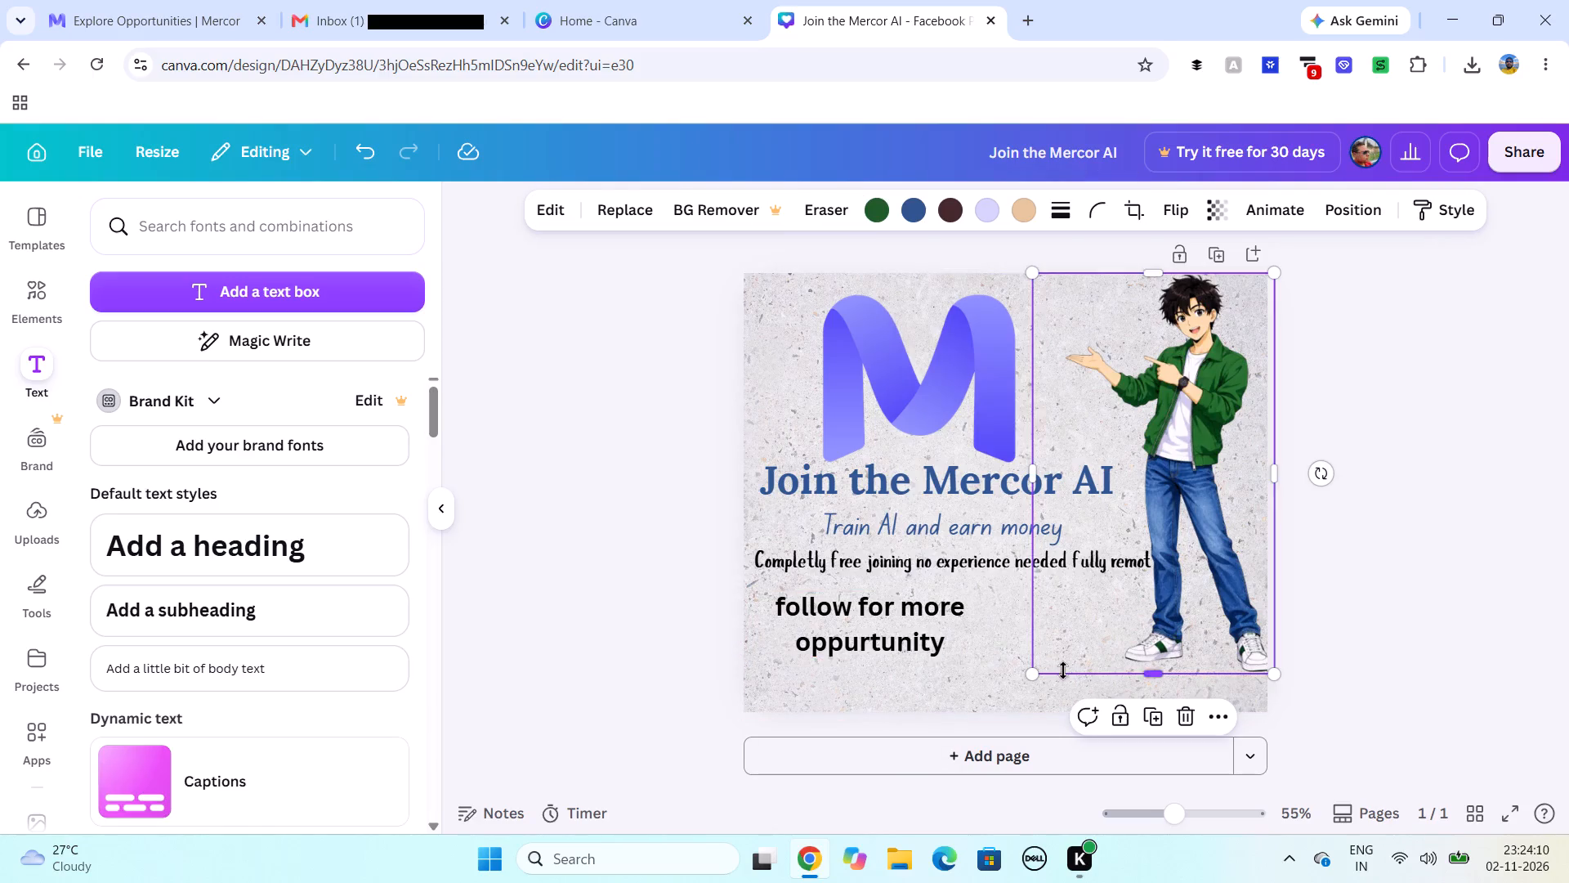
# Widen the "follow for more oppurtunity" text box and reduce its font size to 32 so the text fits on one line.
pyautogui.click(928, 646)
pyautogui.moveTo(997, 617); pyautogui.dragTo(997, 619)
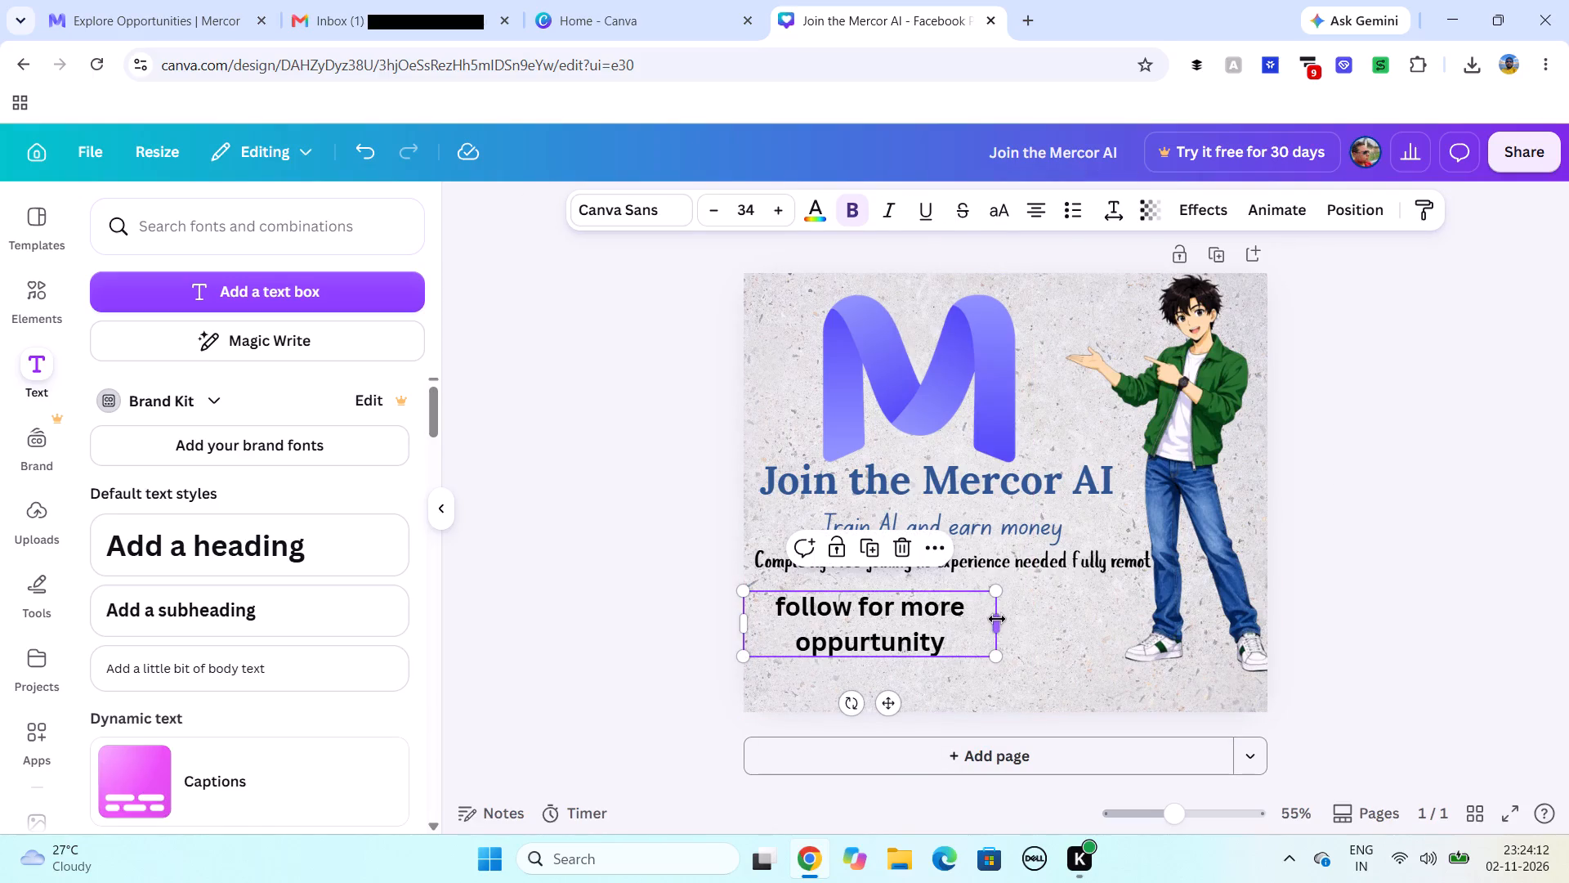
pyautogui.moveTo(997, 619); pyautogui.dragTo(1074, 616)
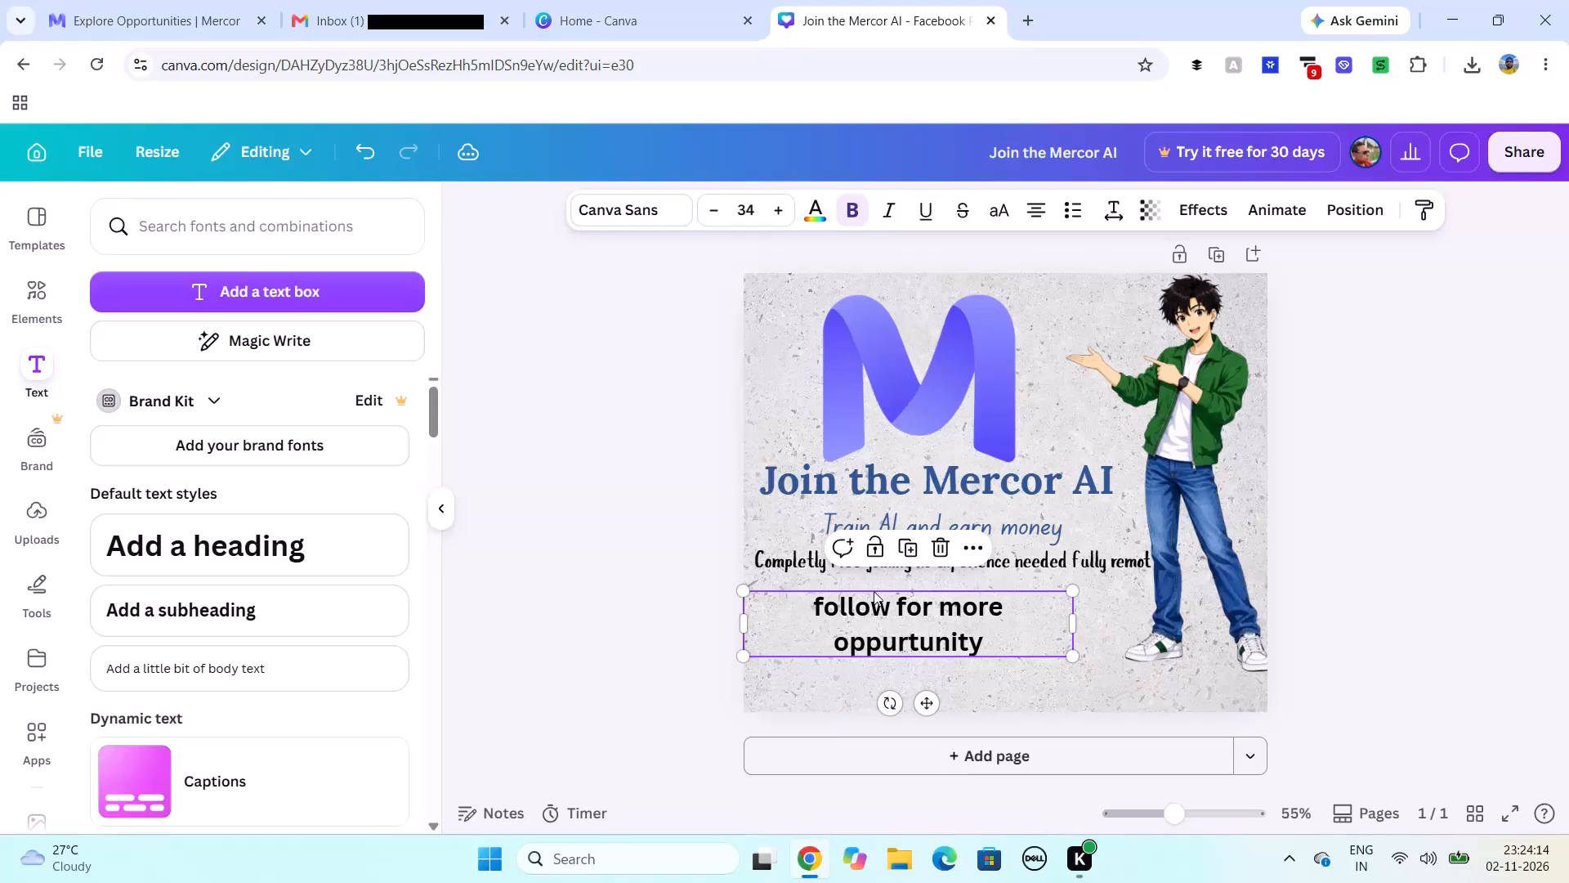
pyautogui.click(716, 209)
pyautogui.click(716, 209)
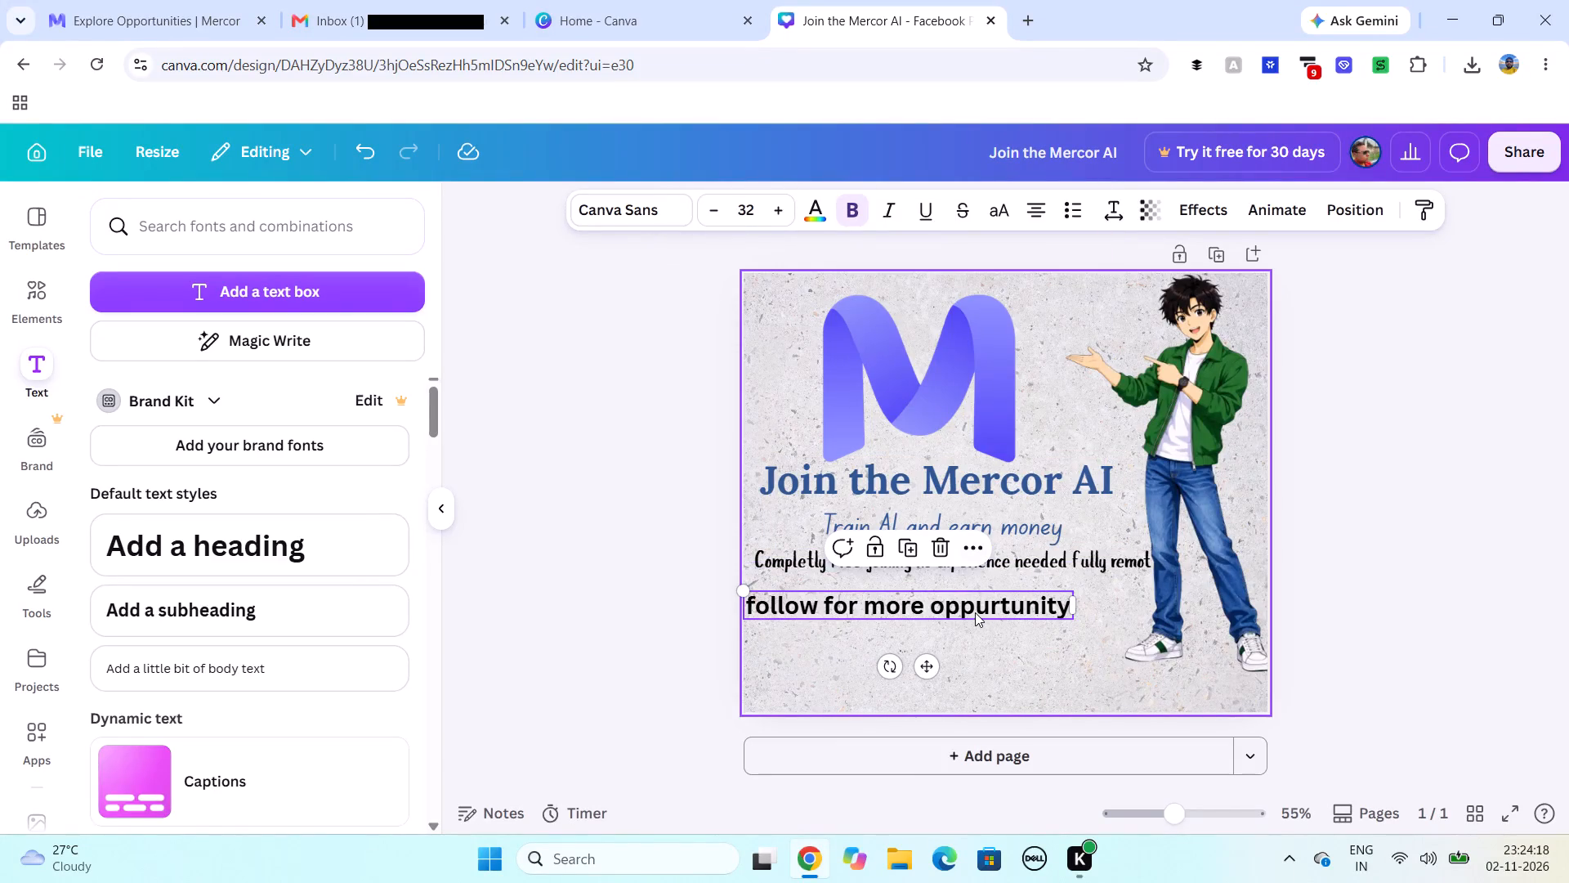
# Move the "follow for more oppurtunity" line slightly right and down, aligning its left edge with the "Join the Mercor AI" heading.
pyautogui.moveTo(976, 608); pyautogui.dragTo(993, 614)
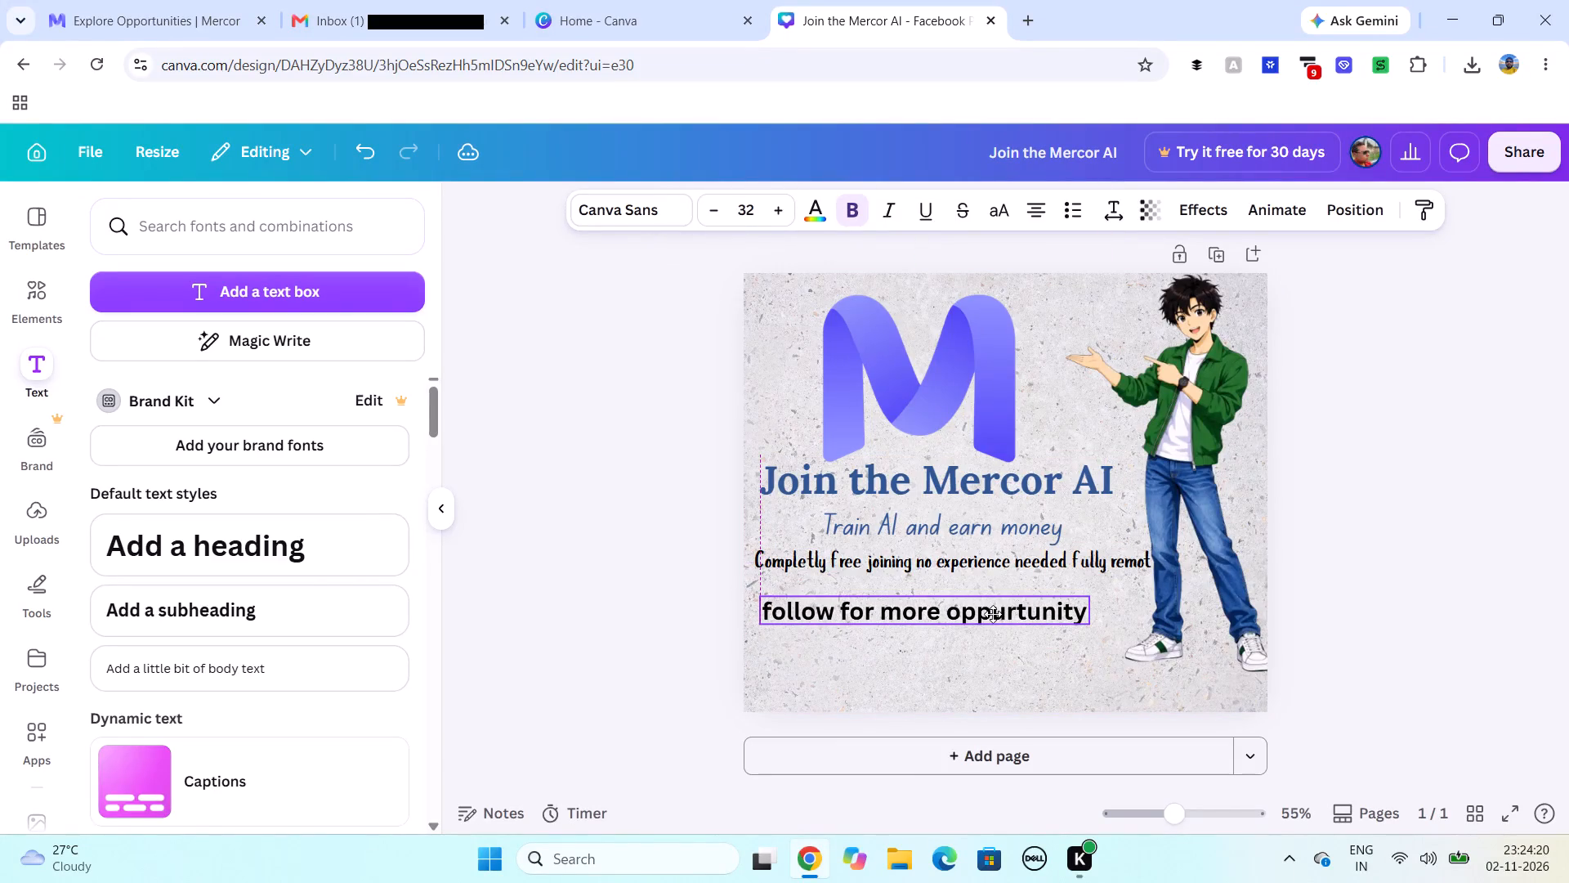
pyautogui.moveTo(993, 614); pyautogui.dragTo(992, 612)
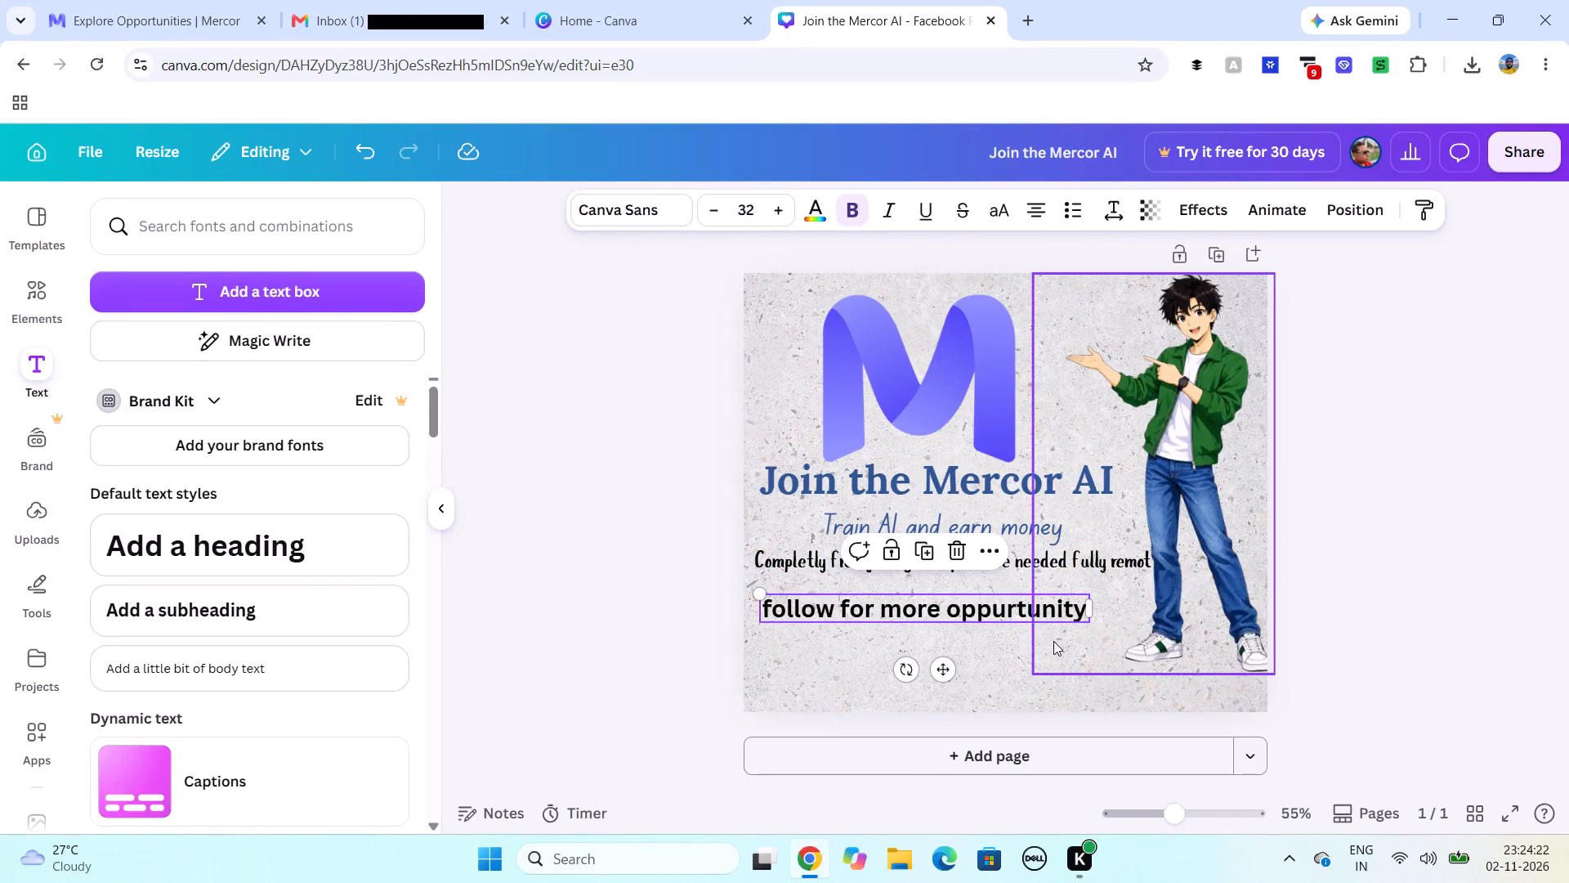
pyautogui.click(1093, 634)
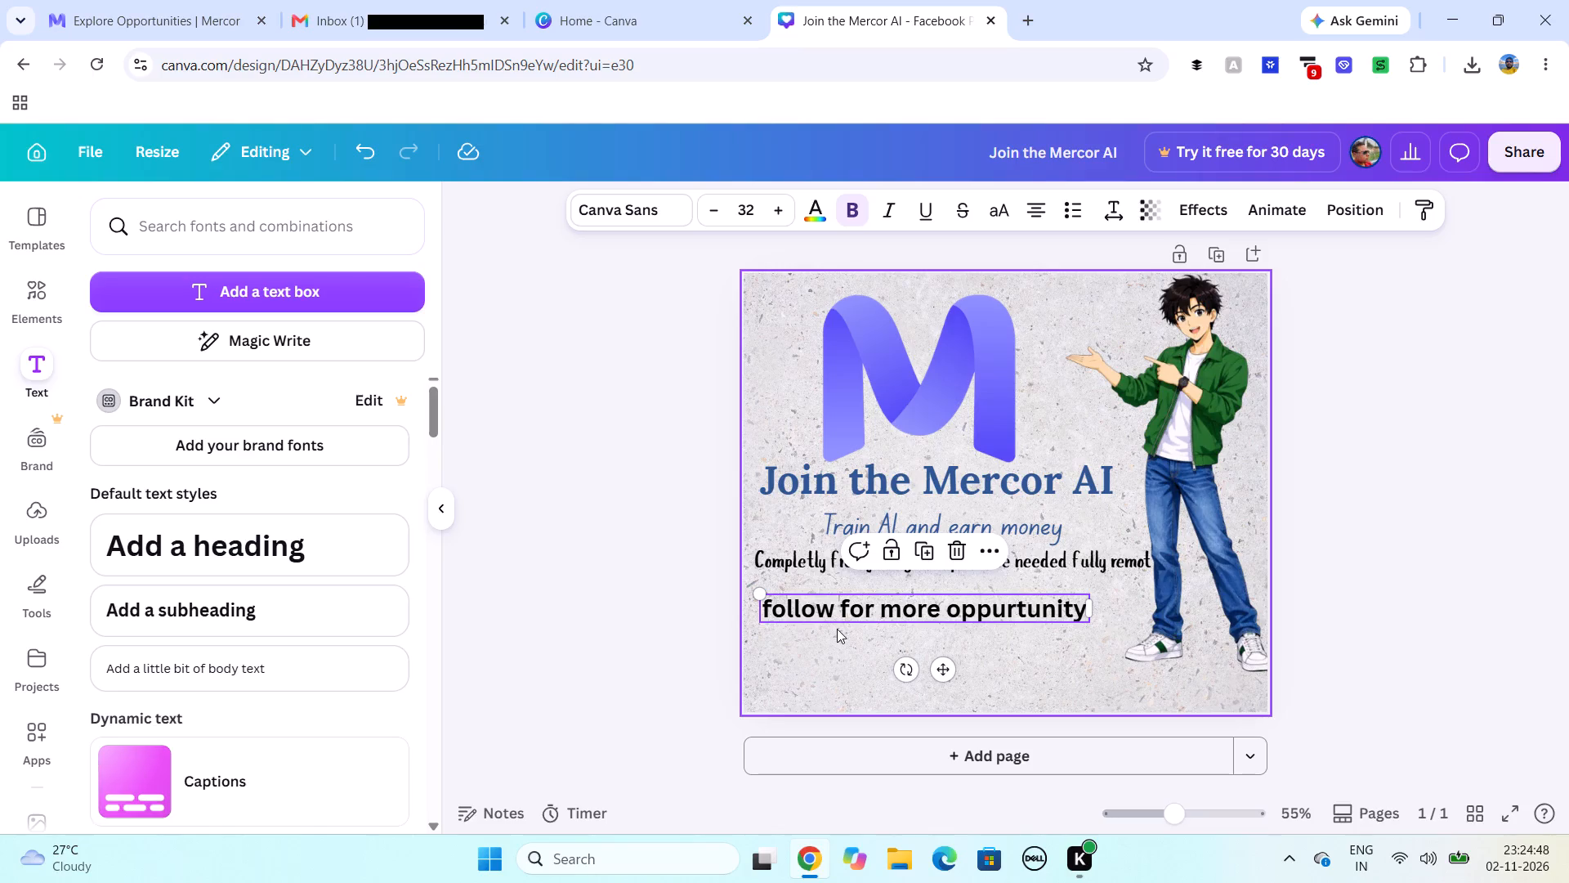
# Remove the word "follow" from the new subheading and capitalize its start so it reads "For more oppurtunity".
pyautogui.click(837, 607)
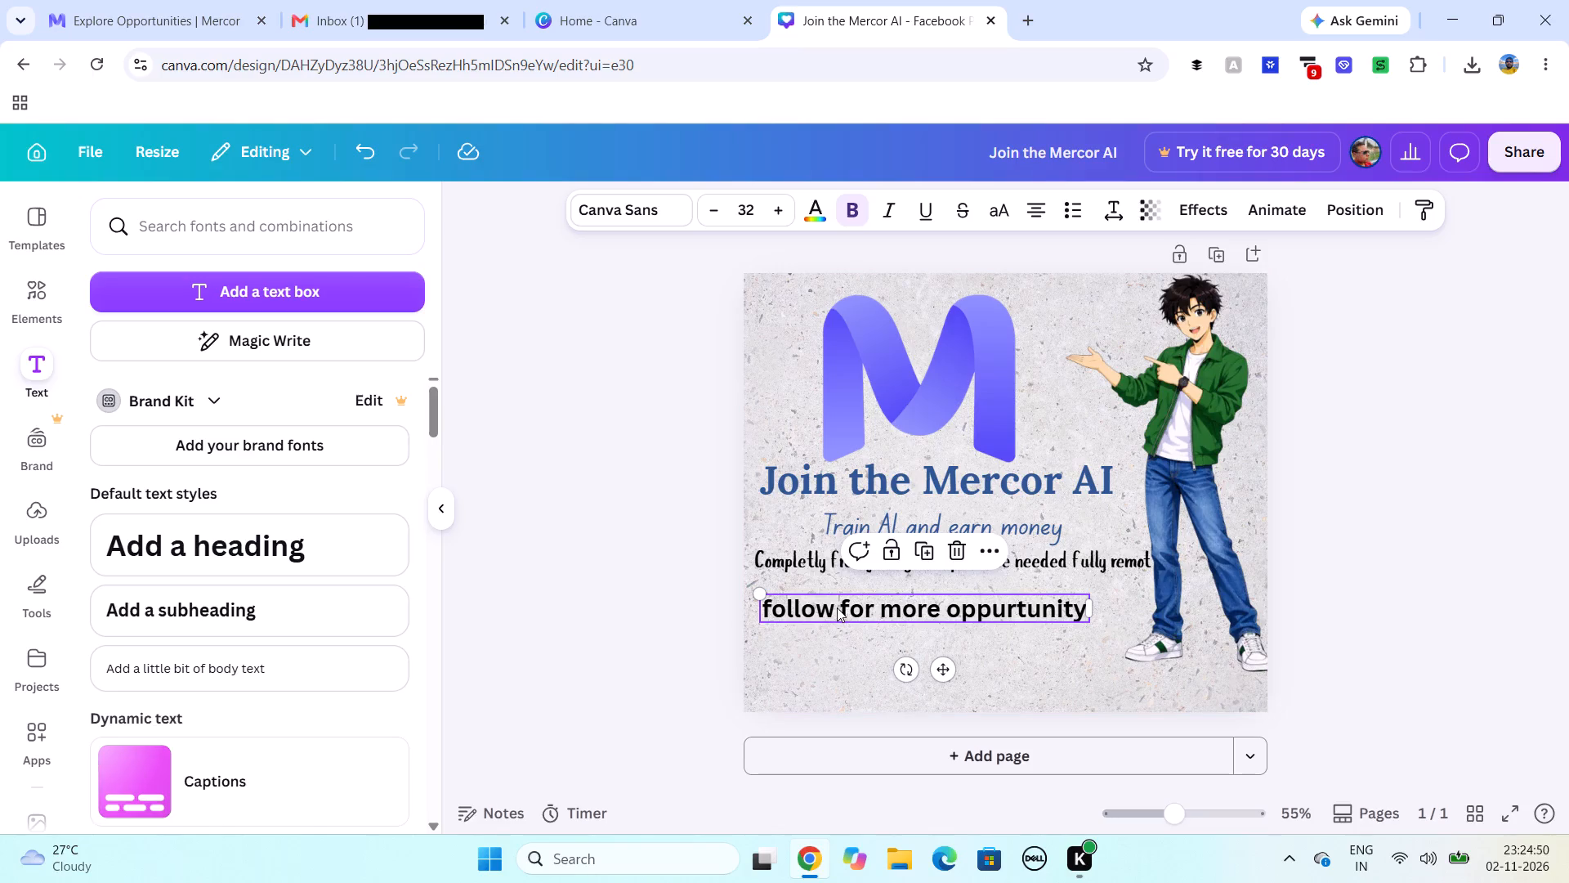
pyautogui.press('BackSpace')
pyautogui.press('BackSpace')
pyautogui.press('BackSpace')
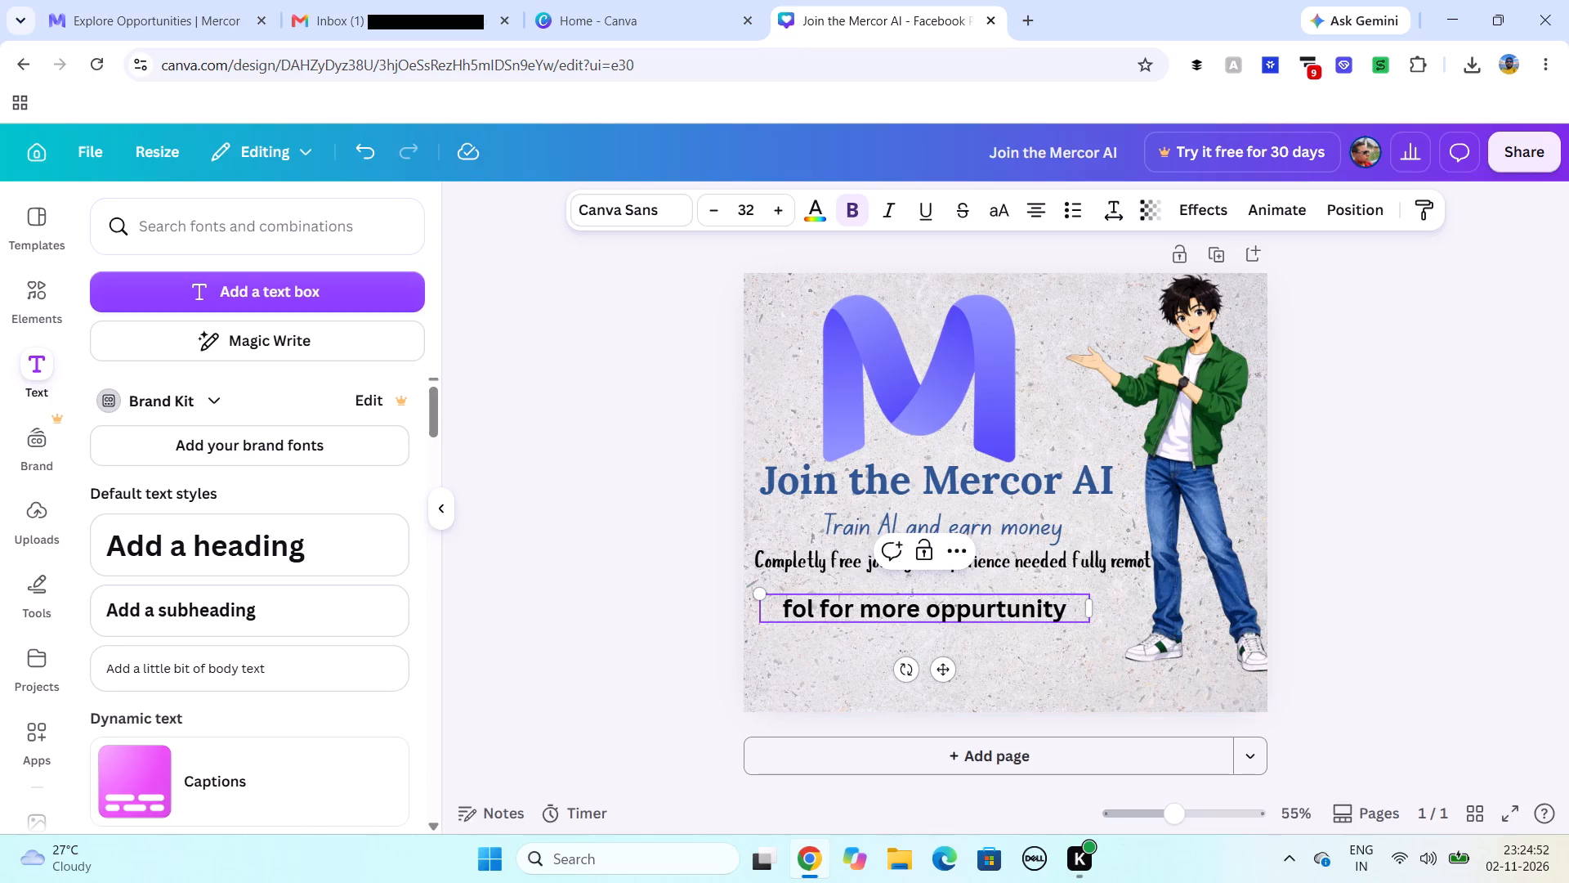
pyautogui.press('BackSpace')
pyautogui.press('BackSpace')
pyautogui.press('BackSpace')
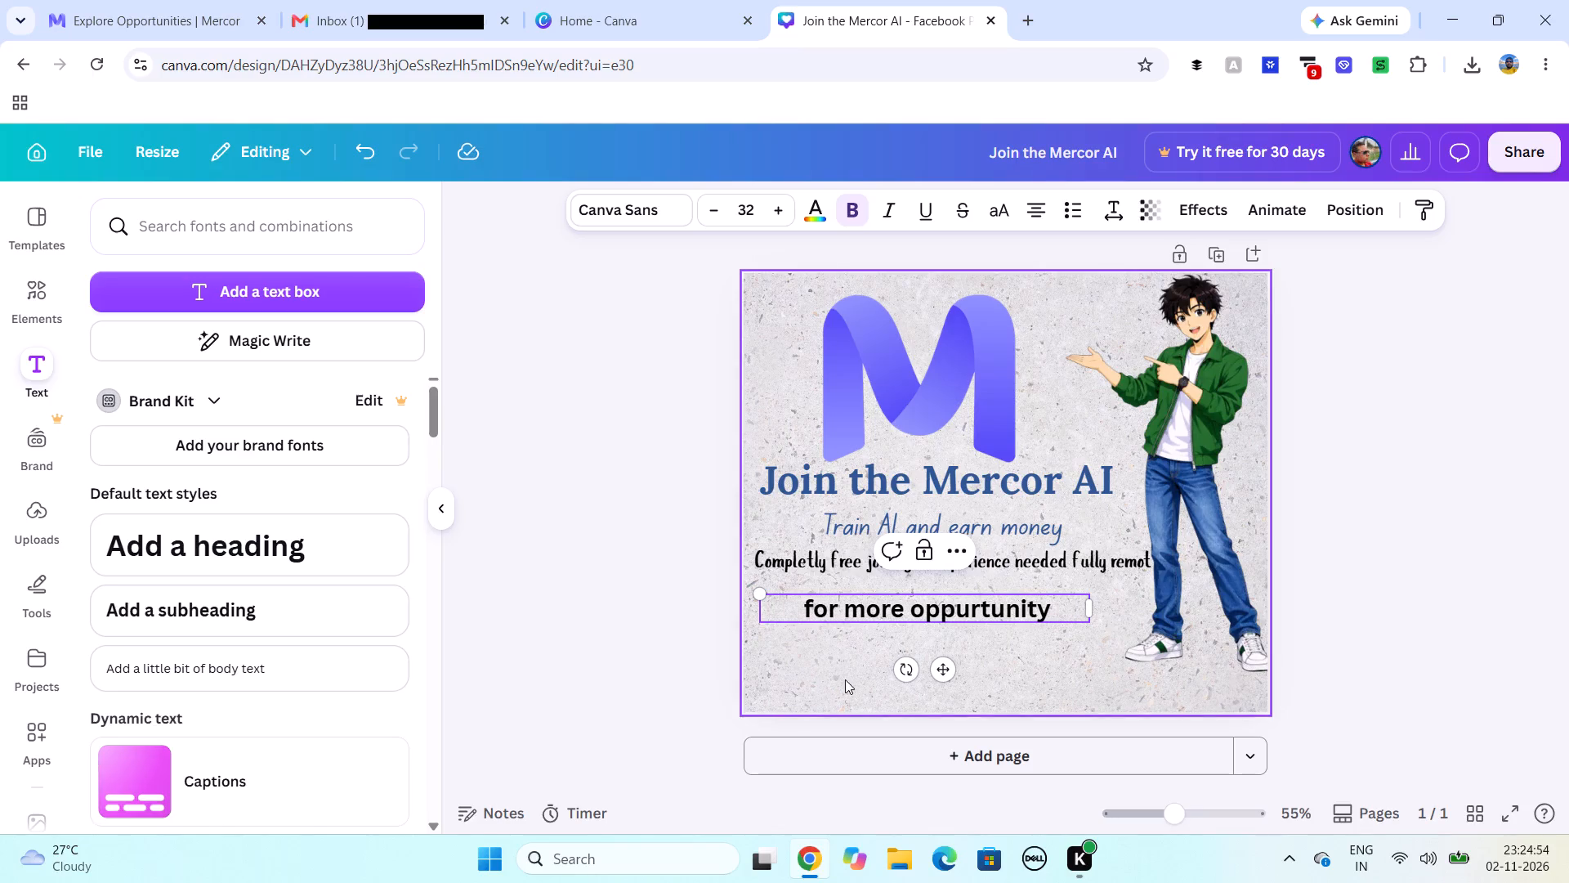
pyautogui.click(813, 614)
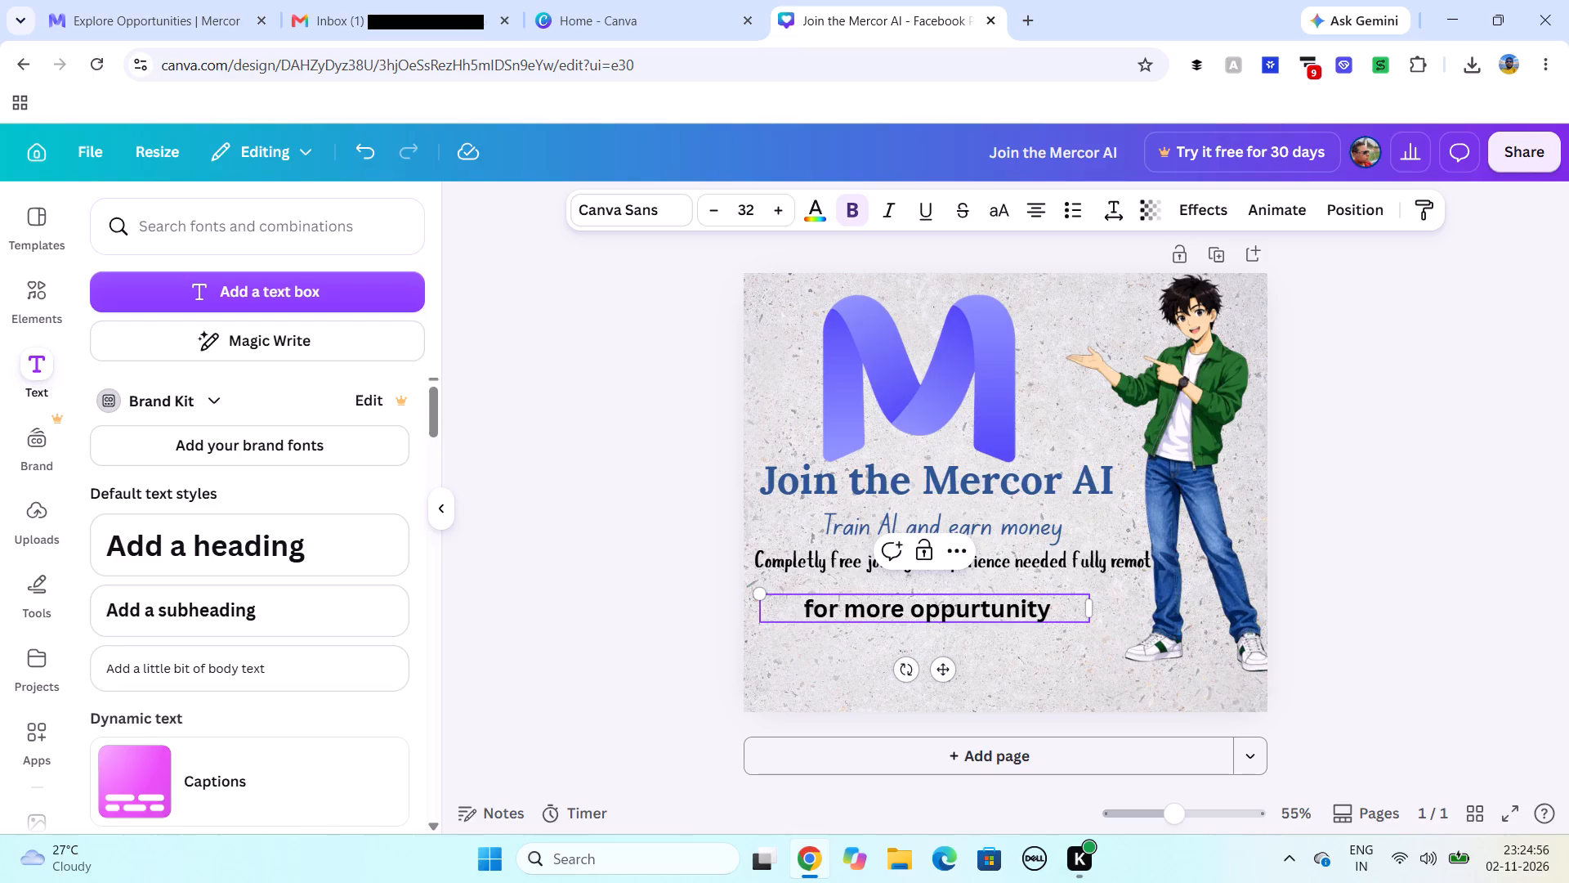
pyautogui.press('BackSpace')
pyautogui.press('f')
pyautogui.press('BackSpace')
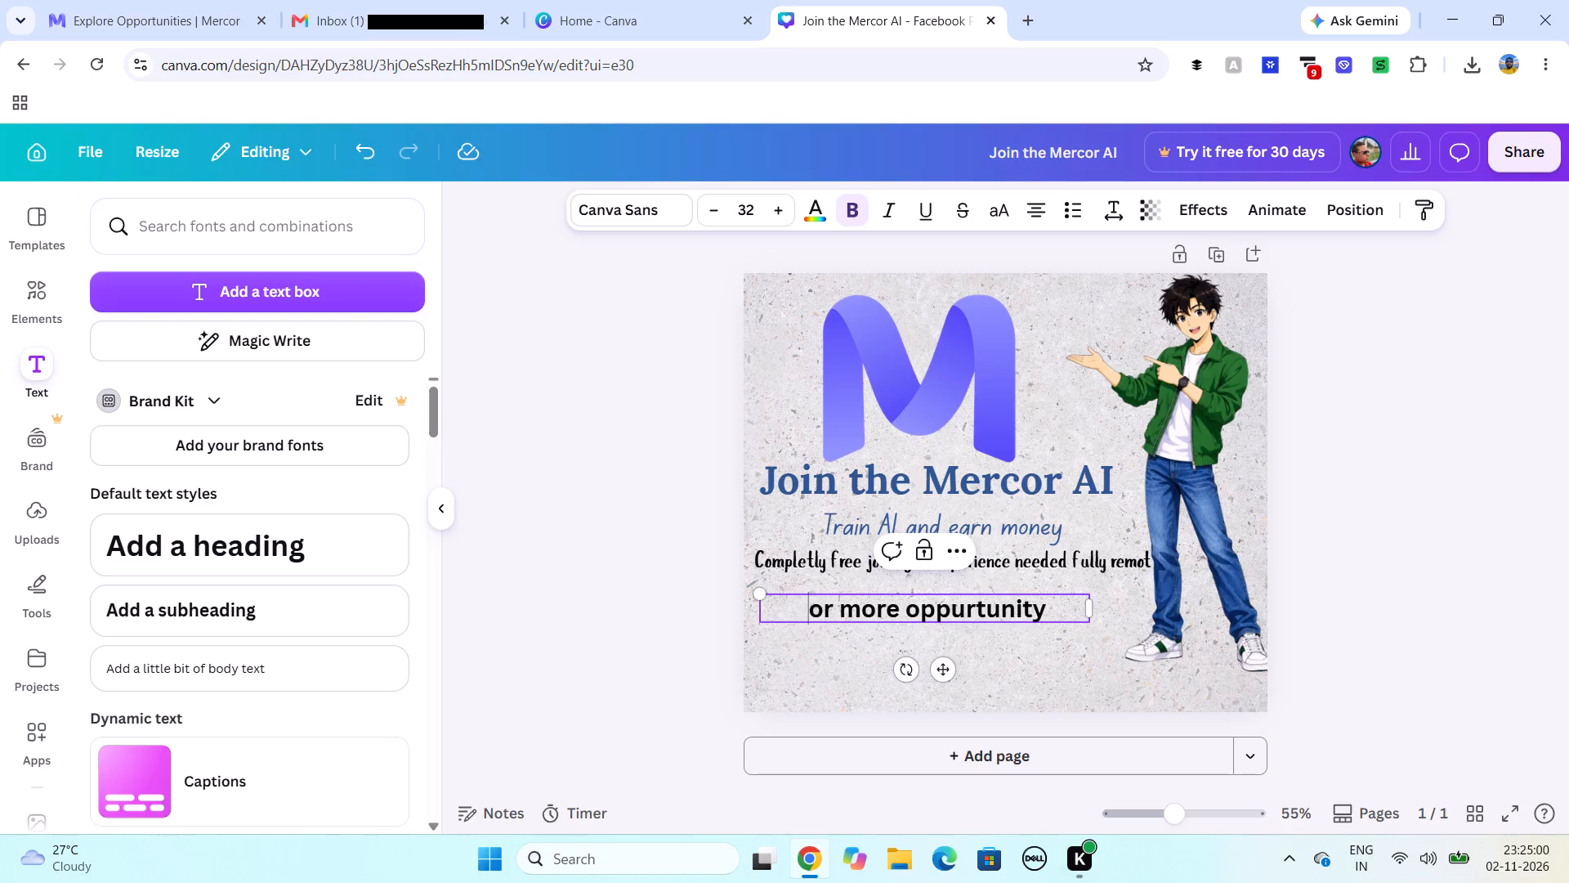
pyautogui.press('f')
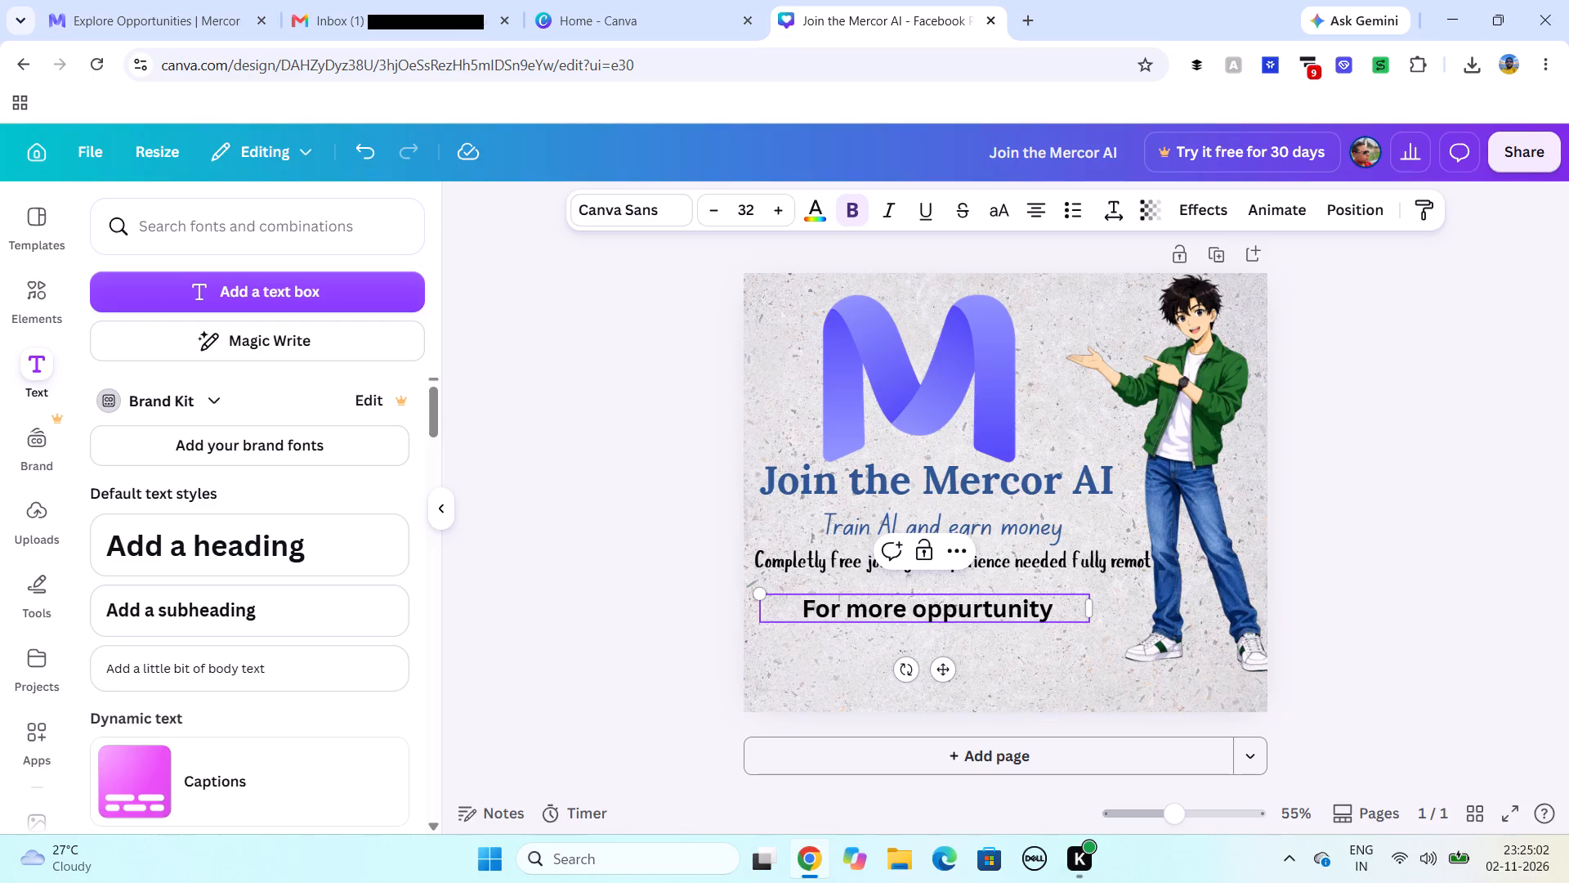
pyautogui.click(800, 608)
pyautogui.press('BackSpace')
pyautogui.press('BackSpace')
pyautogui.press('BackSpace')
pyautogui.press('BackSpace')
pyautogui.press('BackSpace')
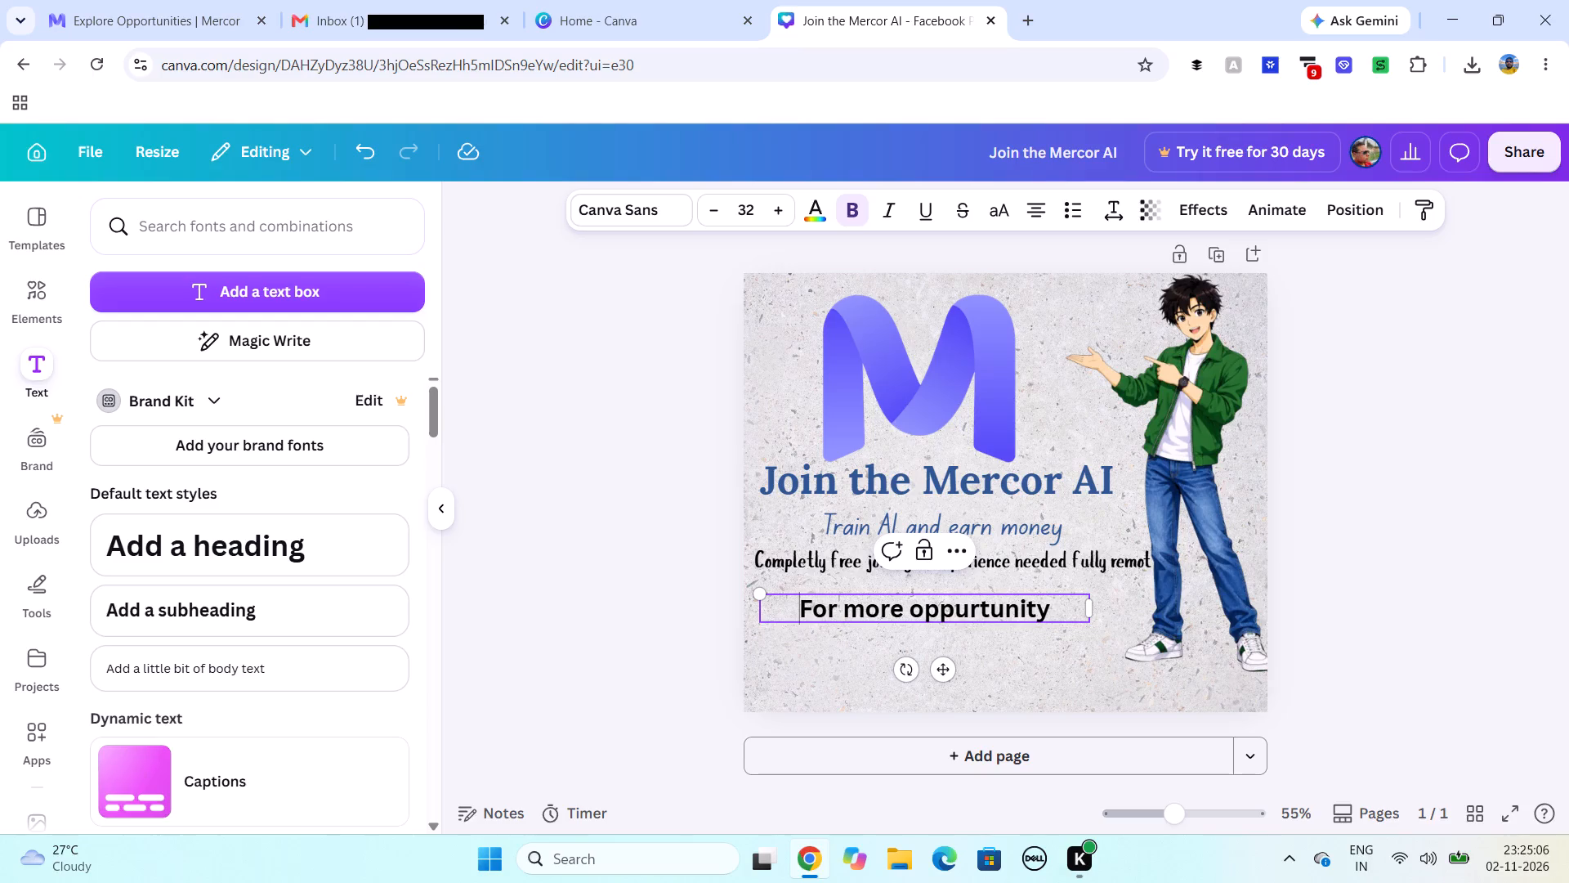
pyautogui.press('BackSpace')
pyautogui.press('BackSpace')
pyautogui.press('BackSpace')
pyautogui.press('BackSpace')
pyautogui.press('BackSpace')
# Append the word "follow" in lowercase to the bottom text line so it reads "For more oppurtunity follow".
pyautogui.click(1059, 613)
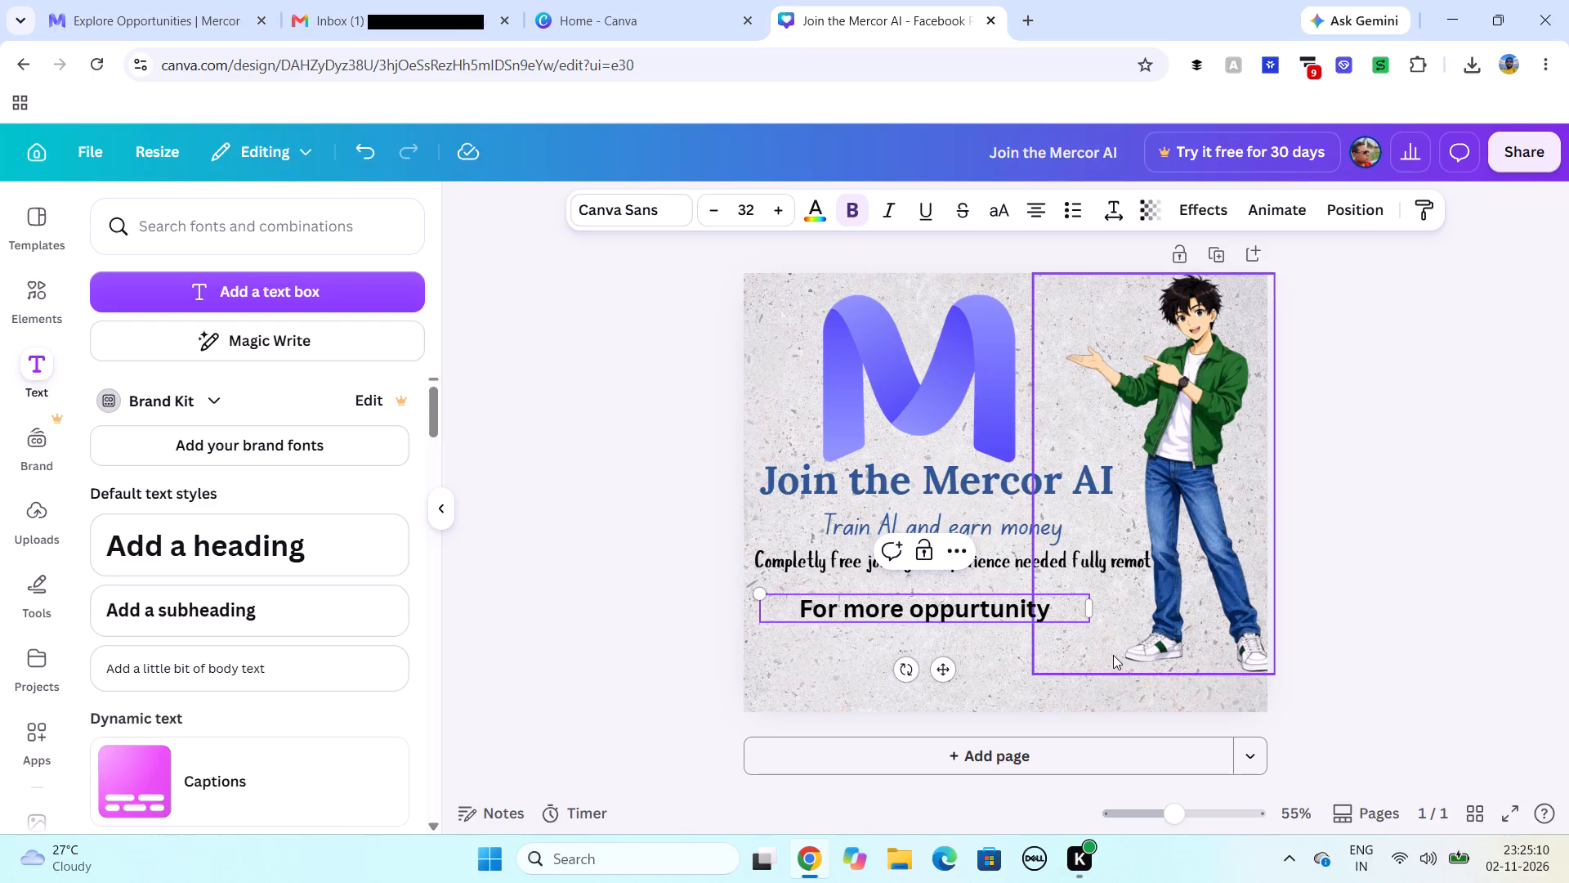
pyautogui.press('space')
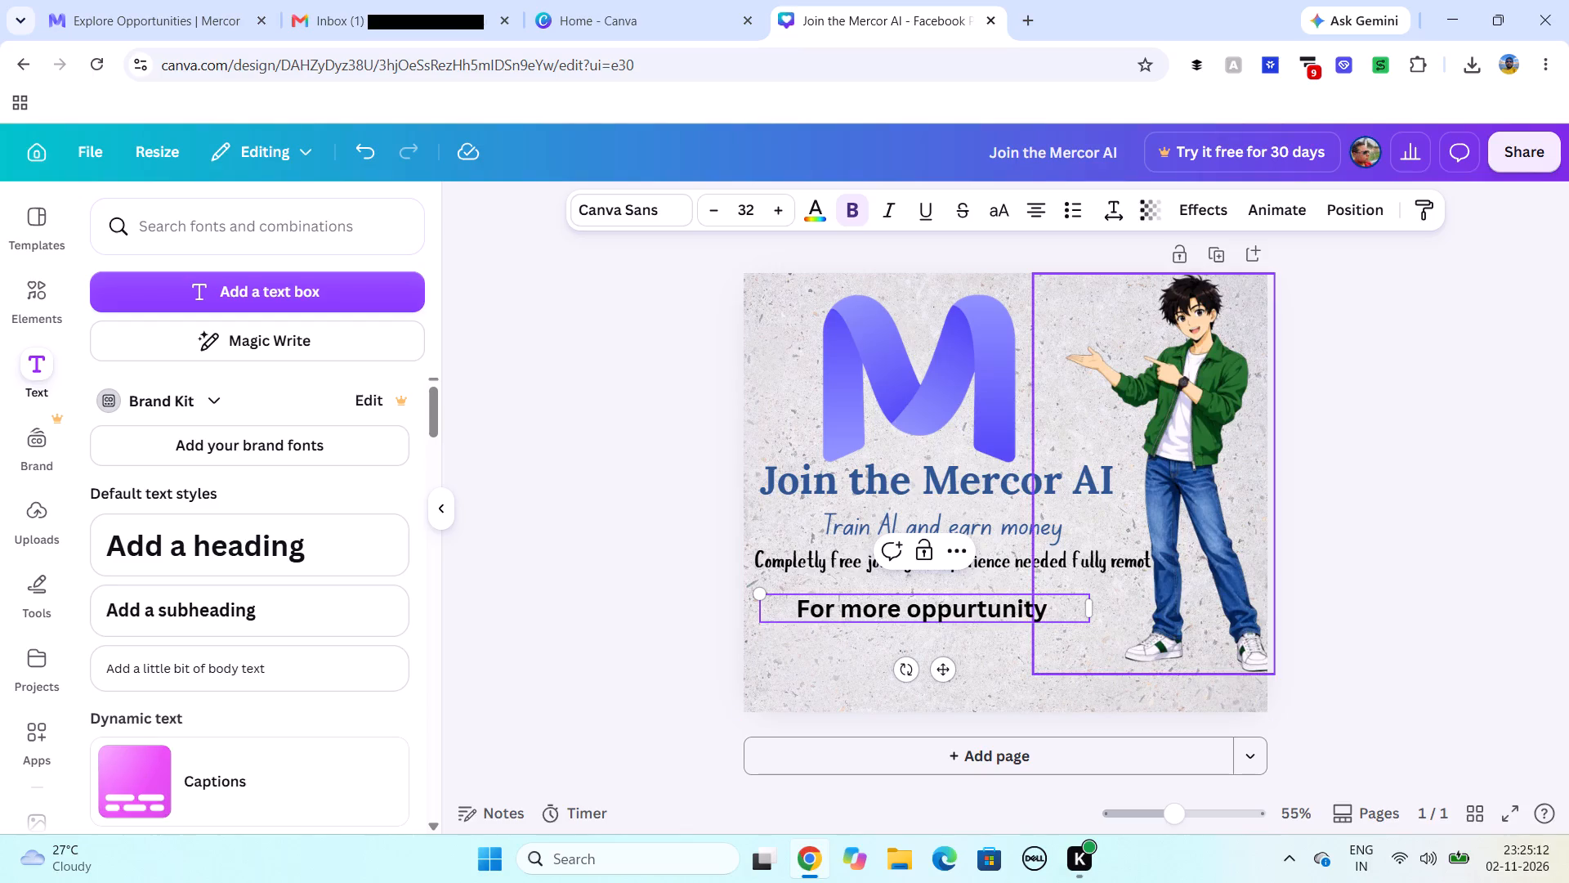
pyautogui.write('FO')
pyautogui.write('LLOW')
pyautogui.press('BackSpace')
pyautogui.press('BackSpace')
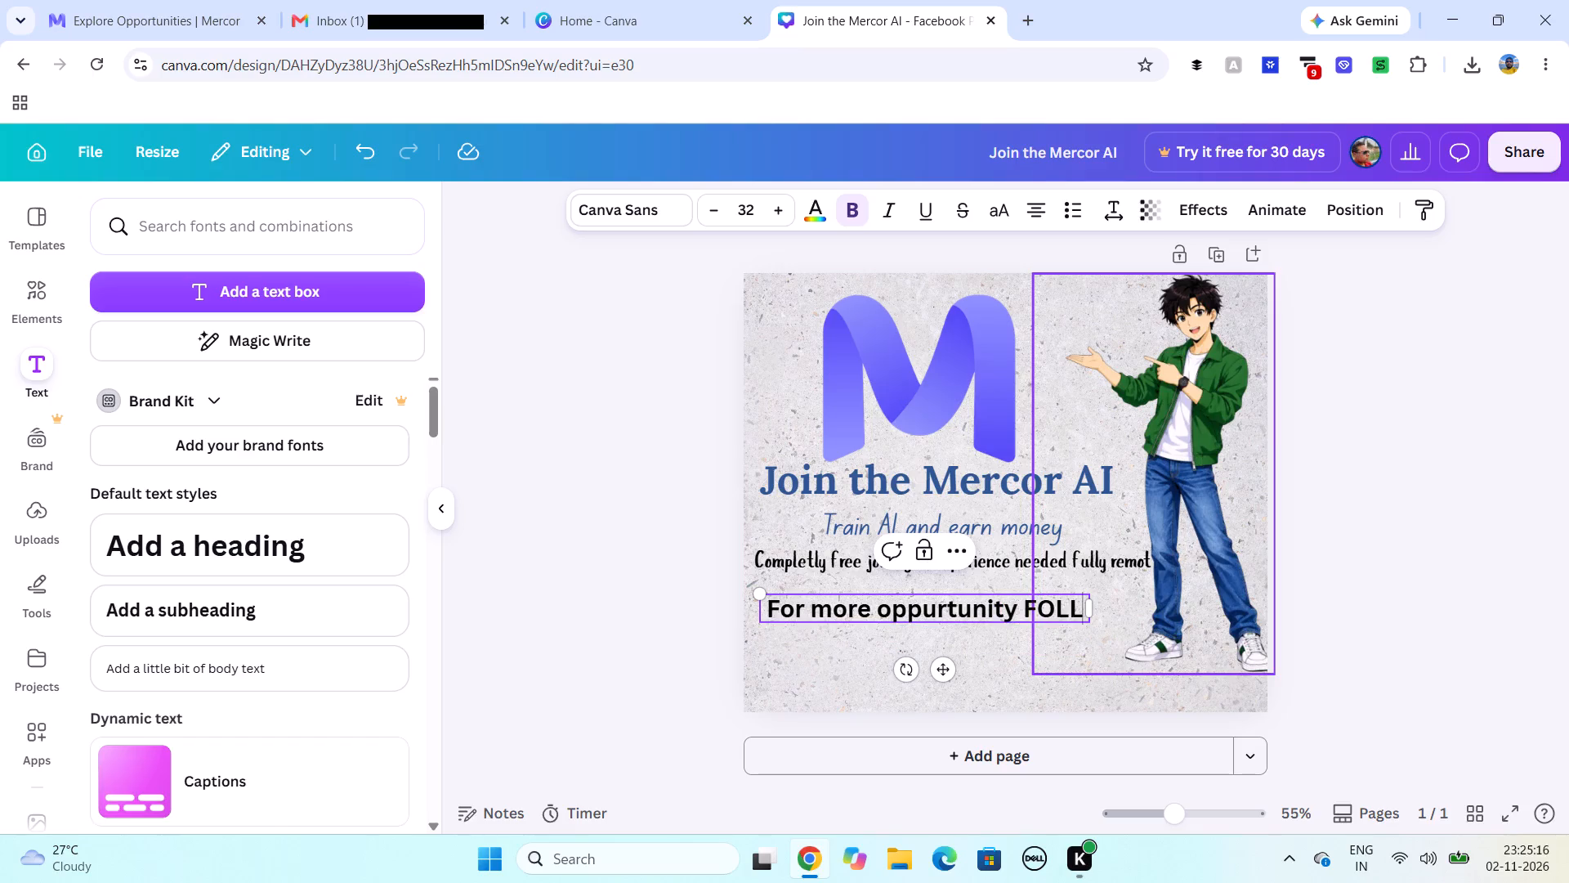
pyautogui.press('BackSpace')
pyautogui.press('BackSpace')
pyautogui.press('BackSpace')
pyautogui.press('BackSpace')
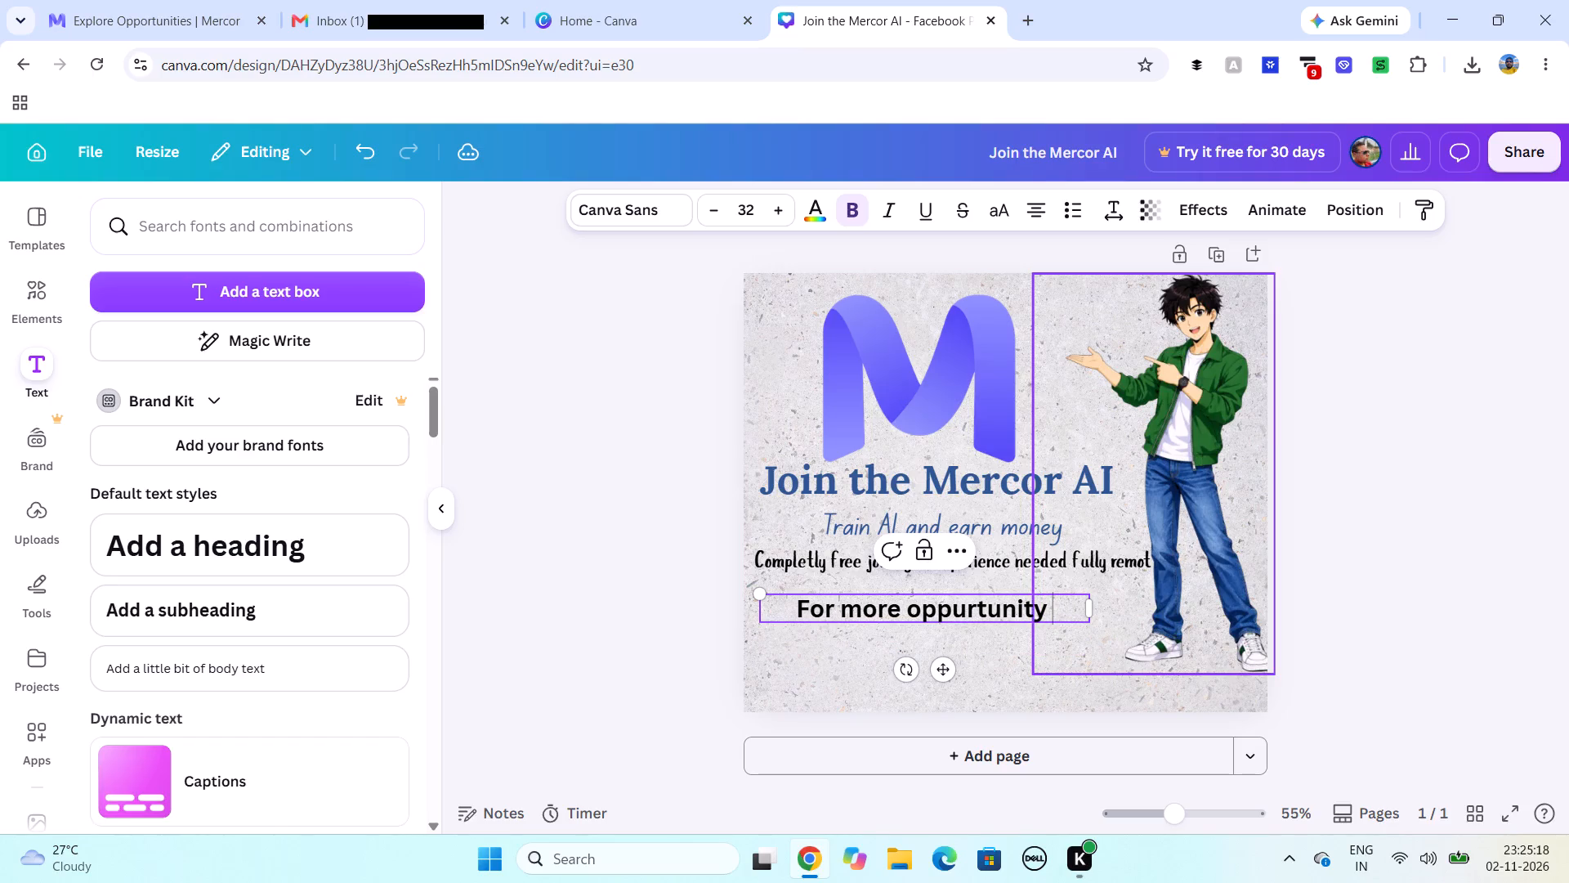
pyautogui.write('fo')
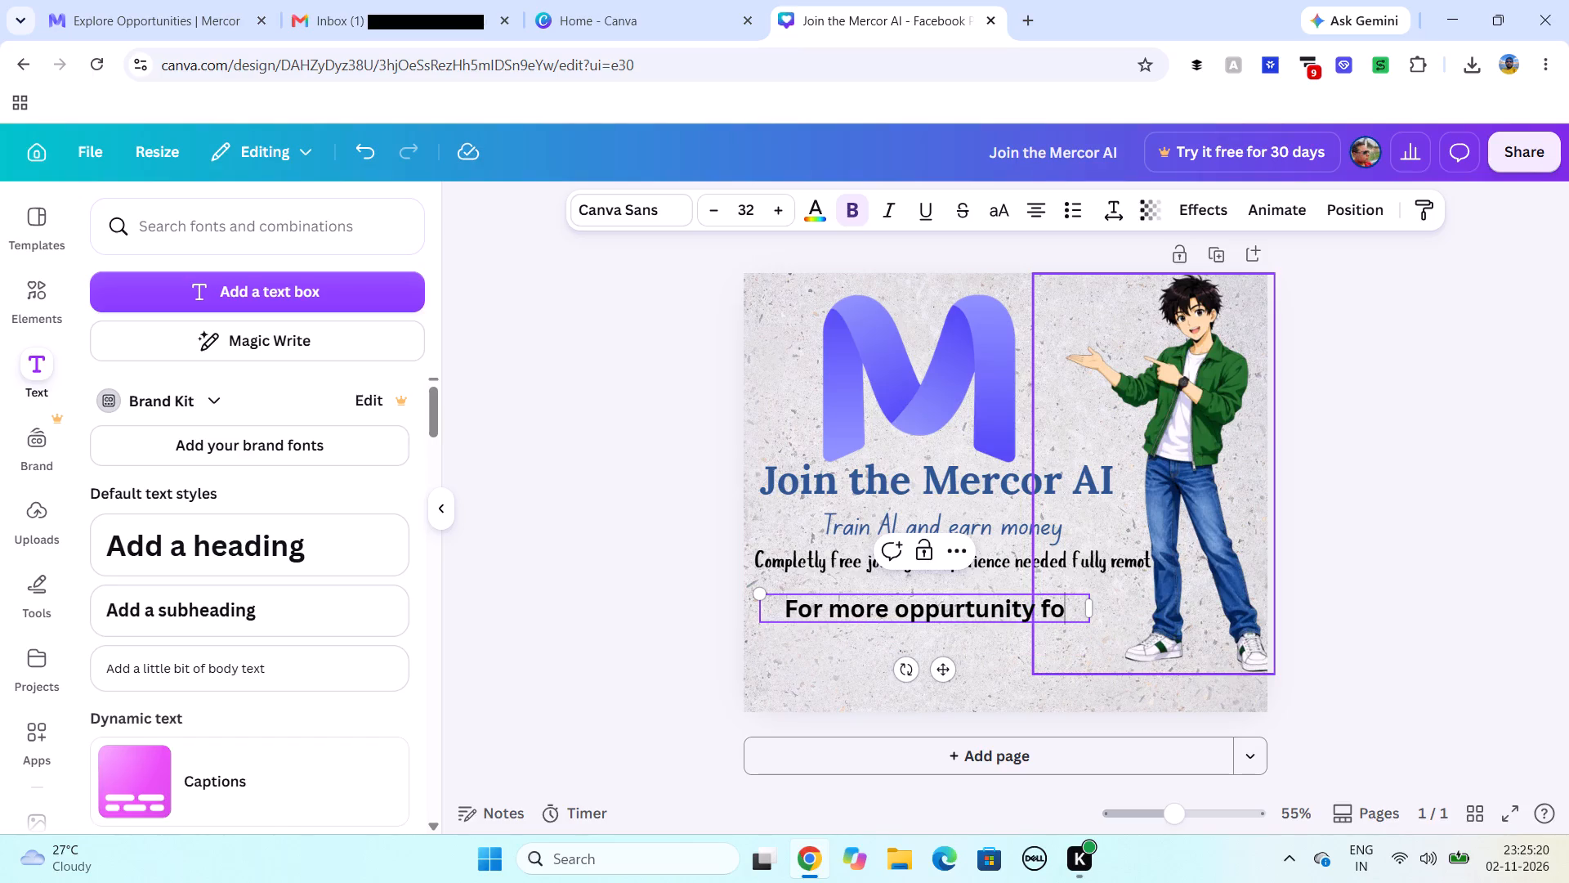
pyautogui.write('llo')
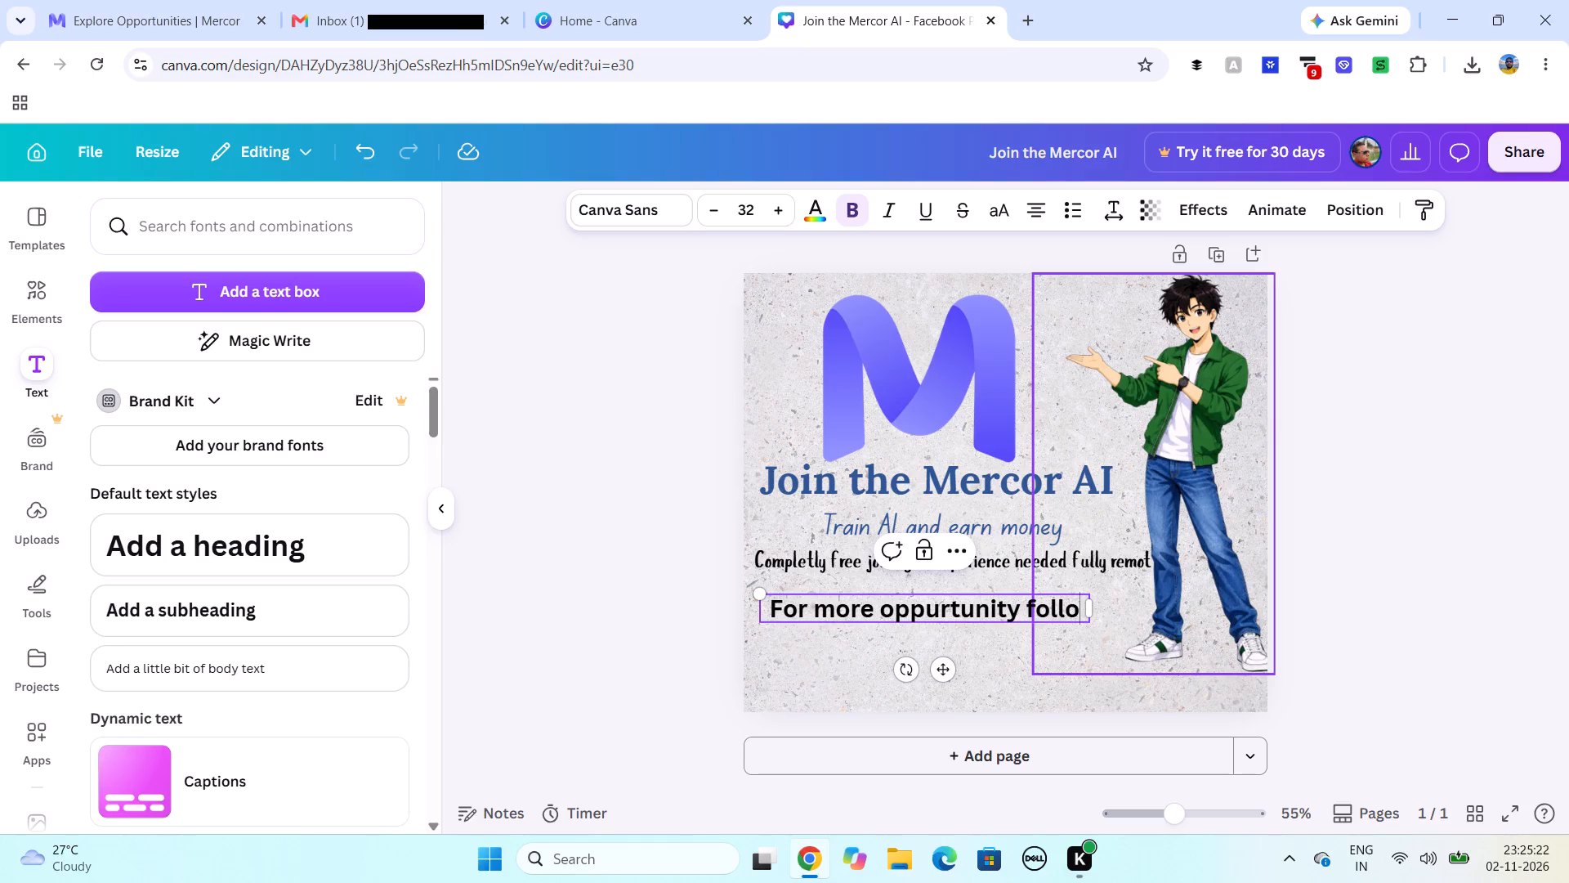
pyautogui.press('w')
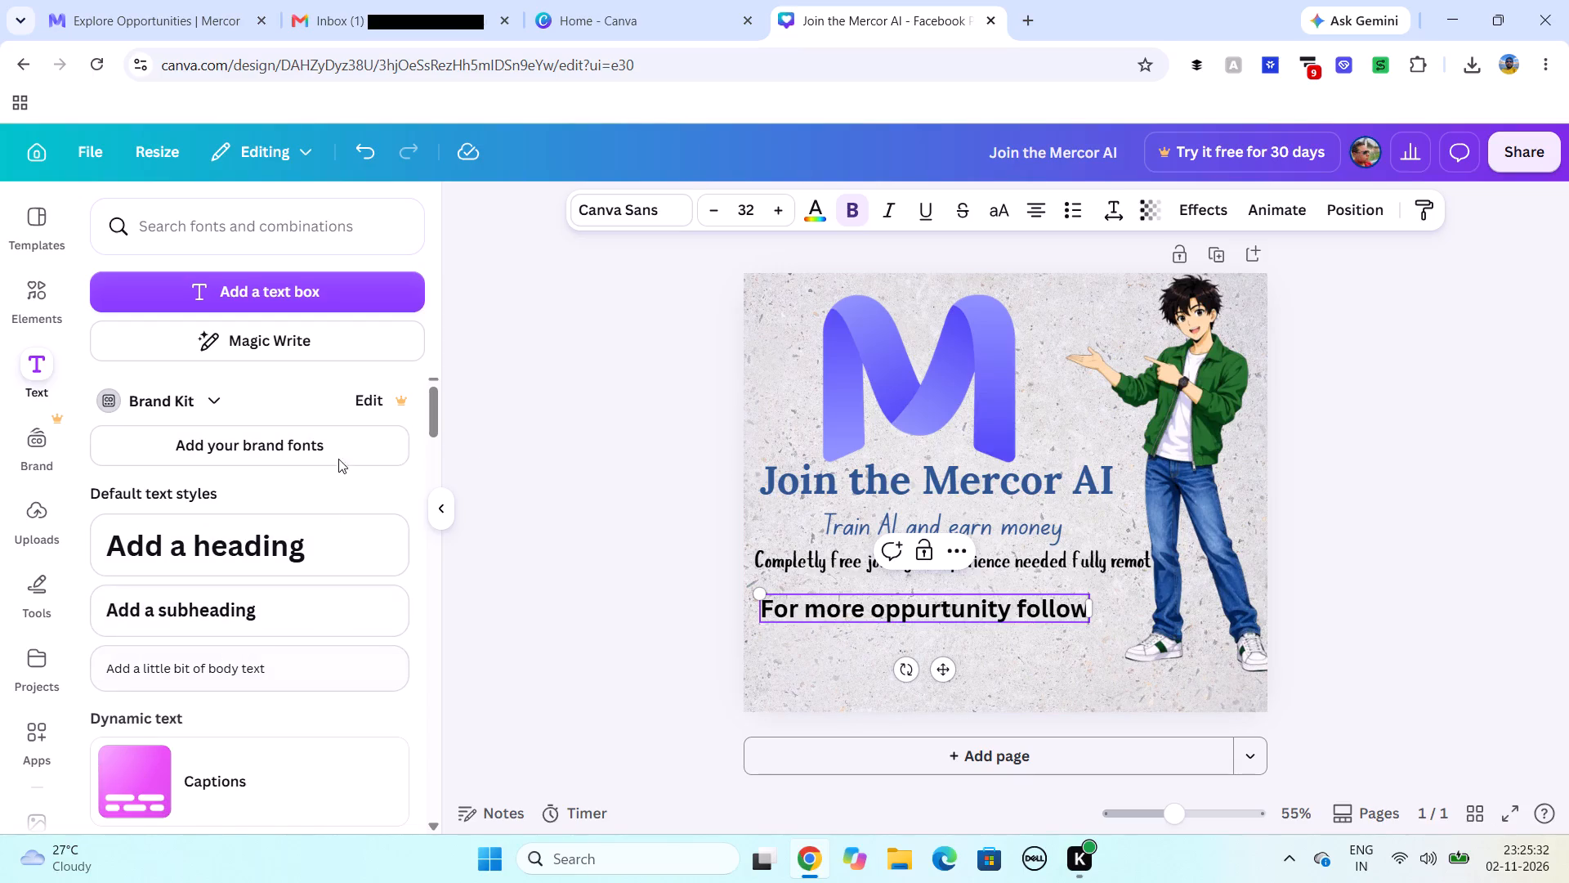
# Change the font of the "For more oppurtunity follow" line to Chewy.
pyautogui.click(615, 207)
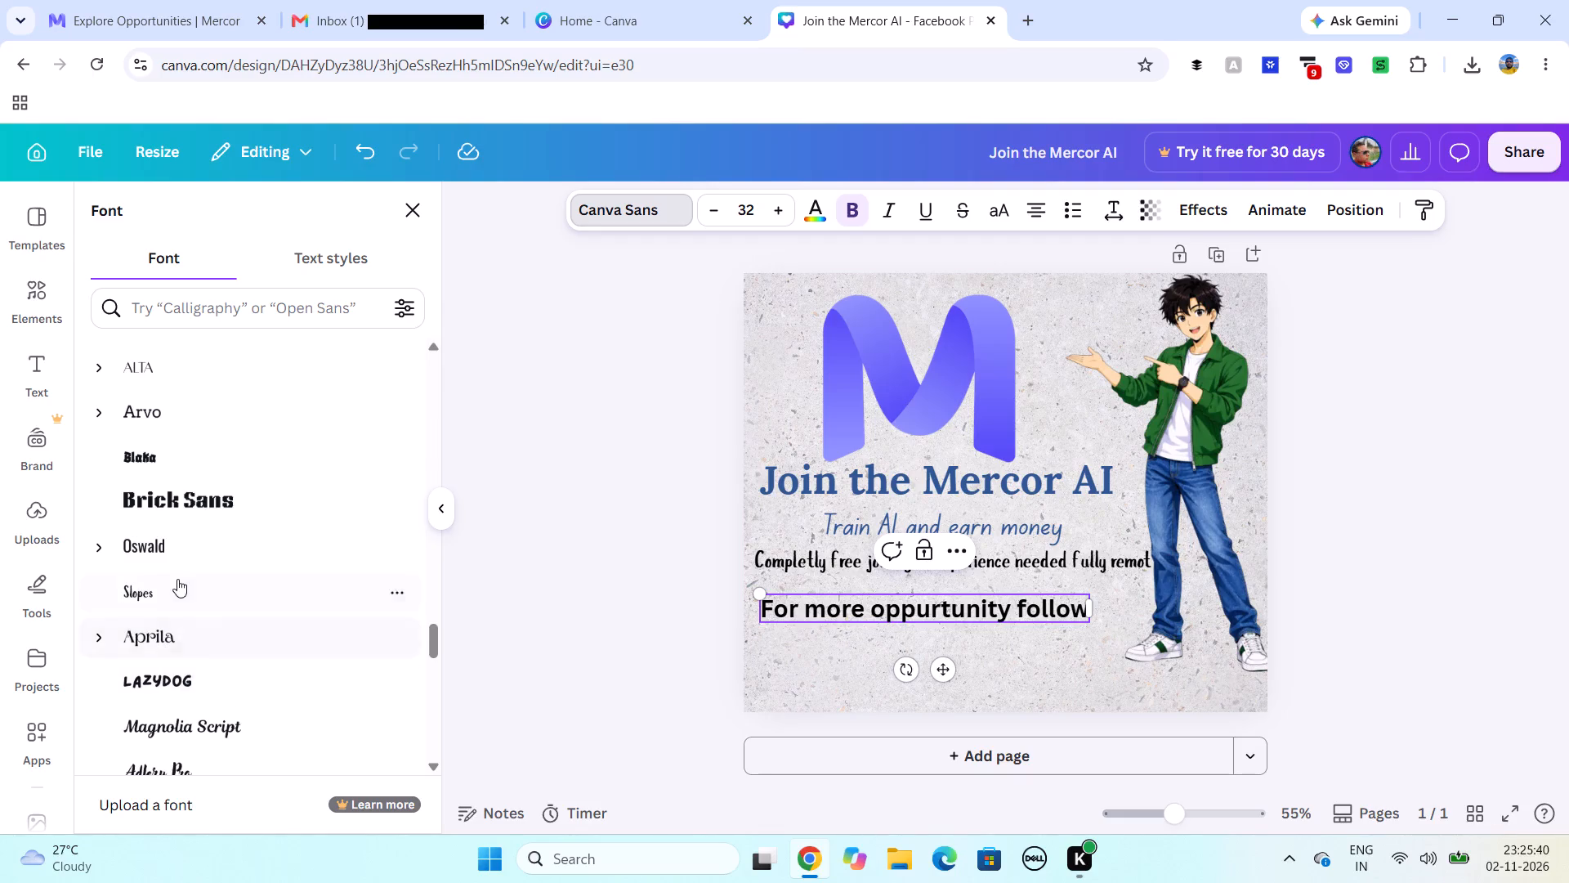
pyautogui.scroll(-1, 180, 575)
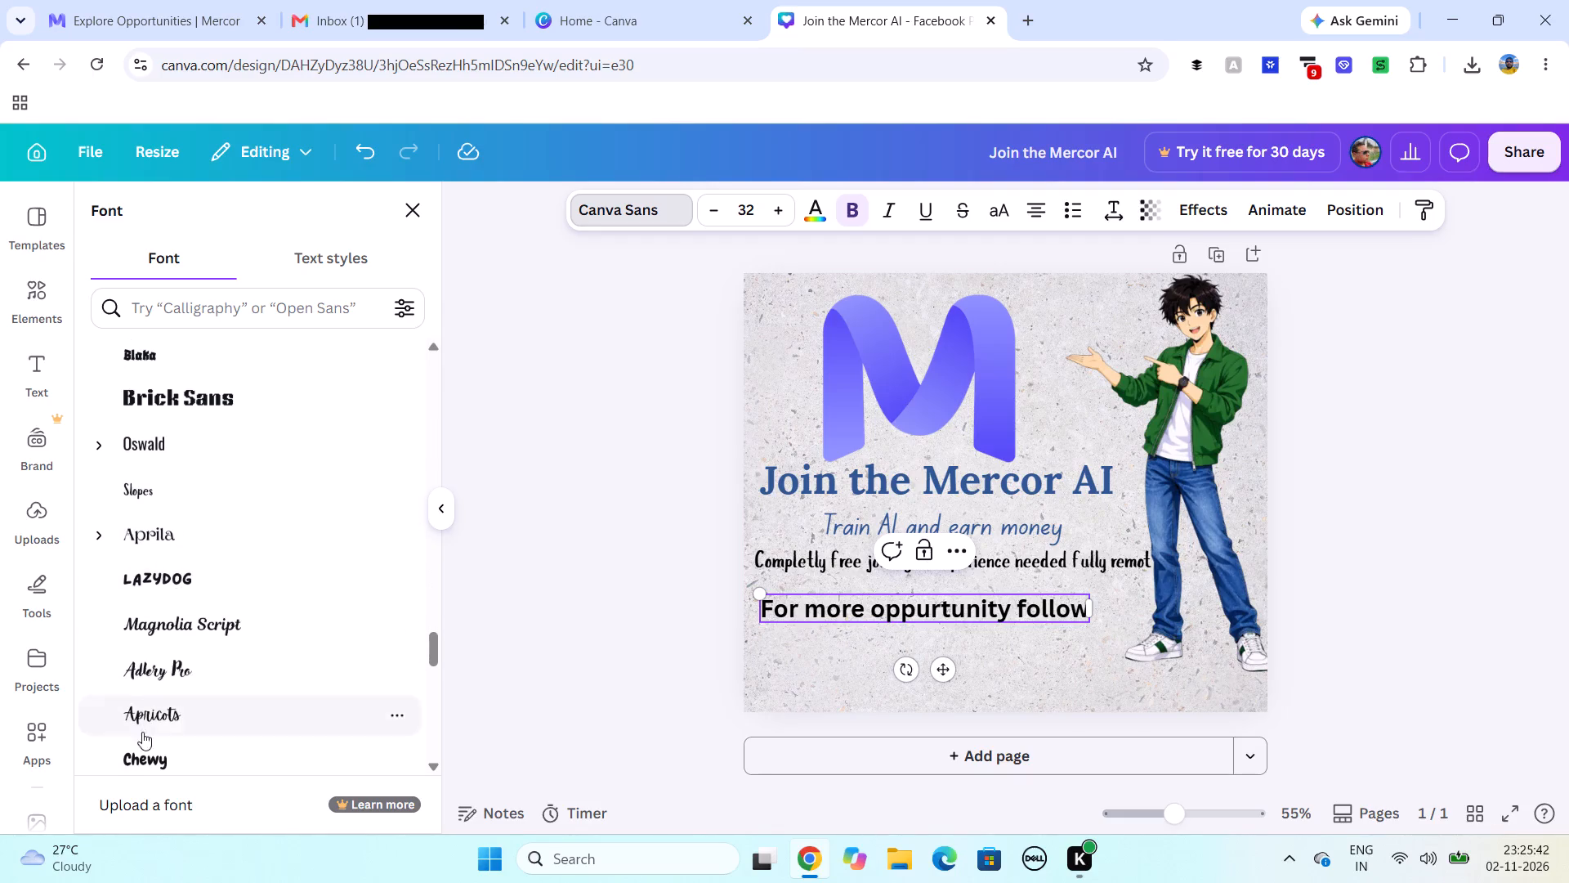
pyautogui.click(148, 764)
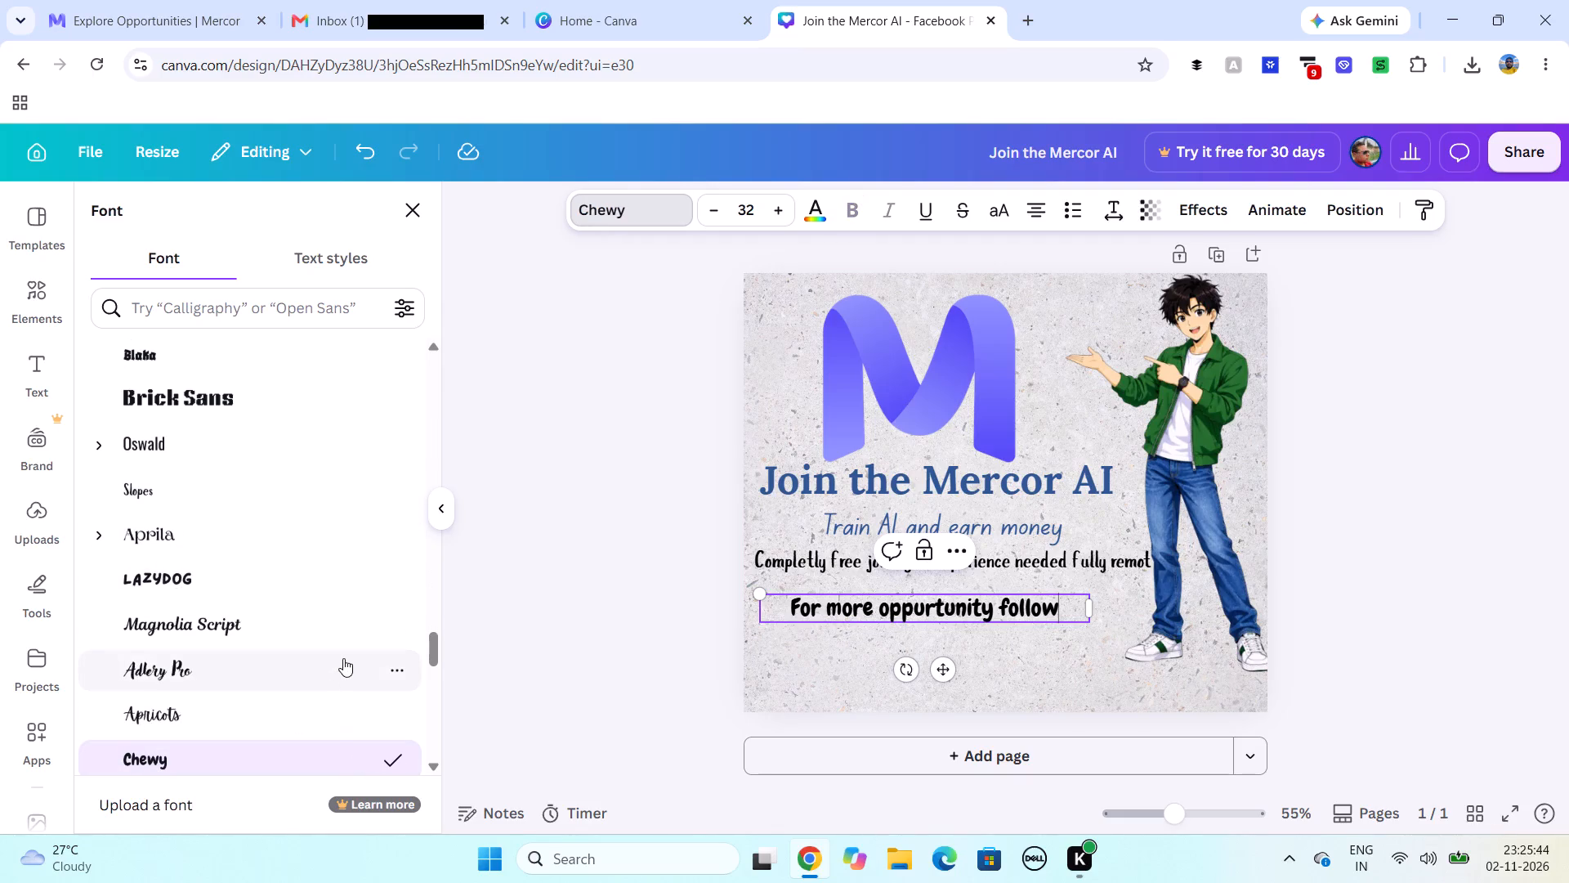
# Browse the available fonts and set the "For more oppurtunity follow" line in Lora.
pyautogui.scroll(-3, 198, 616)
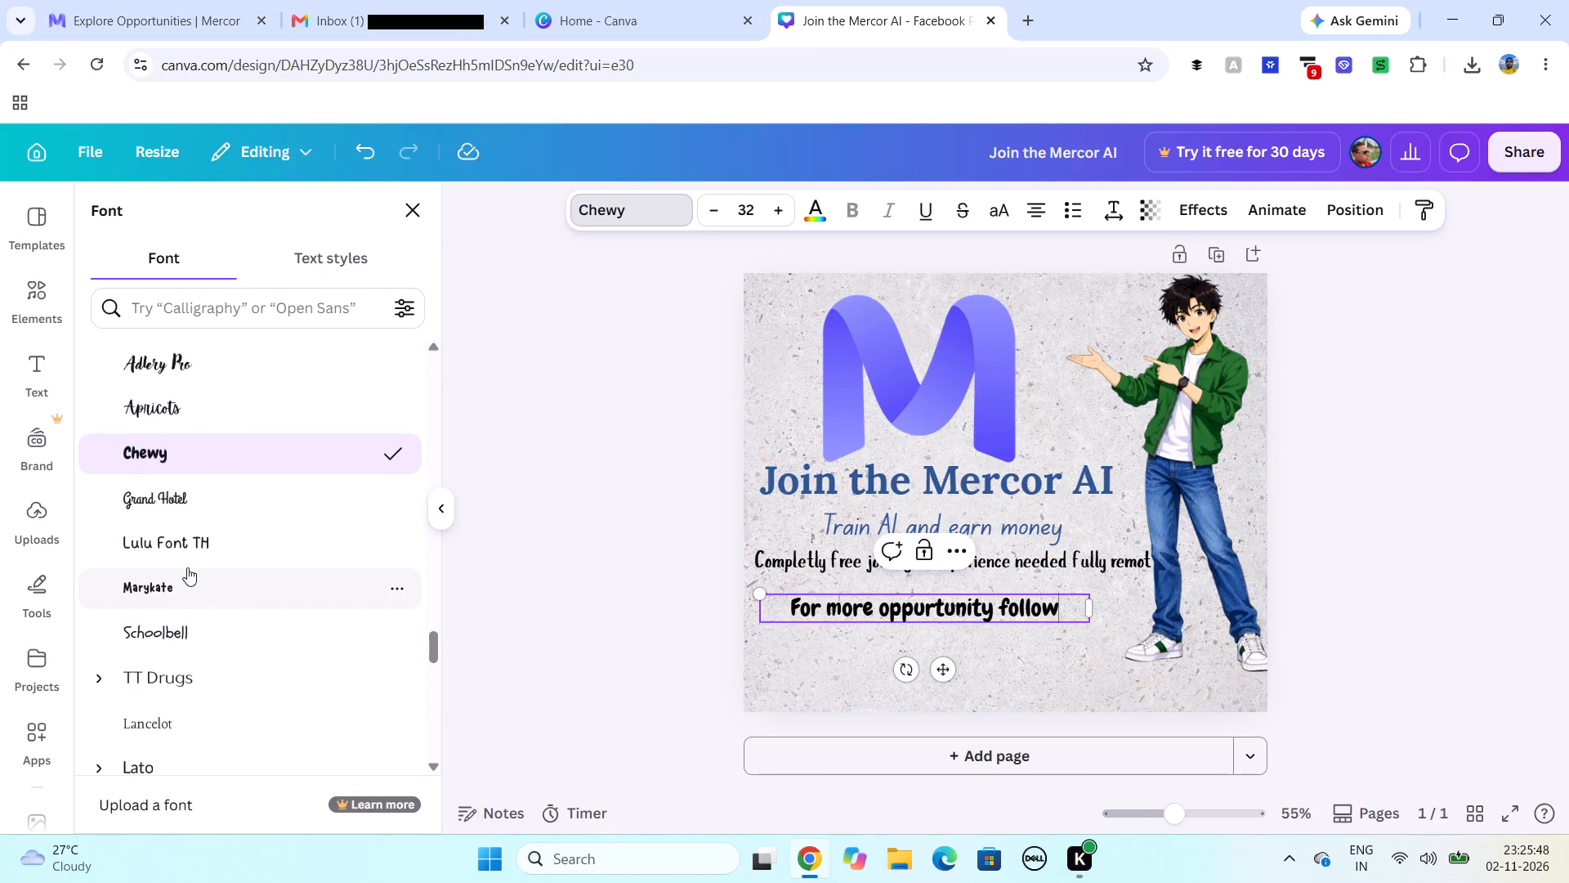
pyautogui.scroll(-3, 164, 590)
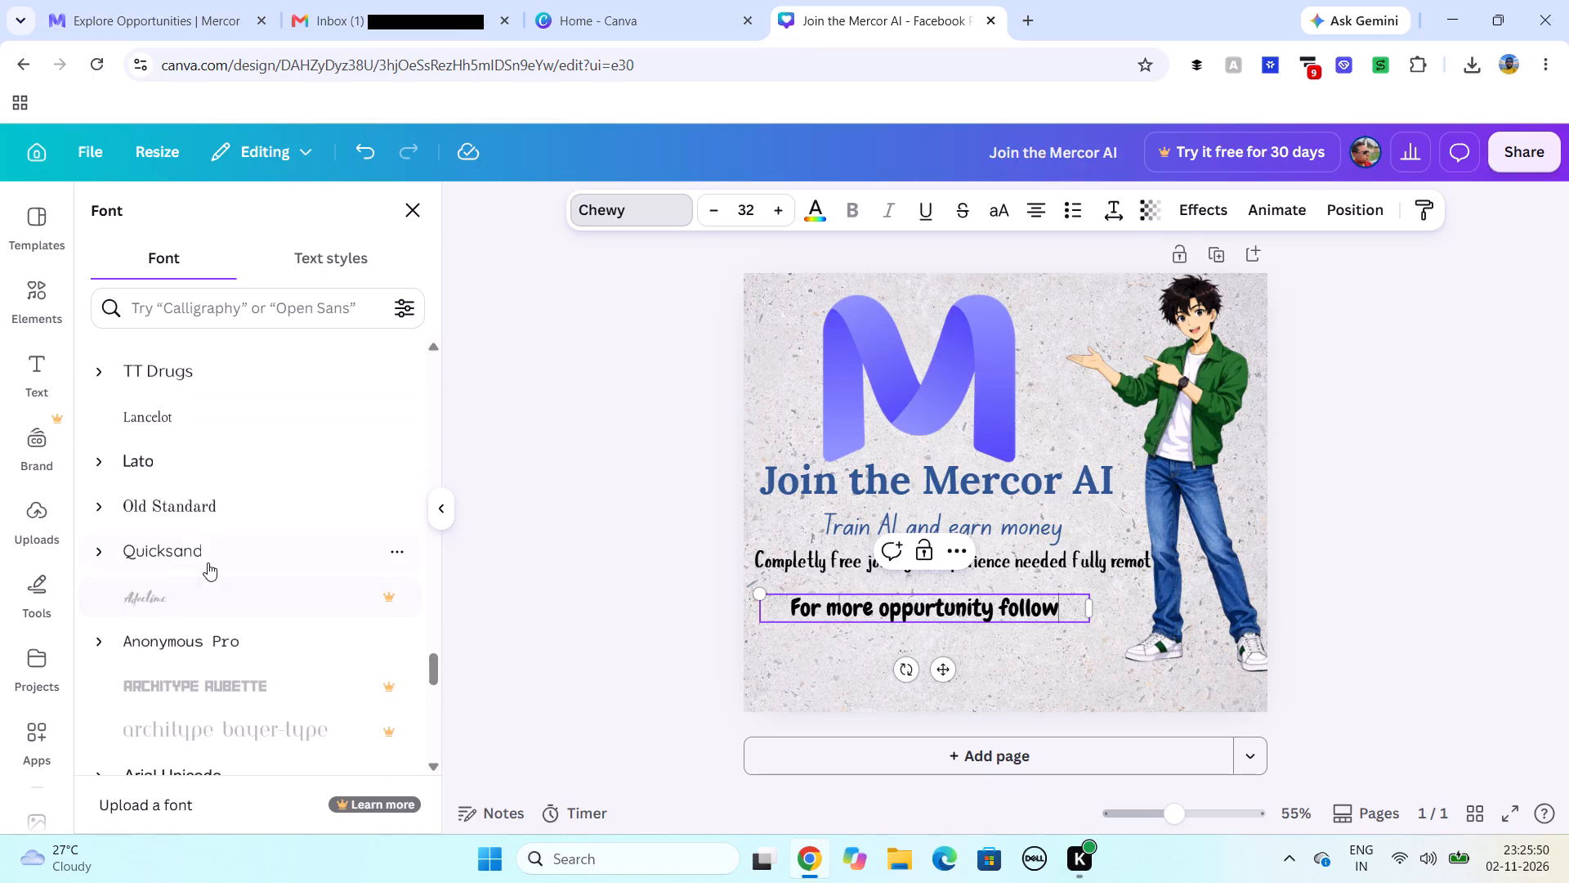
pyautogui.scroll(-4, 223, 549)
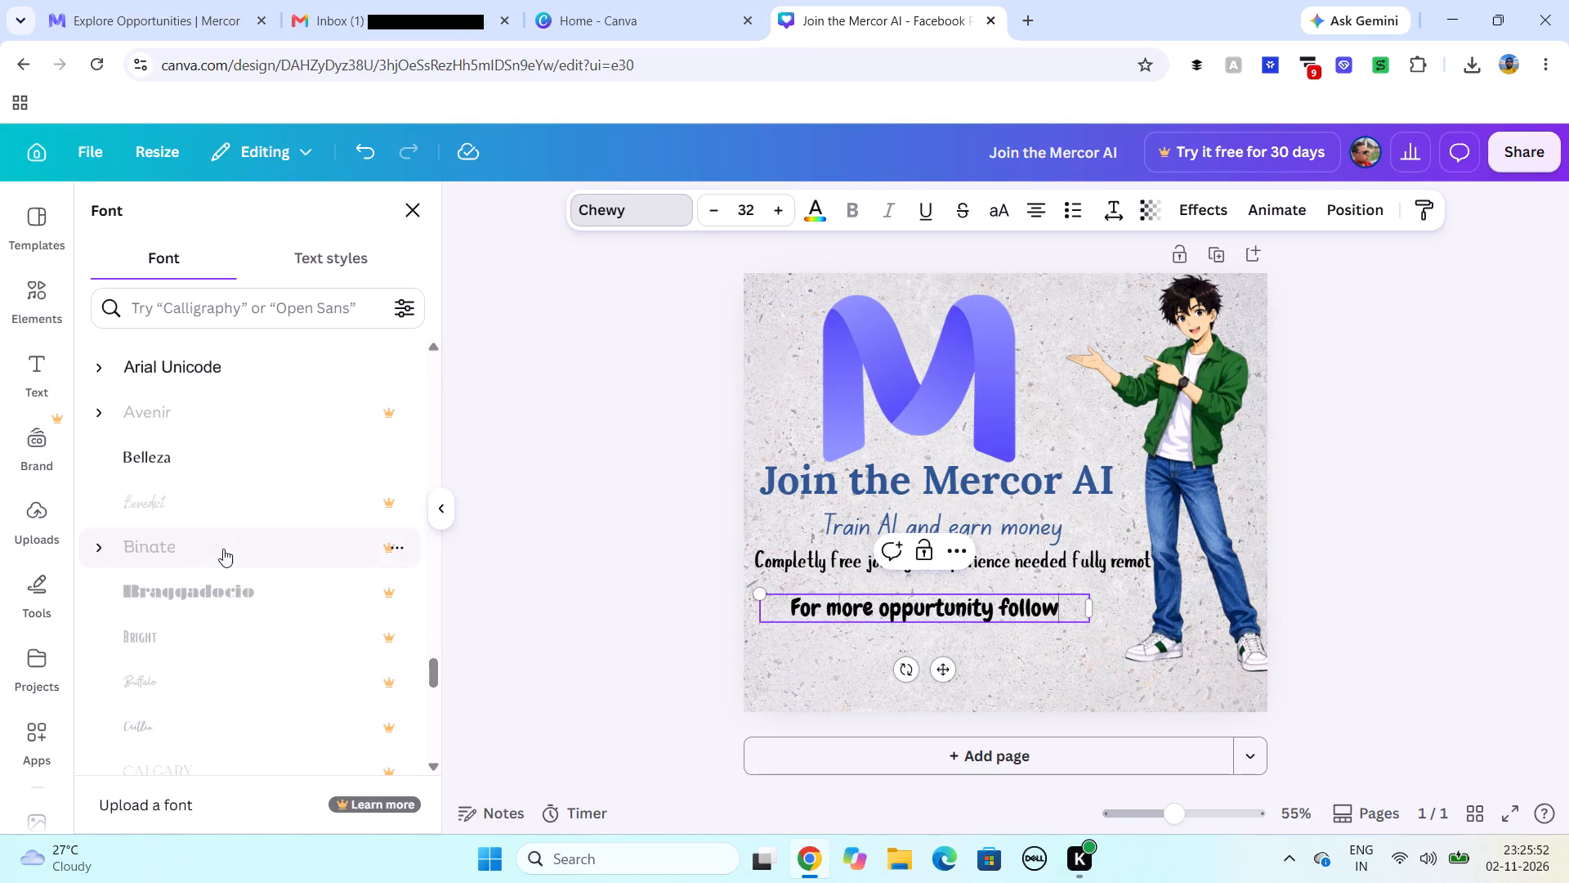
pyautogui.scroll(-5, 223, 549)
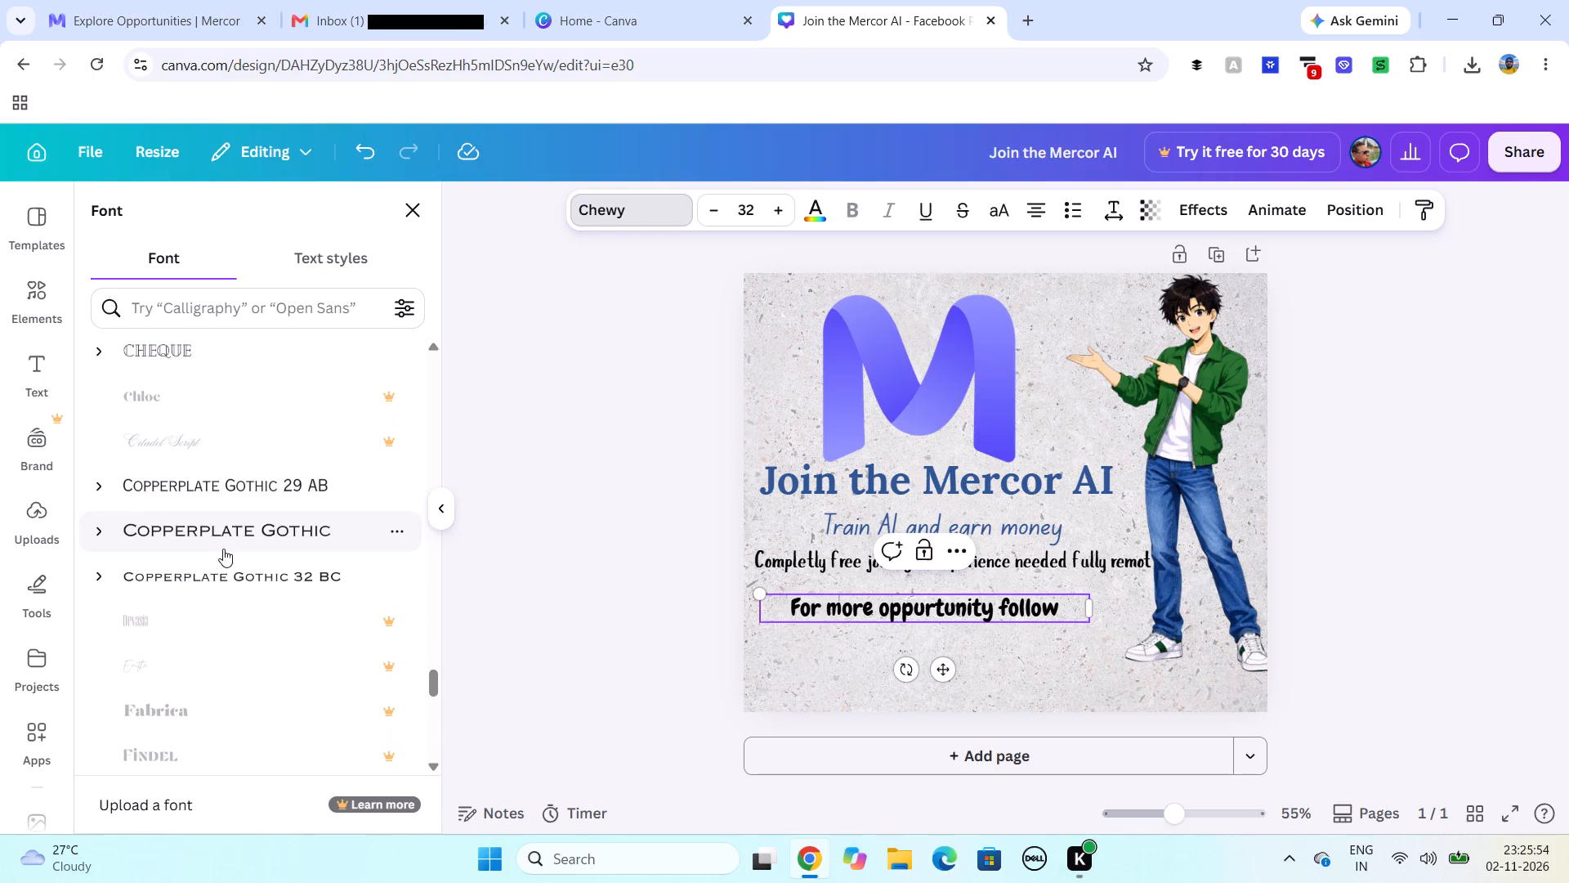
pyautogui.scroll(-5, 223, 549)
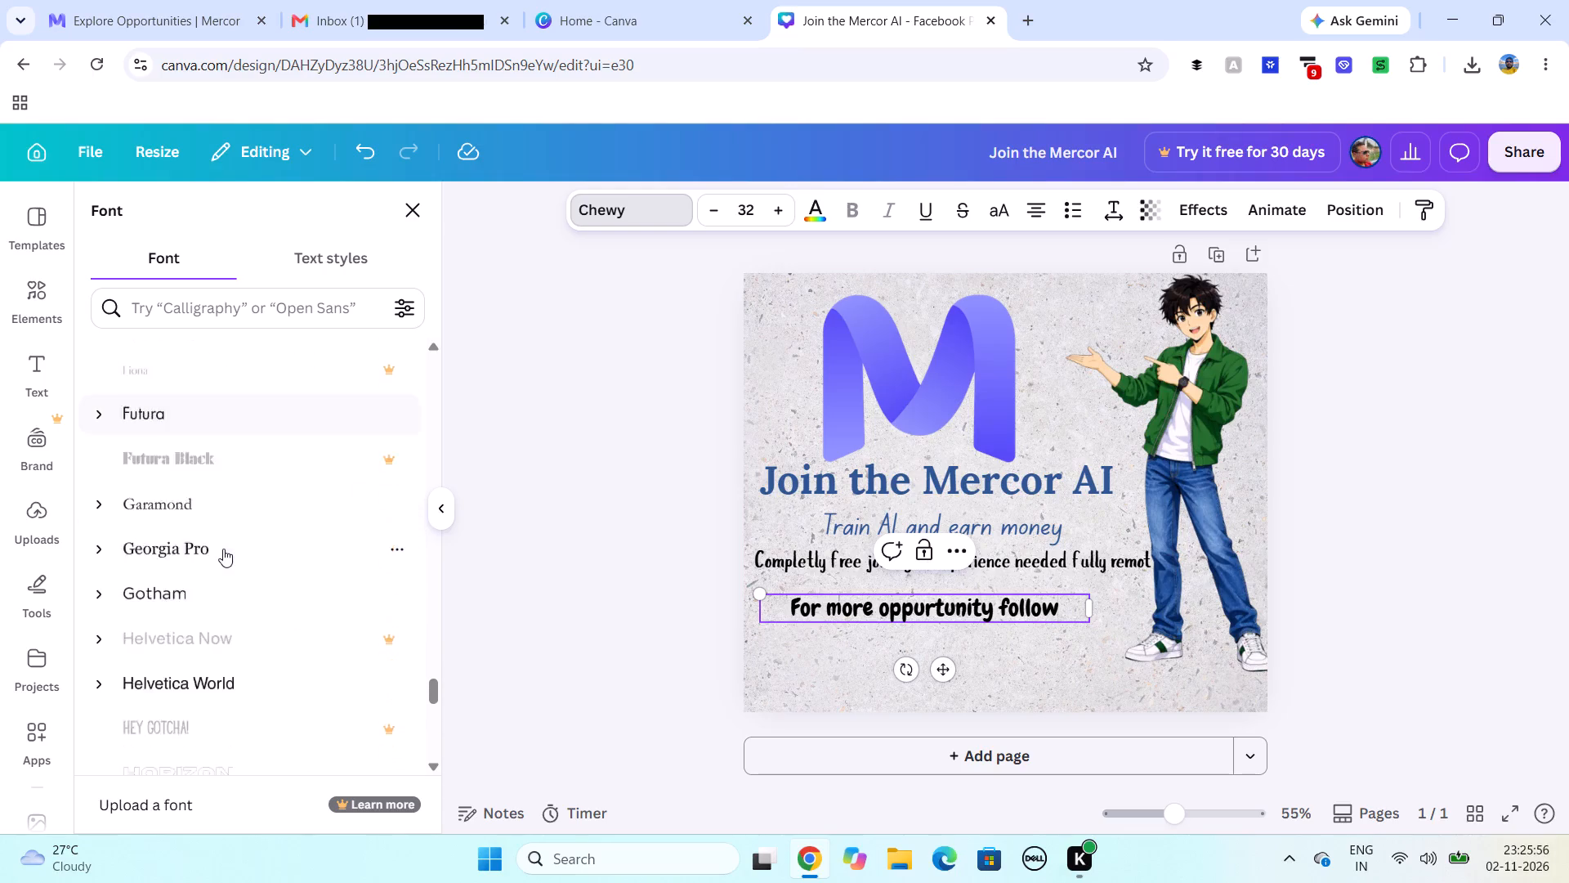
pyautogui.scroll(-6, 223, 549)
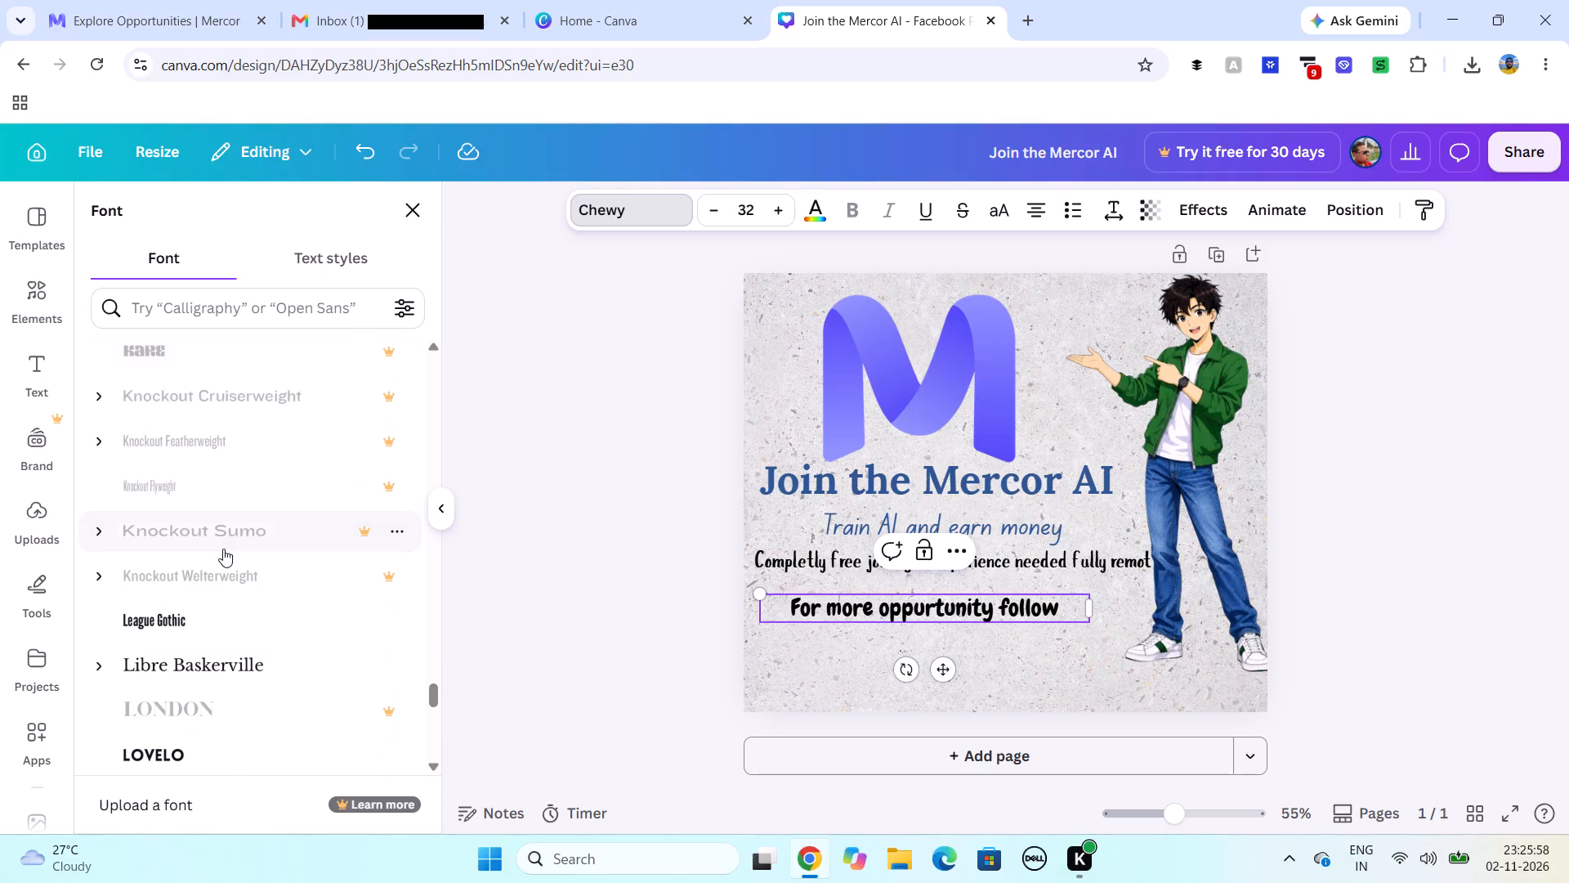
pyautogui.scroll(-2, 223, 549)
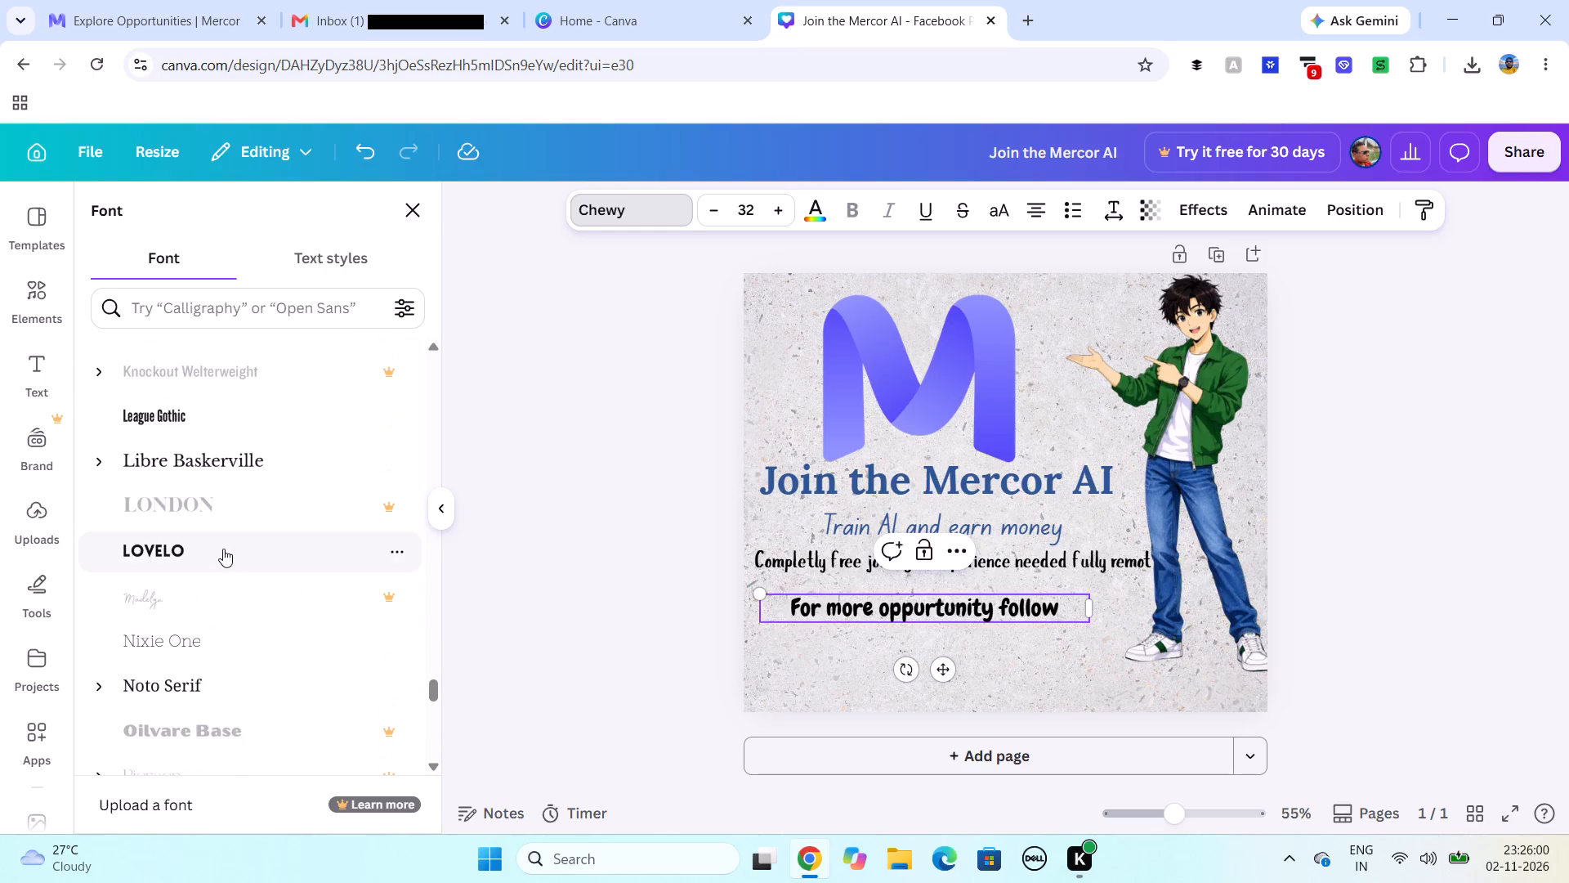
pyautogui.scroll(-6, 223, 549)
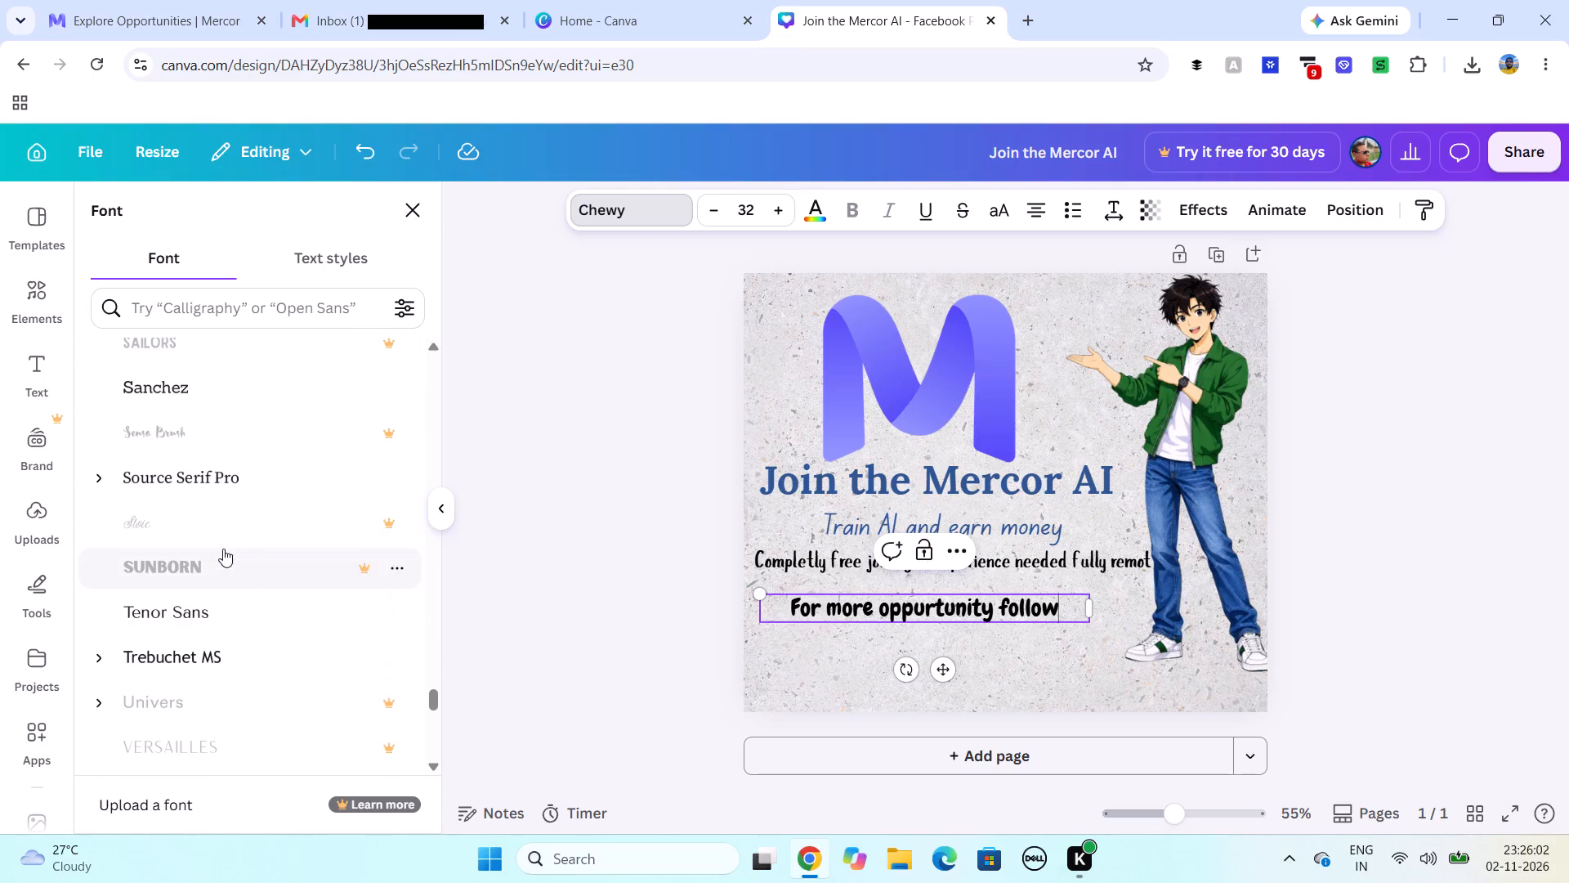
pyautogui.scroll(16, 223, 549)
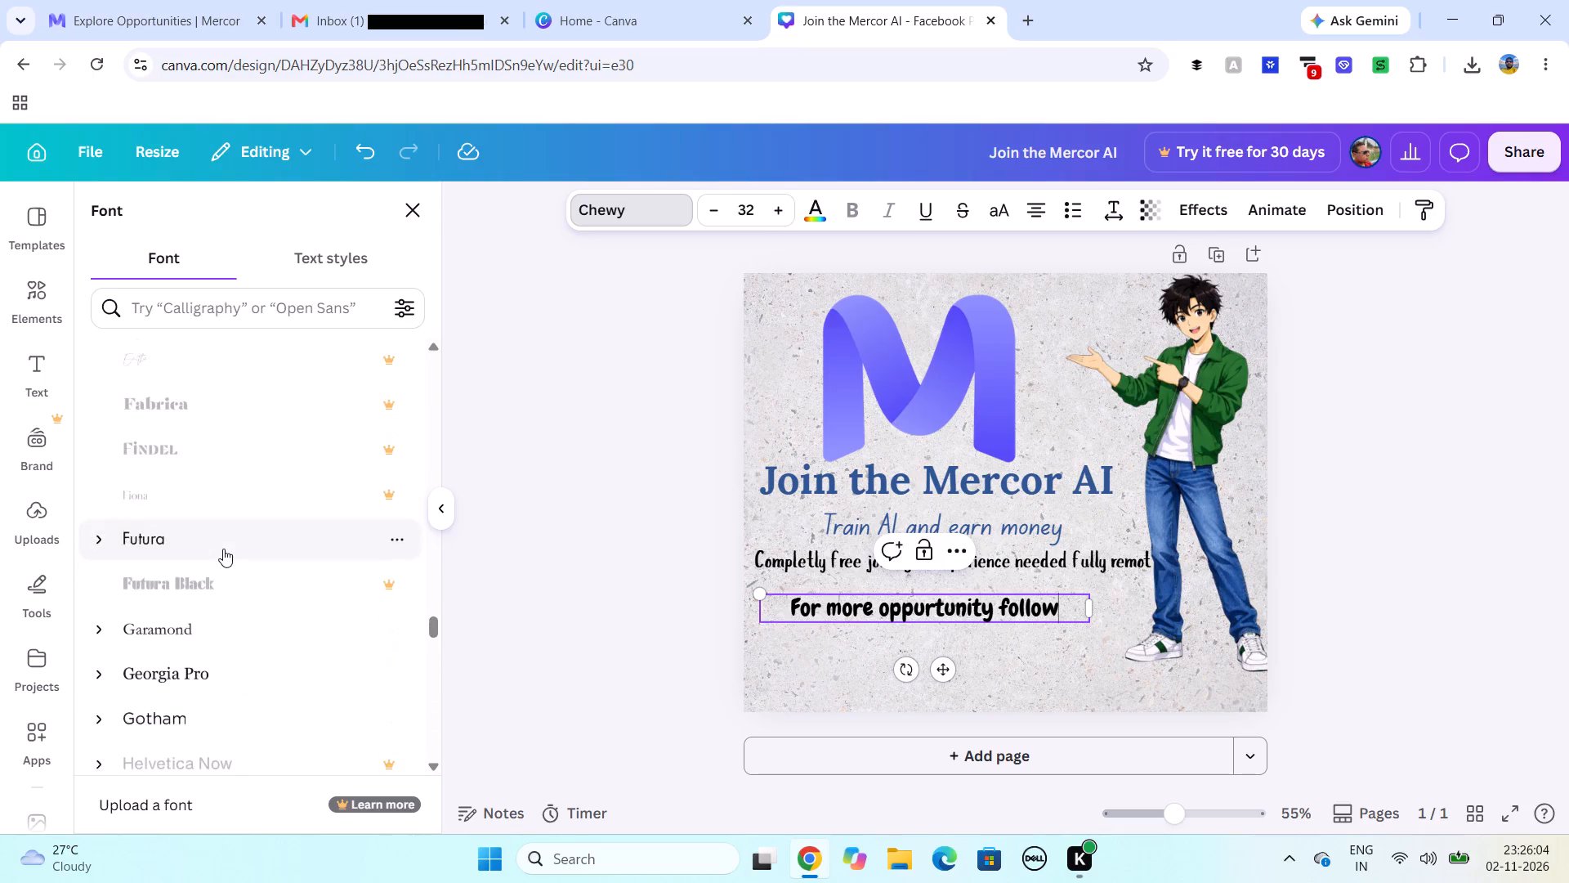
pyautogui.scroll(19, 223, 549)
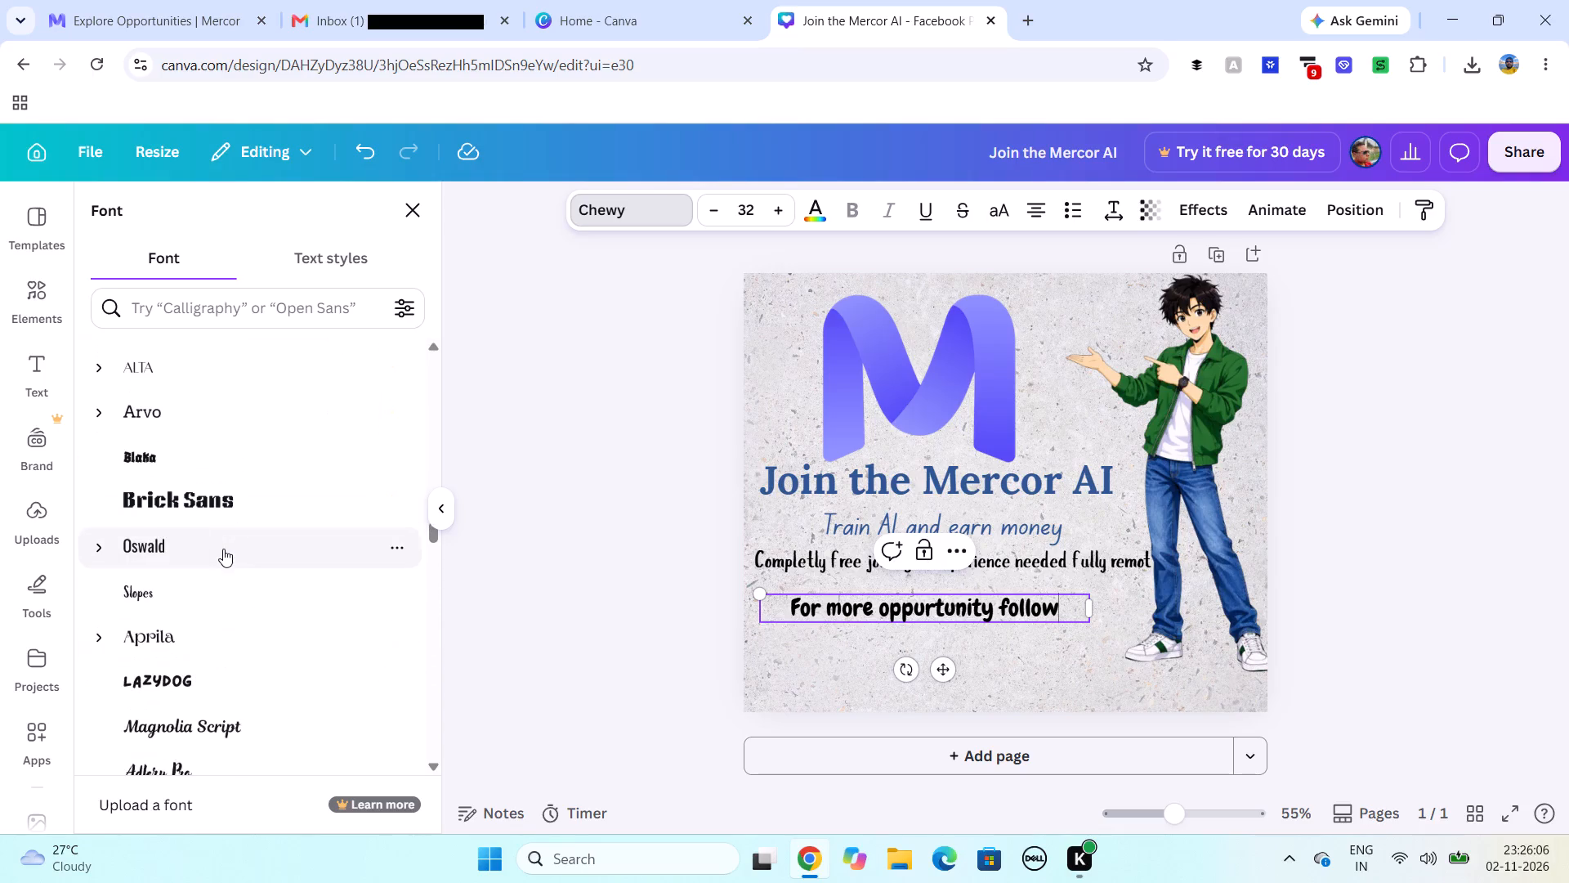
pyautogui.scroll(-2, 223, 549)
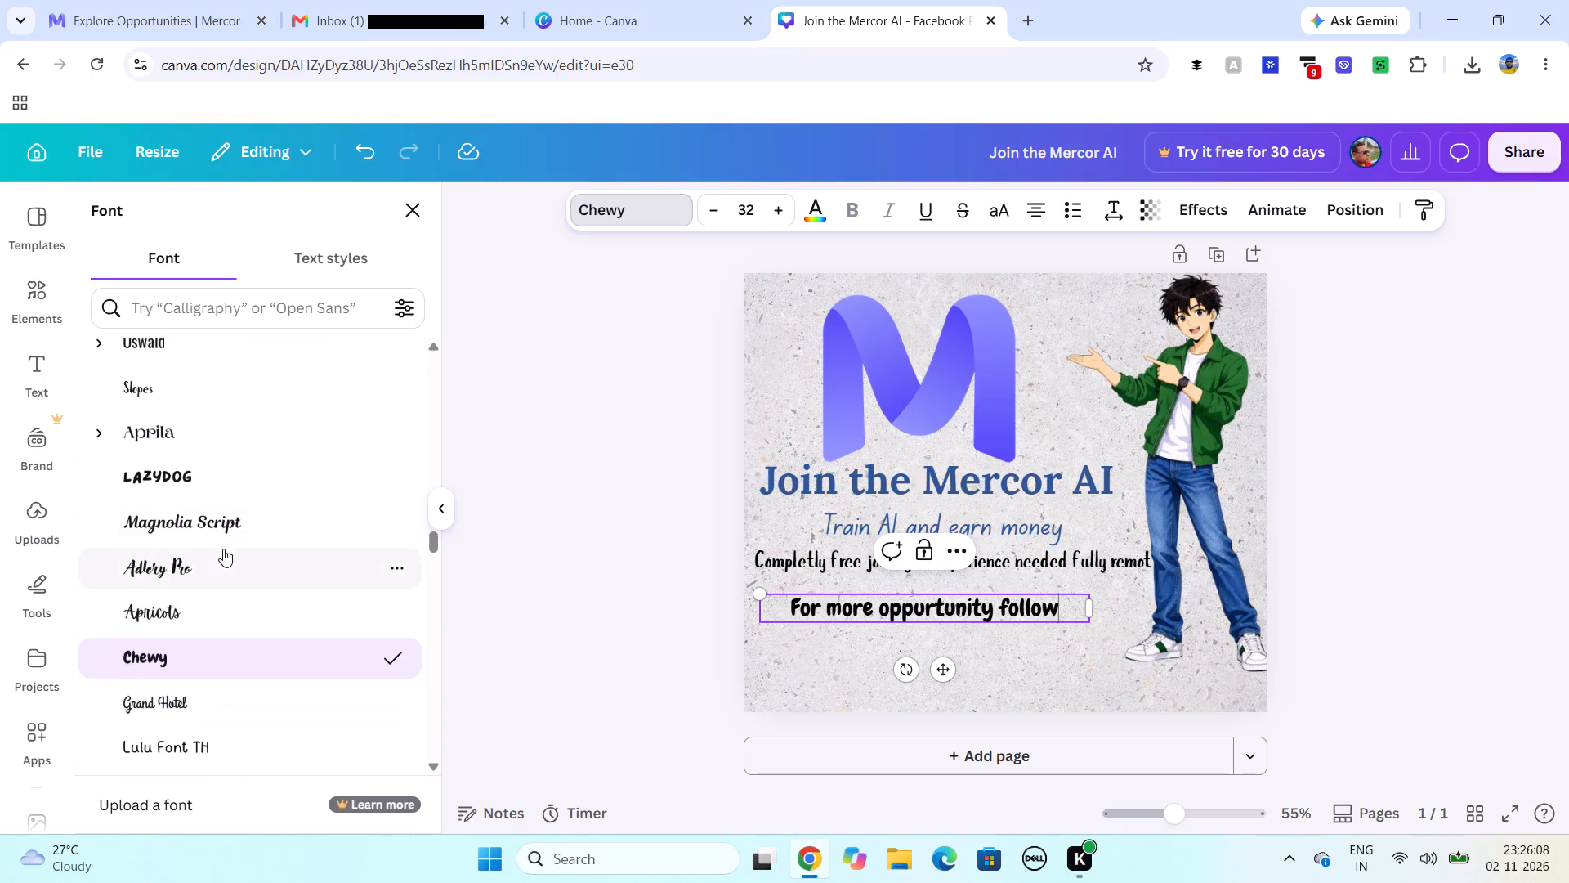
pyautogui.scroll(5, 223, 549)
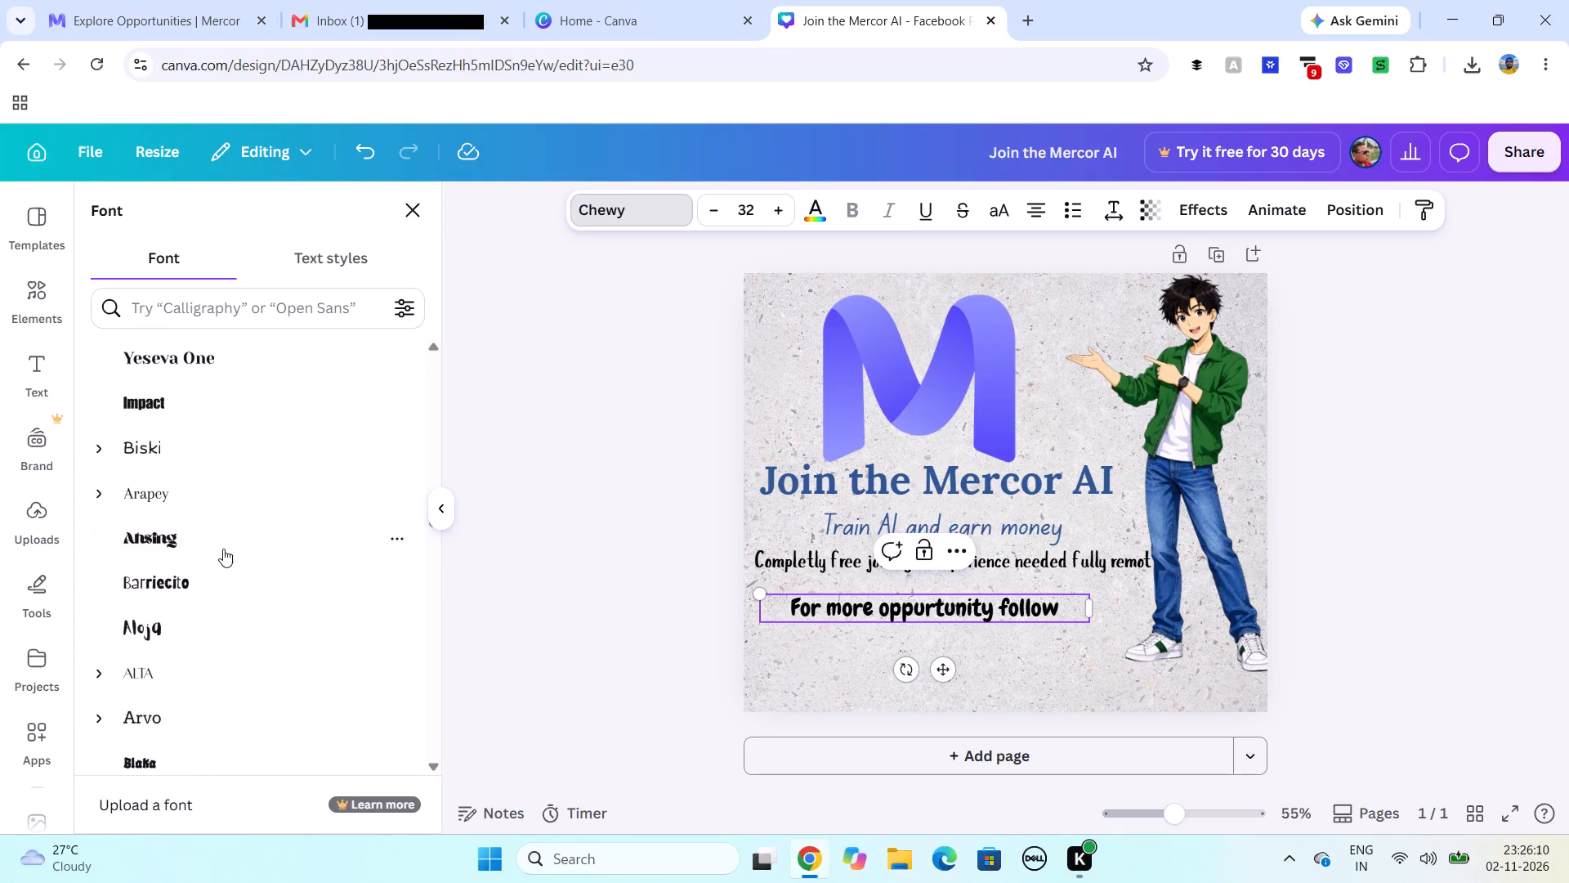
pyautogui.scroll(3, 223, 549)
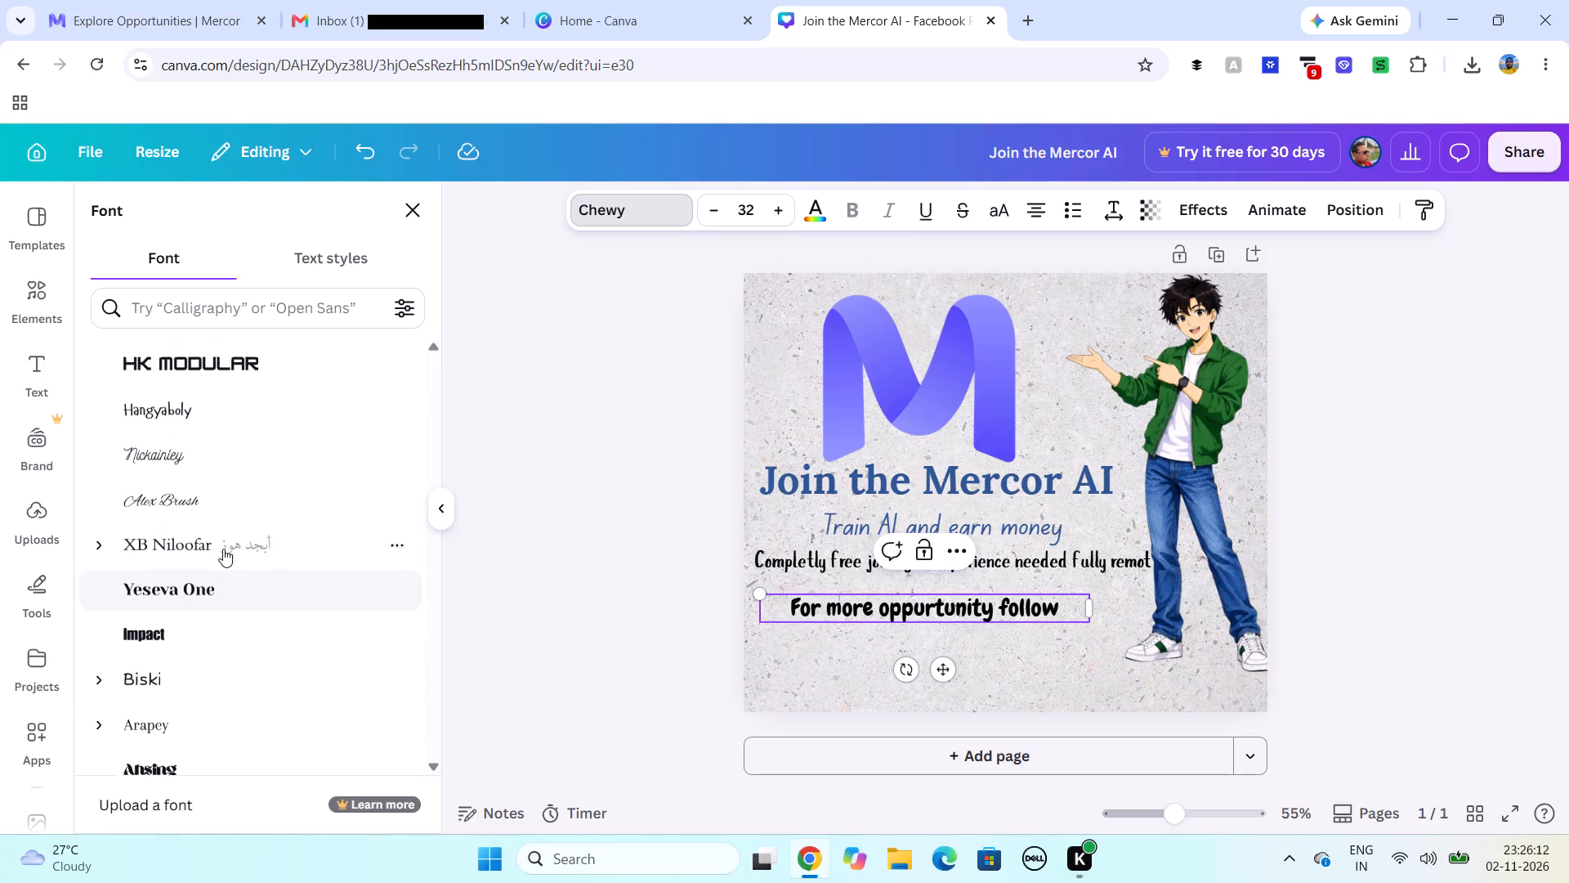
pyautogui.scroll(1, 223, 549)
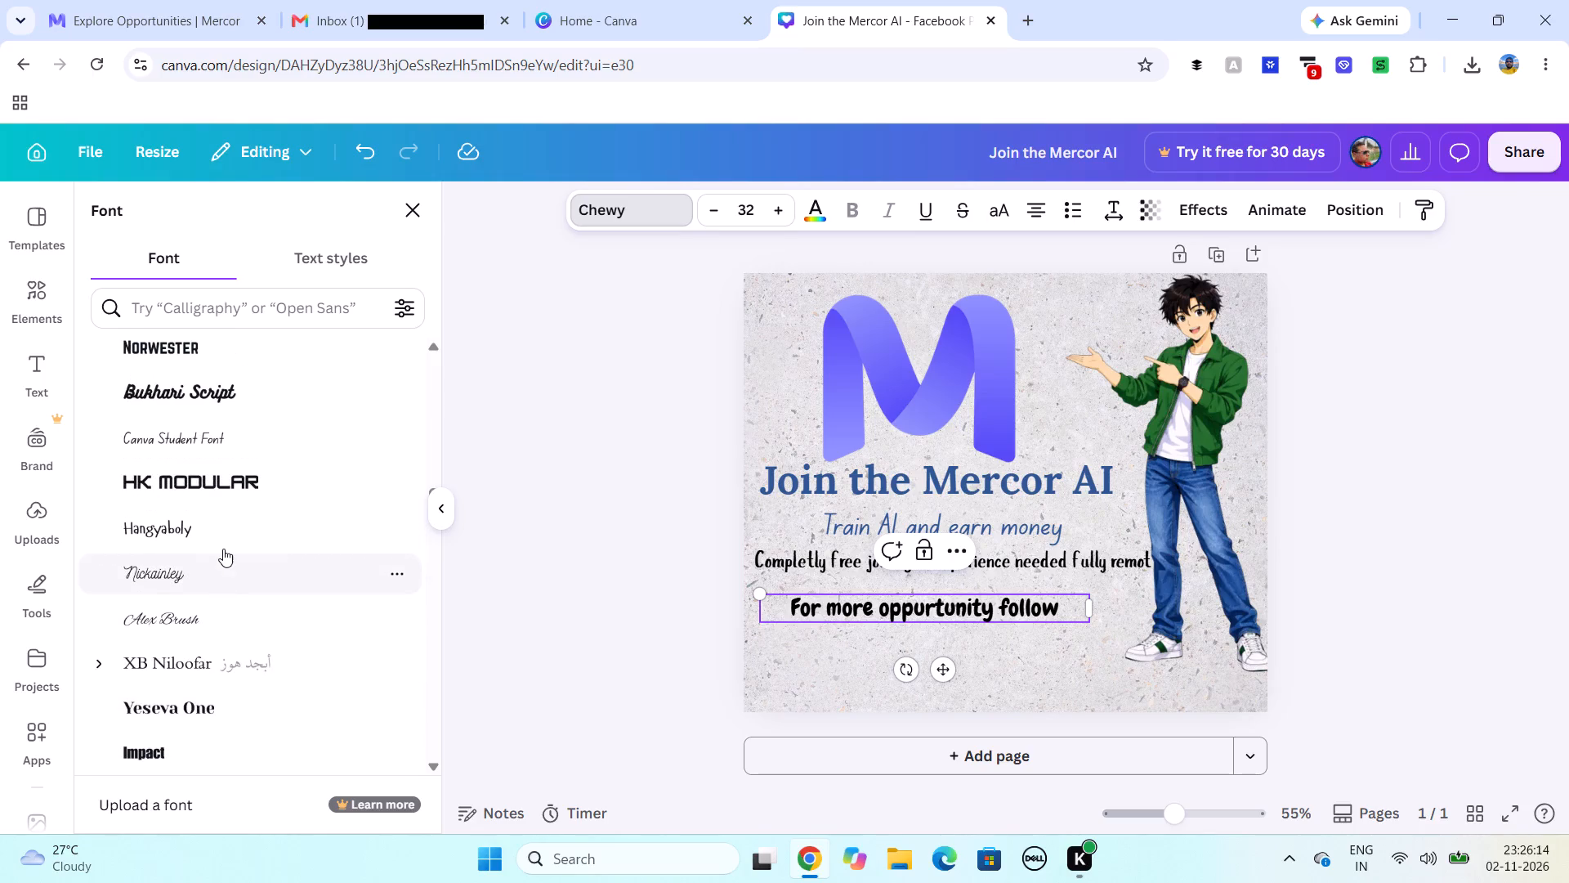
pyautogui.scroll(2, 223, 549)
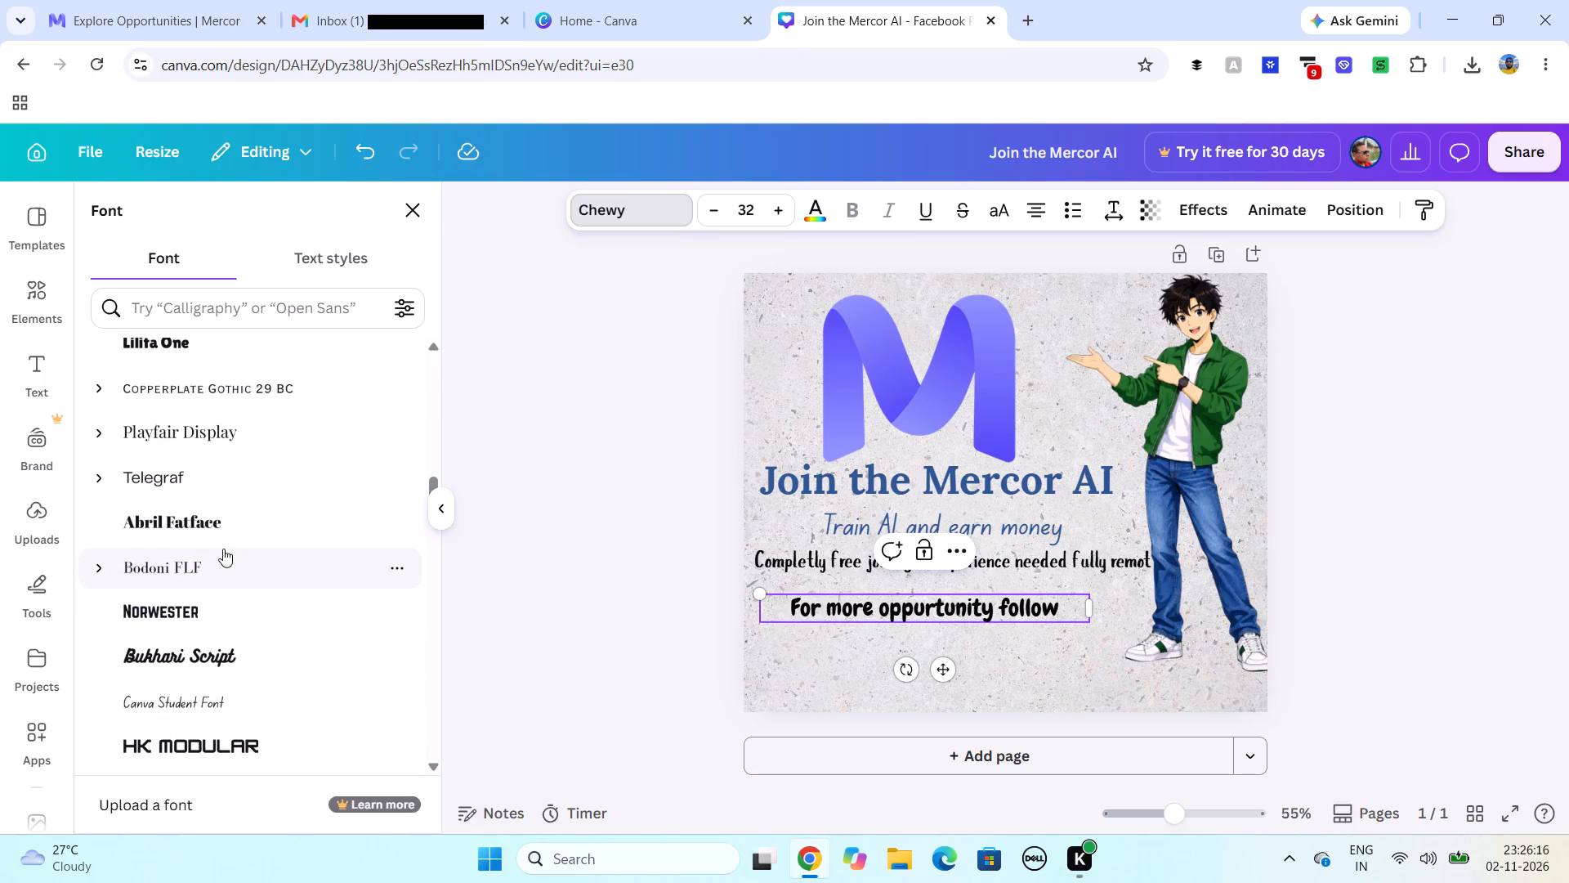
pyautogui.scroll(1, 223, 549)
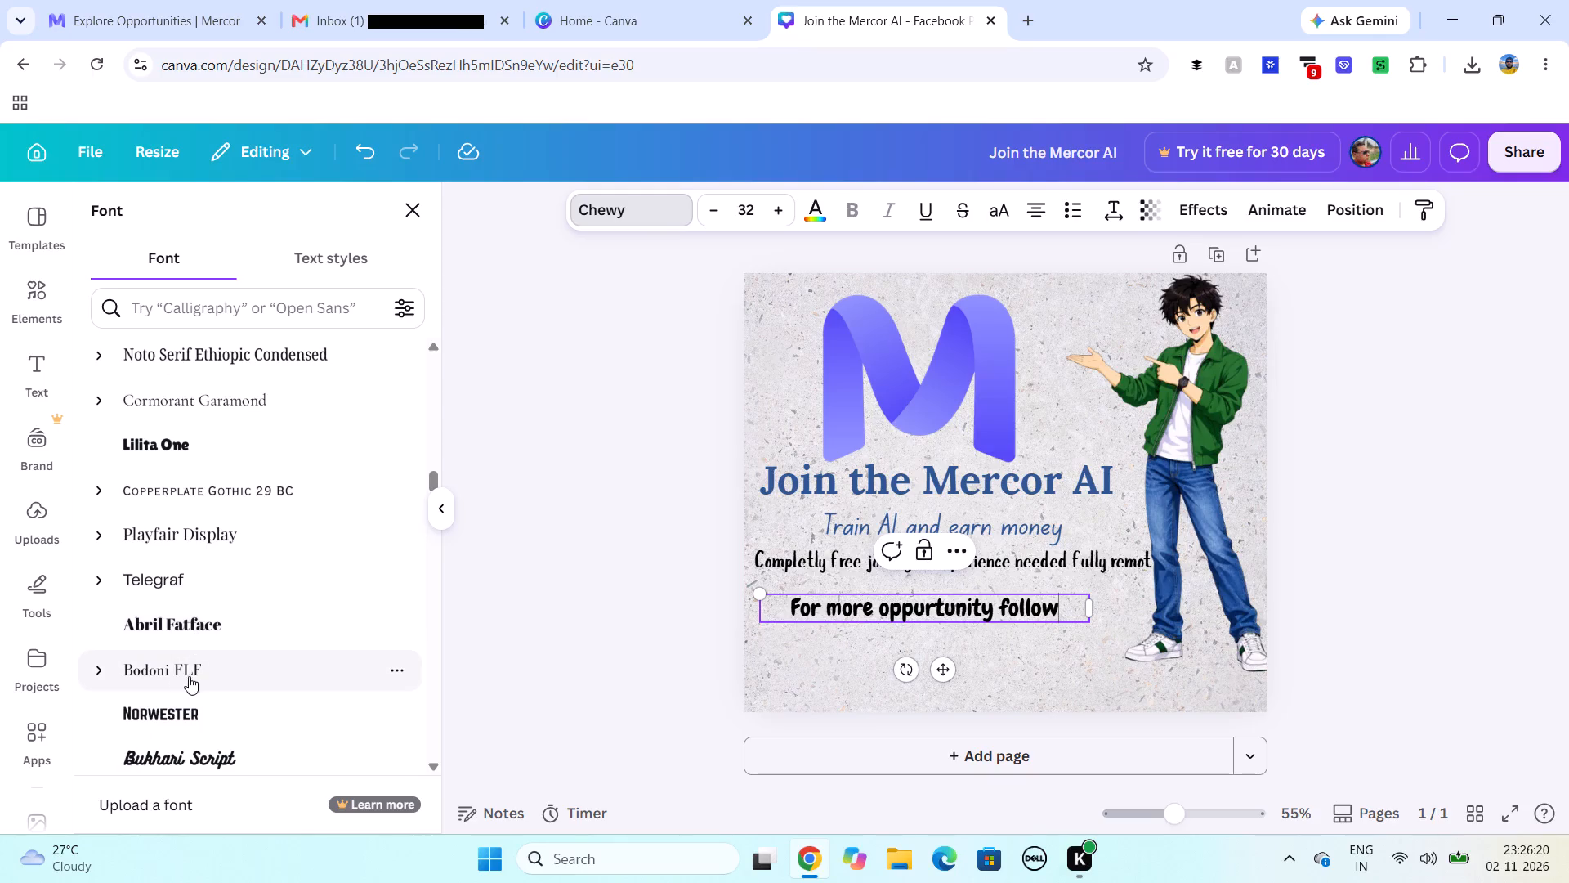
pyautogui.scroll(1, 212, 630)
pyautogui.scroll(-1, 212, 630)
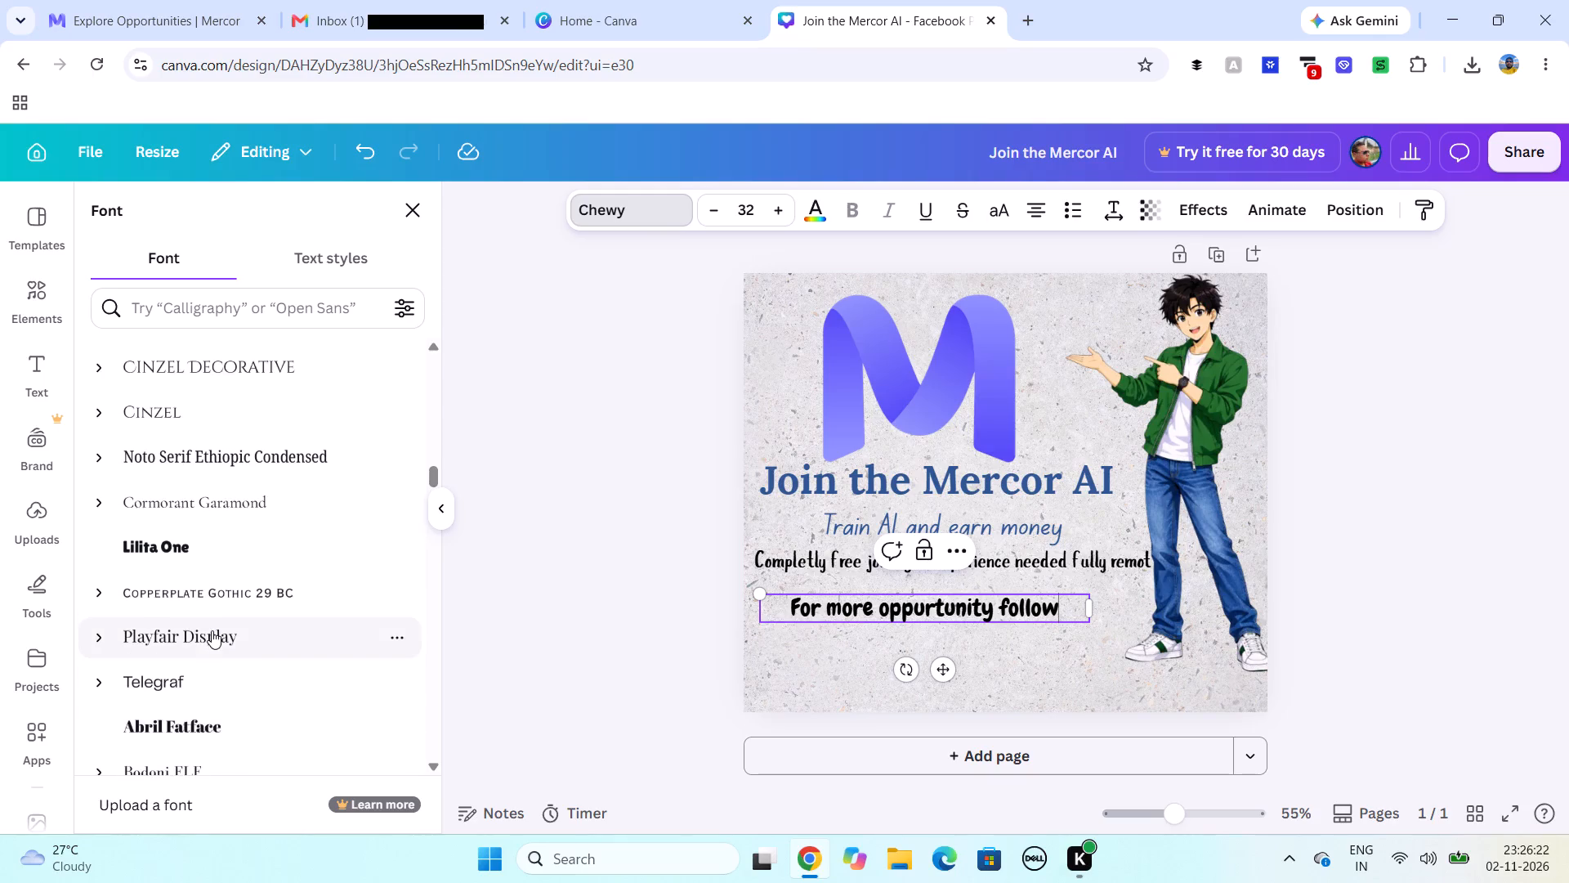
pyautogui.scroll(-1, 212, 630)
pyautogui.scroll(-1, 212, 702)
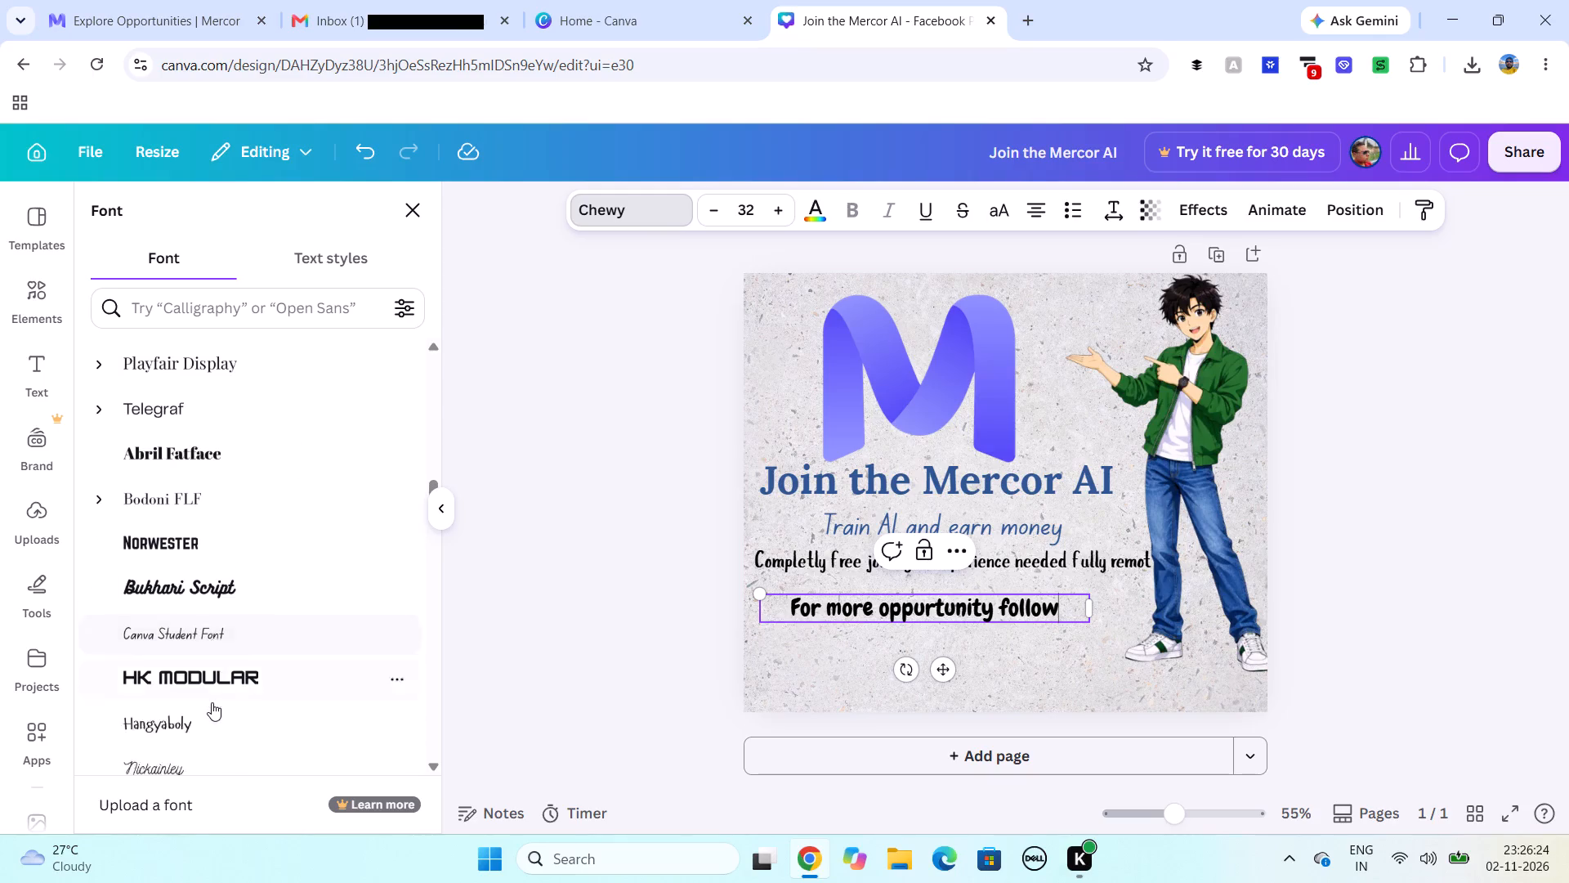
pyautogui.scroll(2, 224, 679)
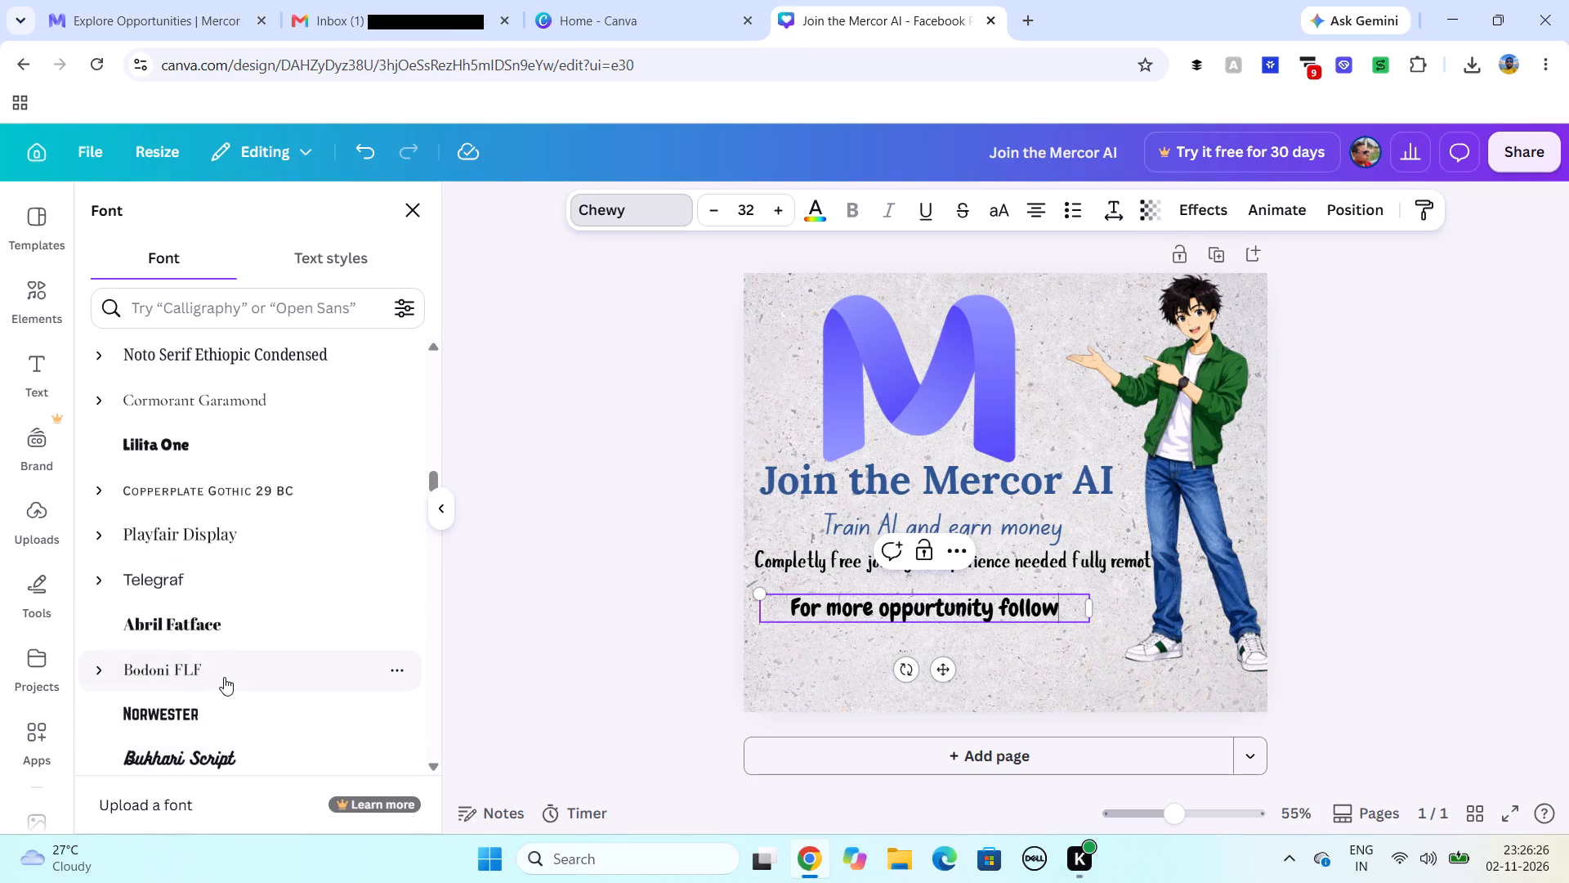
pyautogui.scroll(3, 224, 675)
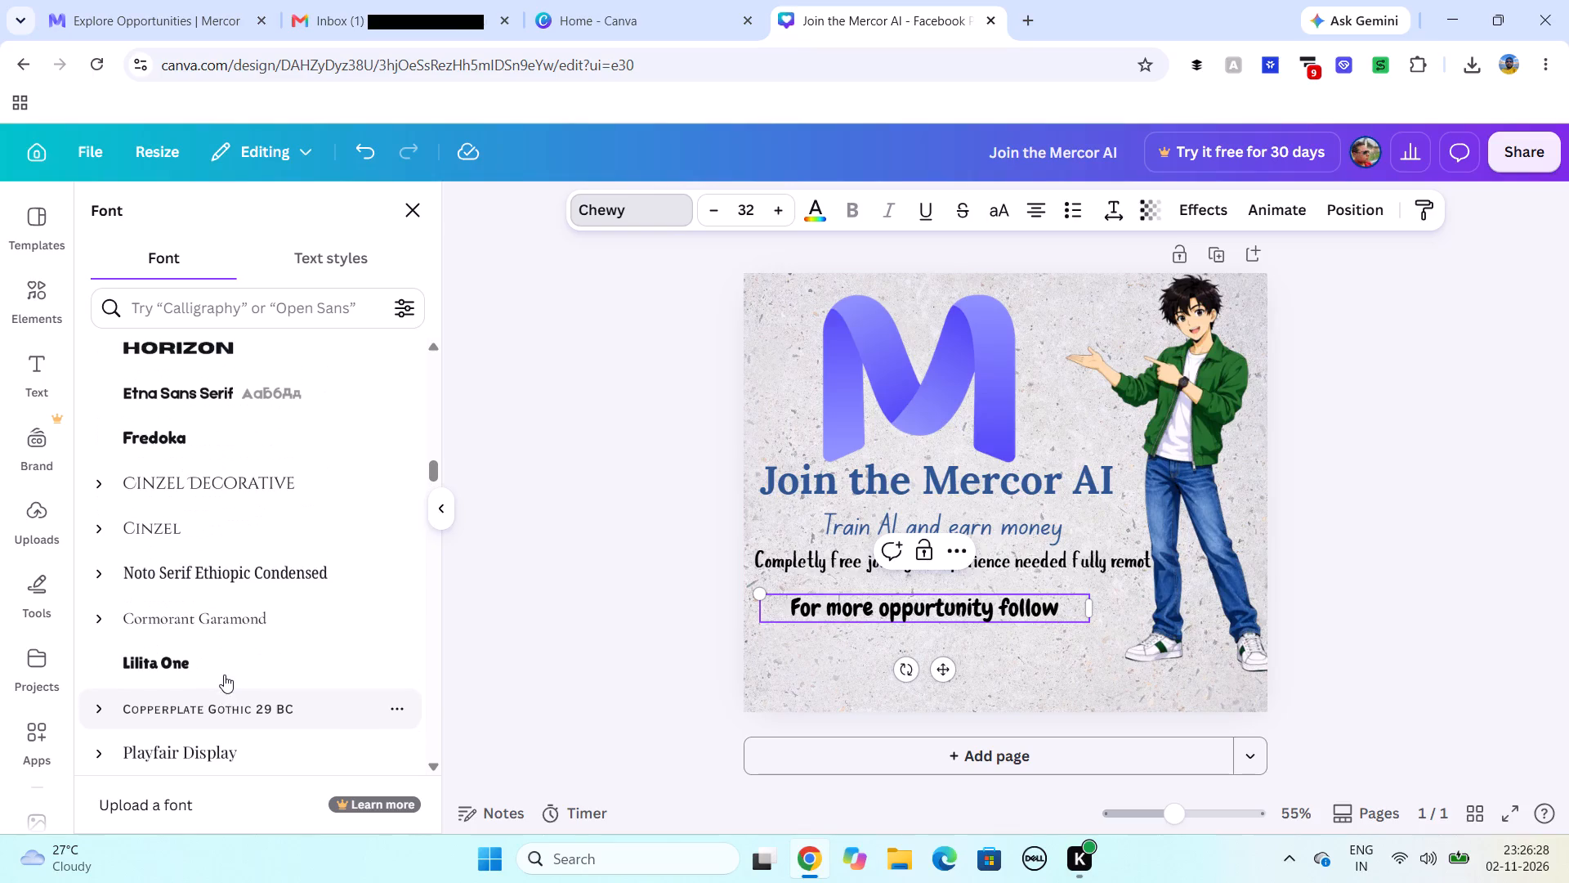
pyautogui.scroll(2, 224, 675)
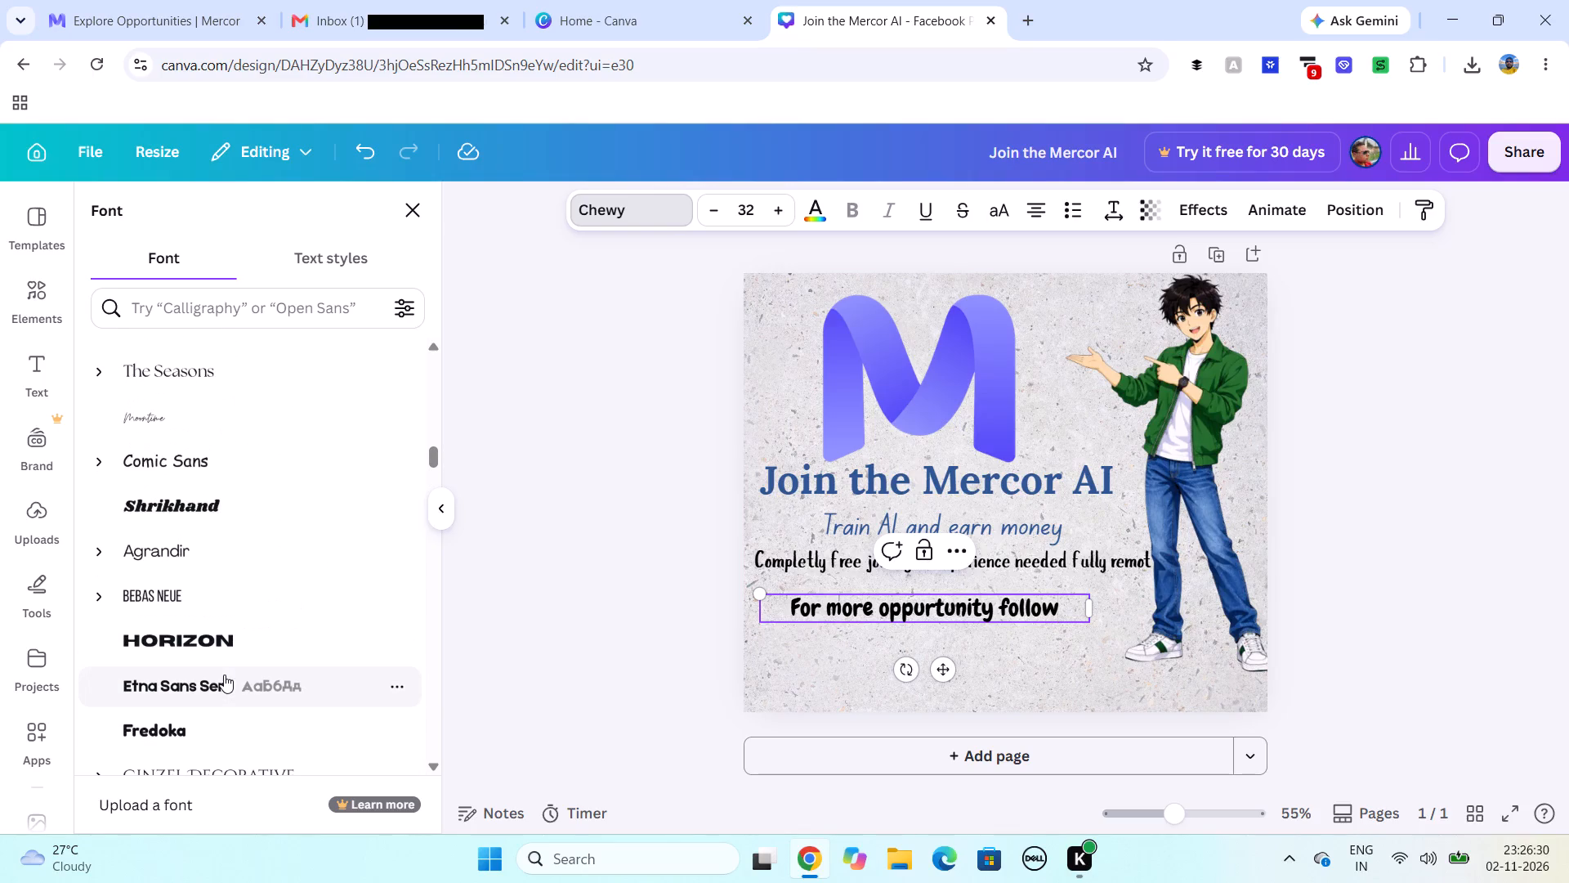
pyautogui.scroll(2, 224, 675)
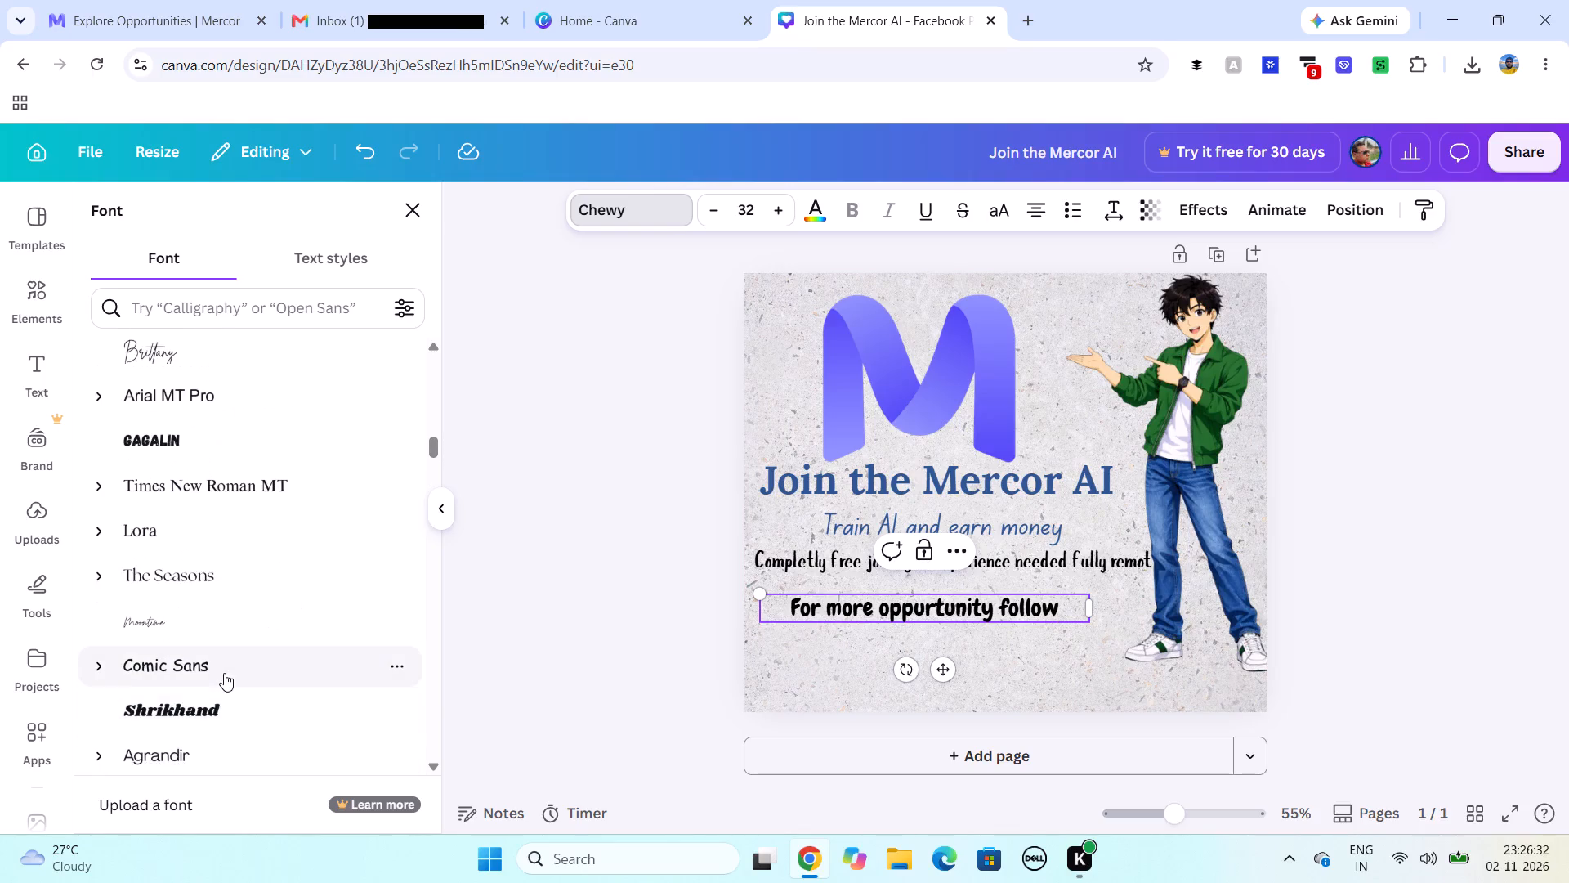
pyautogui.scroll(1, 224, 673)
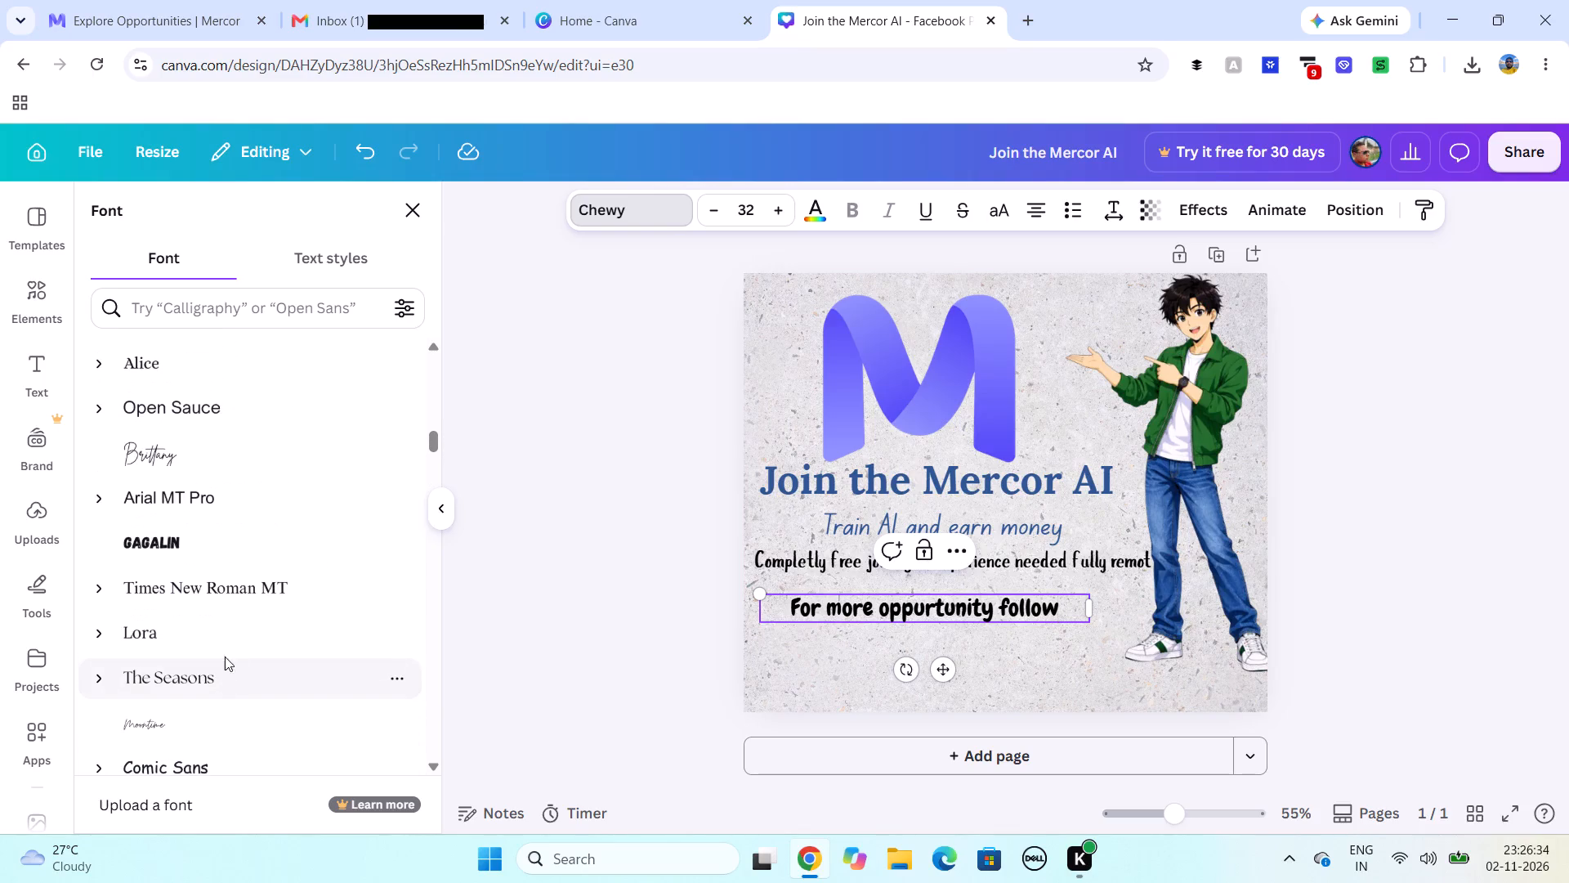
pyautogui.scroll(1, 239, 590)
pyautogui.scroll(-2, 239, 590)
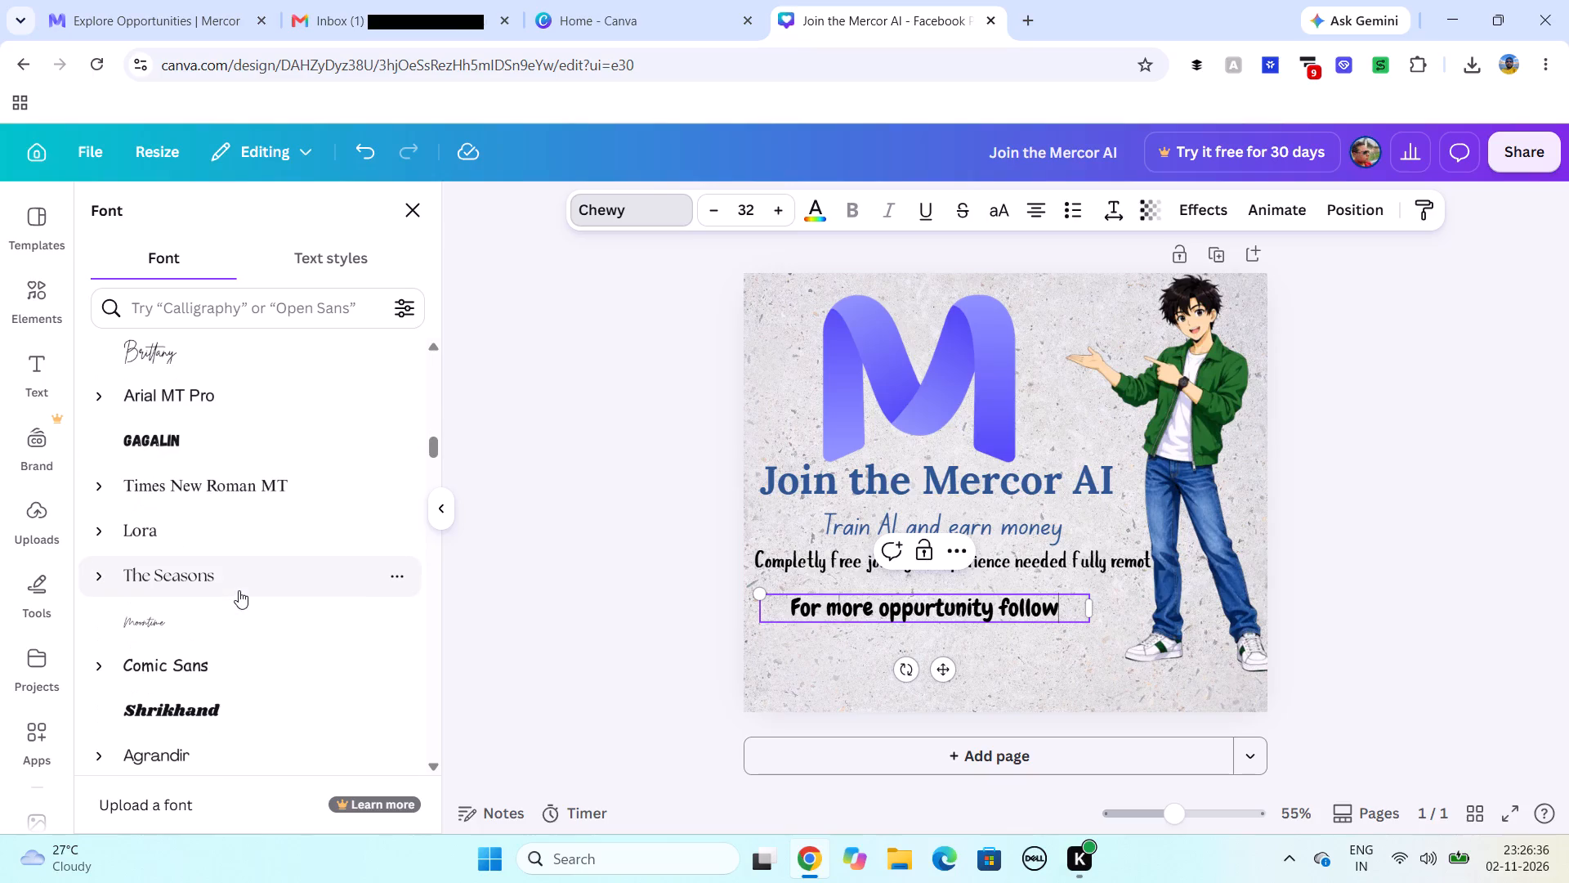
pyautogui.click(199, 533)
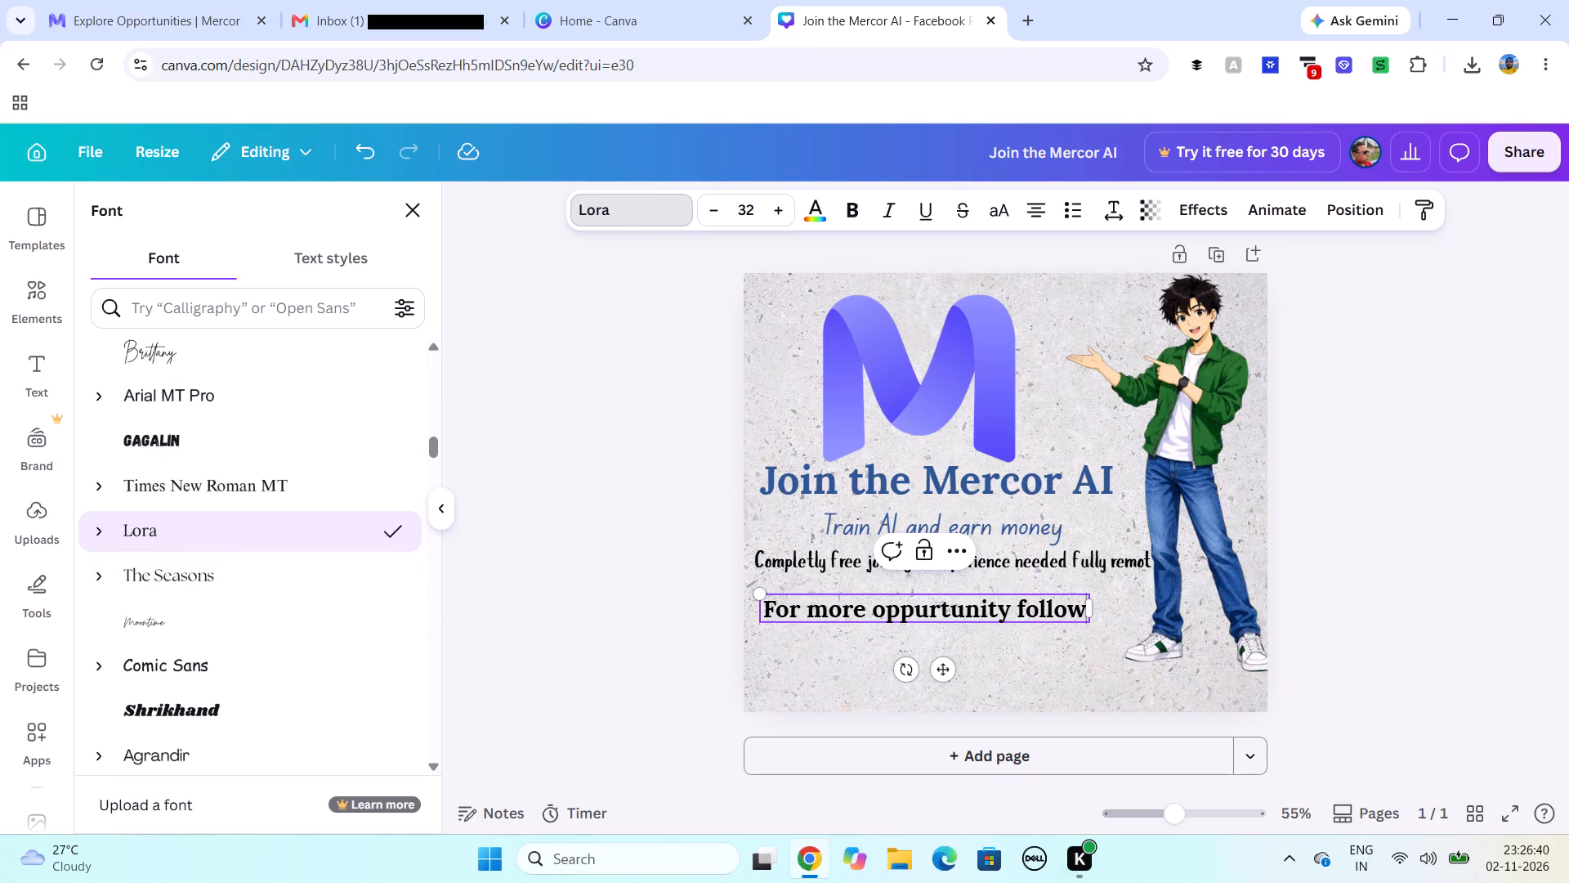
# Choose the light magenta-purple default solid color as the text color for the "For more oppurtunity follow" line.
pyautogui.click(817, 218)
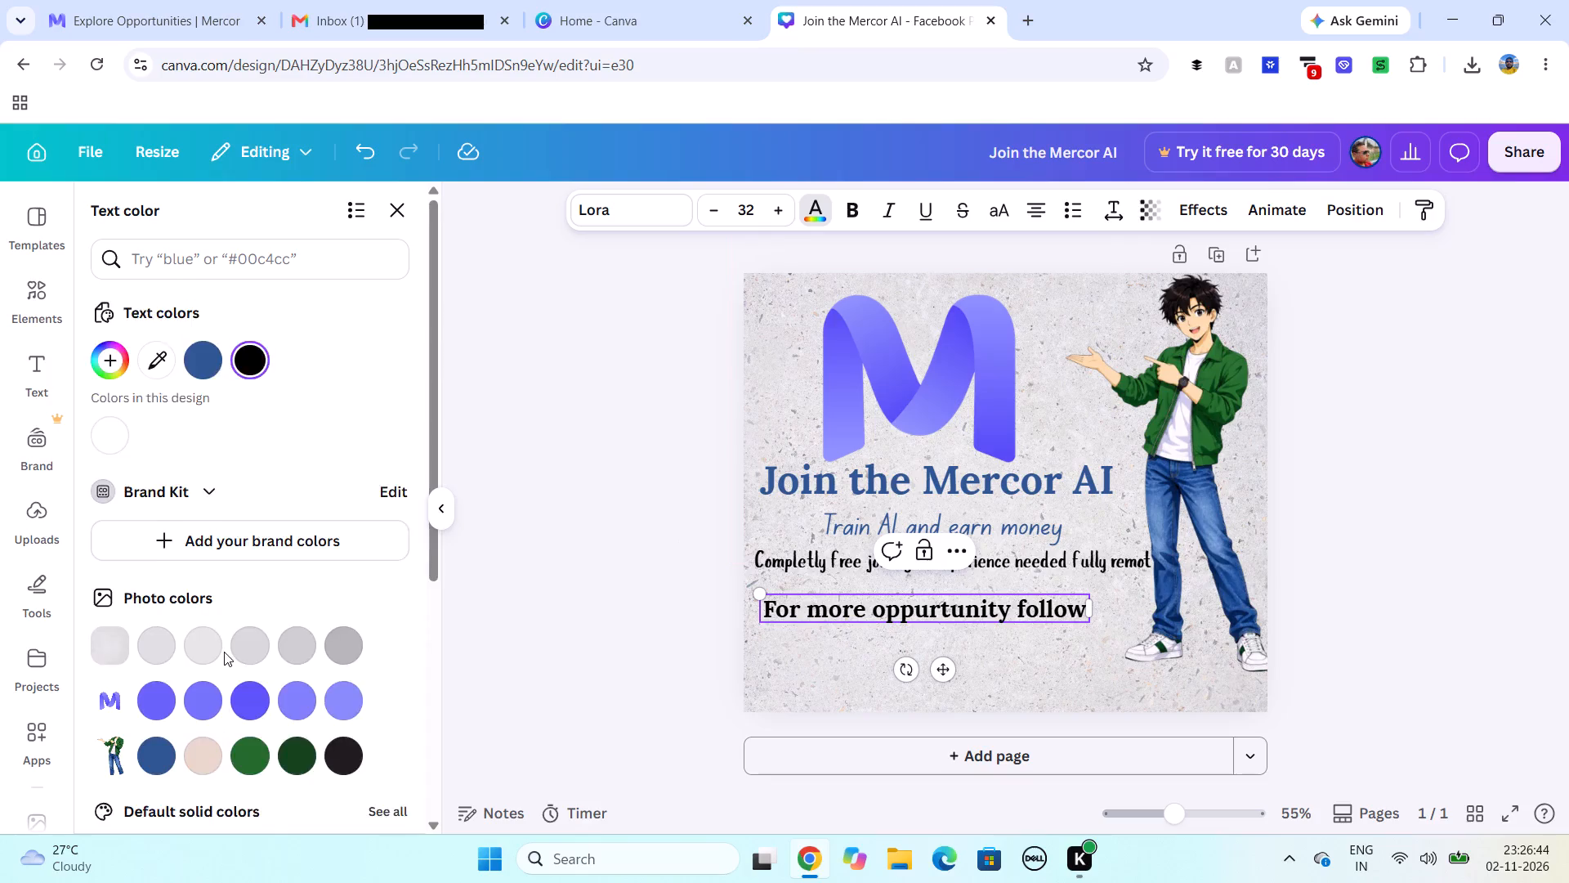
pyautogui.scroll(-4, 224, 652)
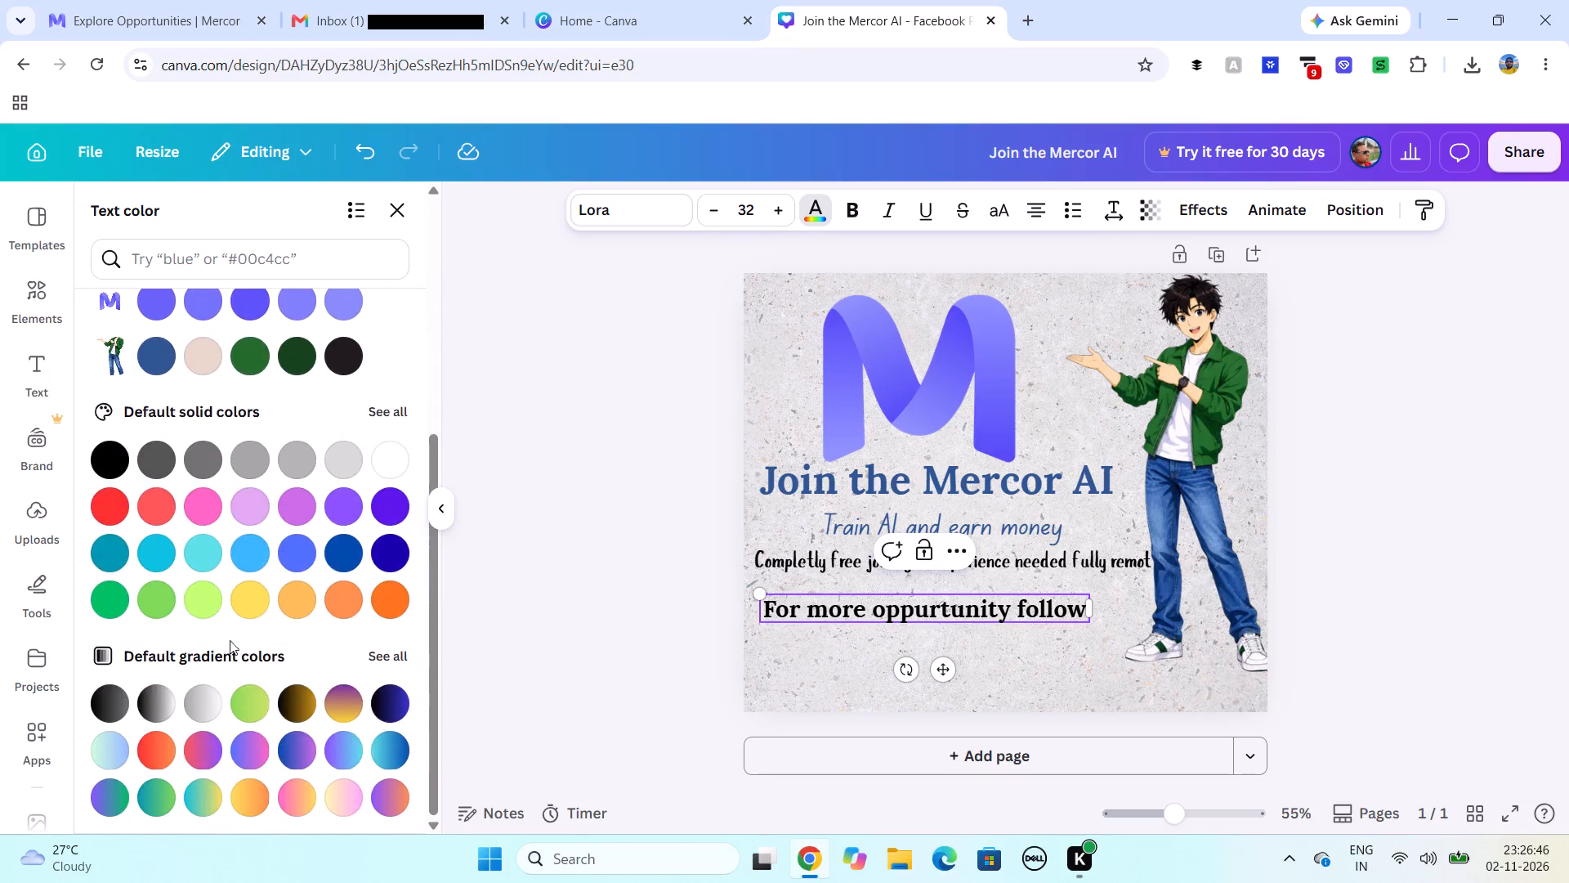
pyautogui.click(293, 508)
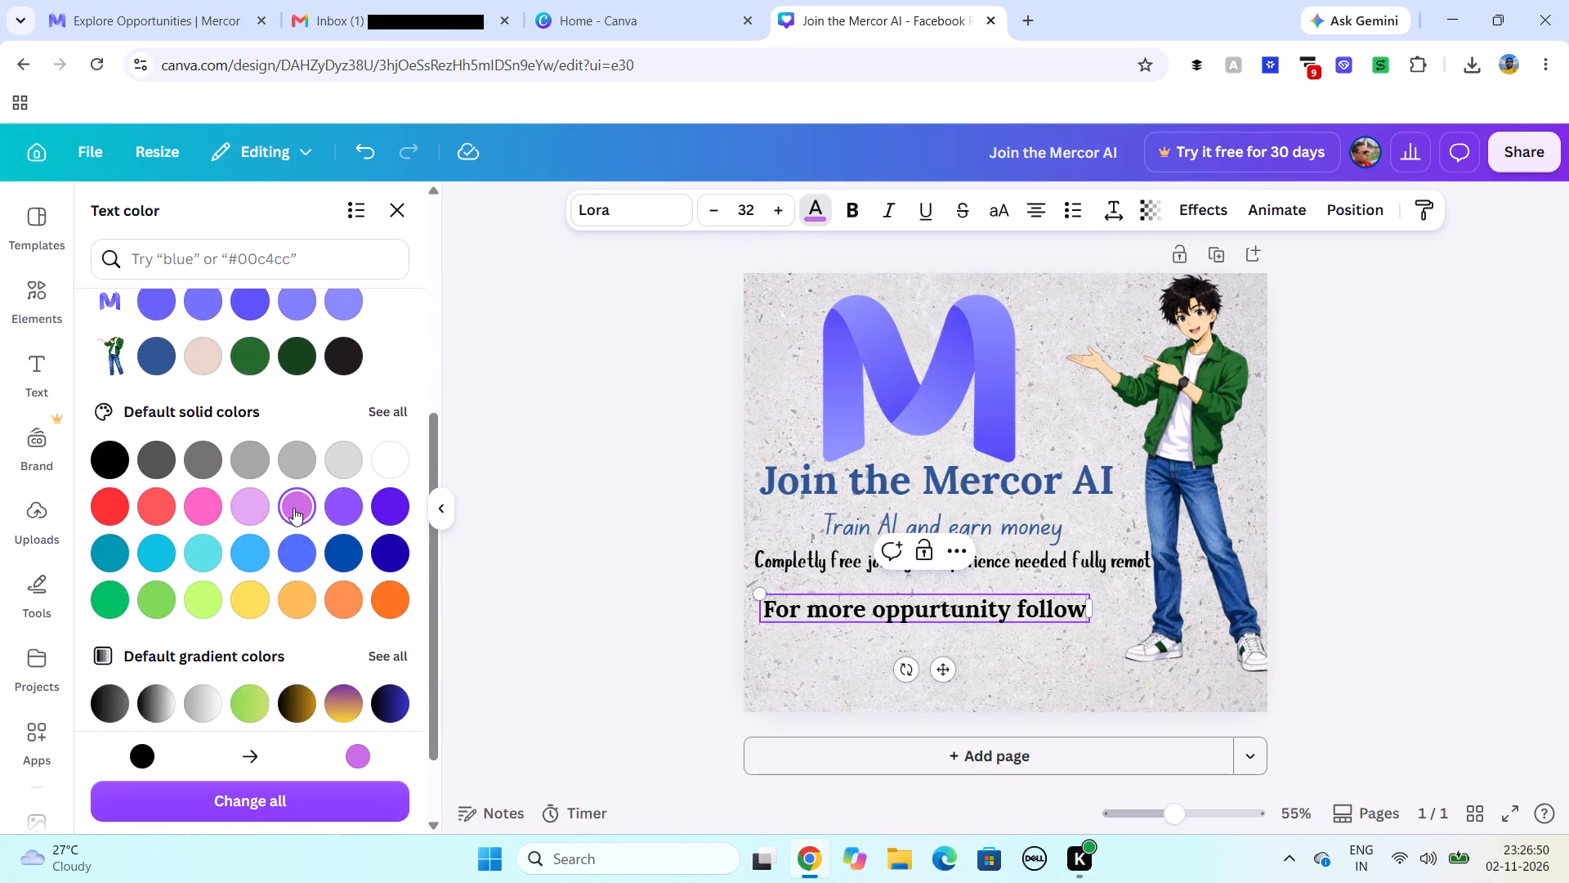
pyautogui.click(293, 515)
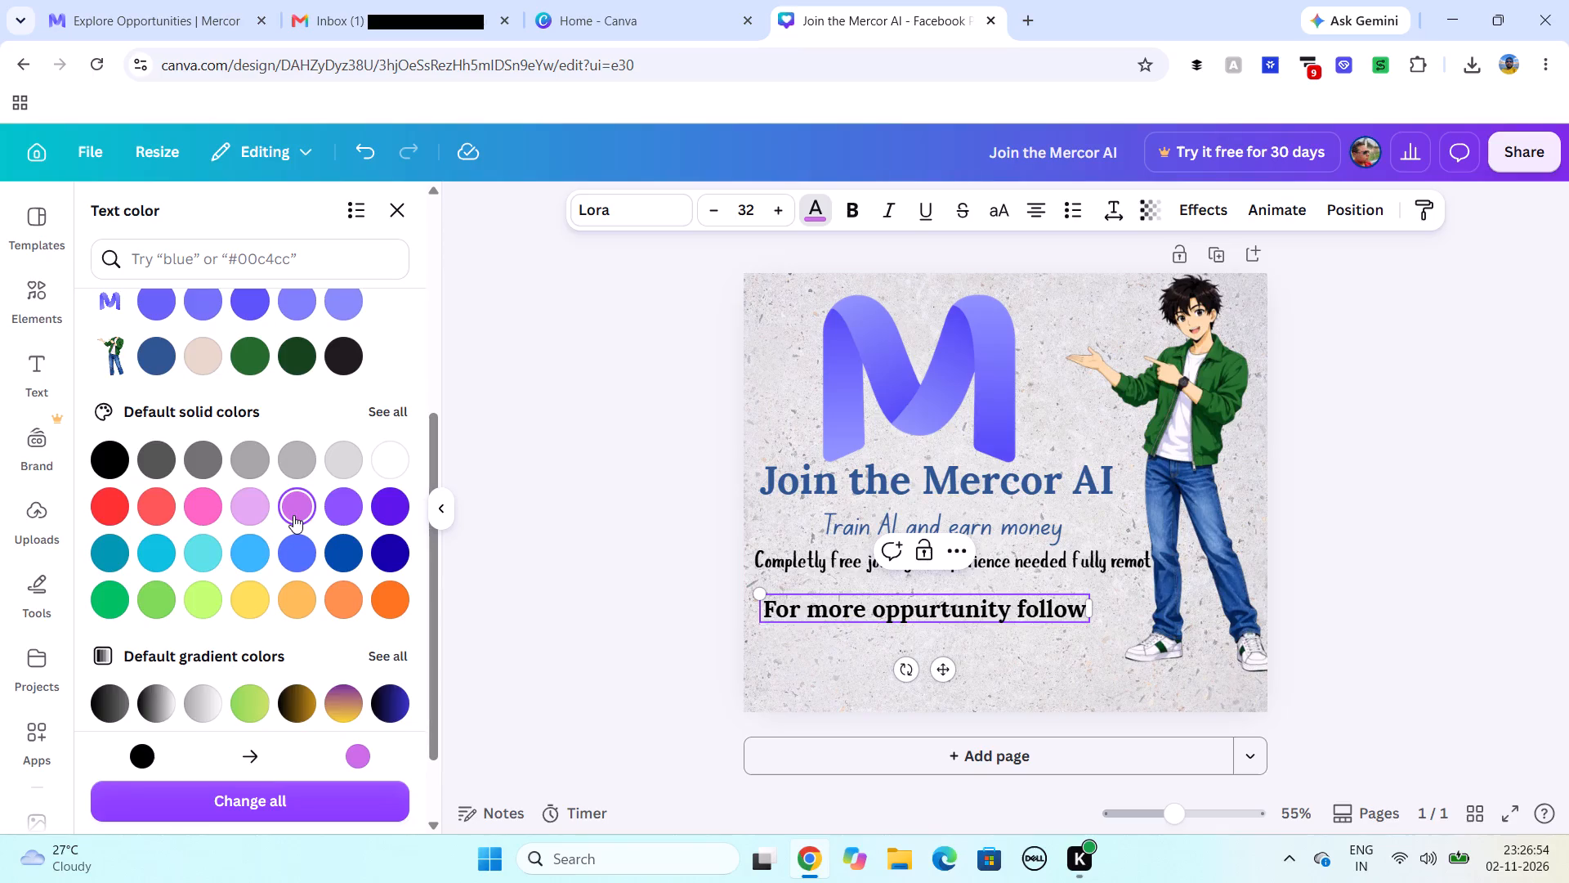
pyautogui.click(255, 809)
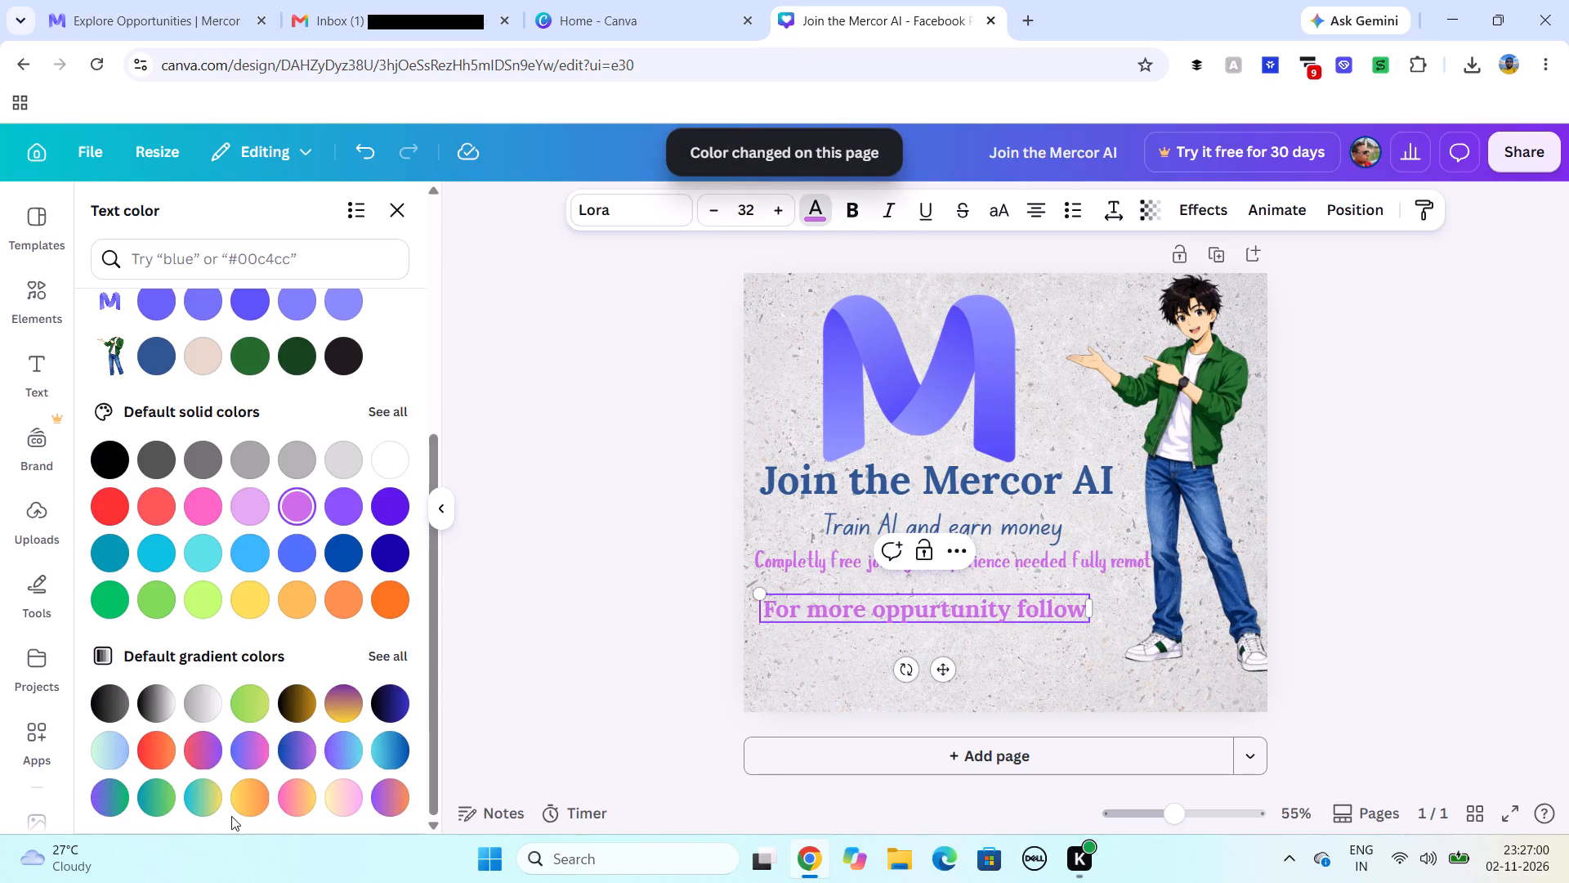
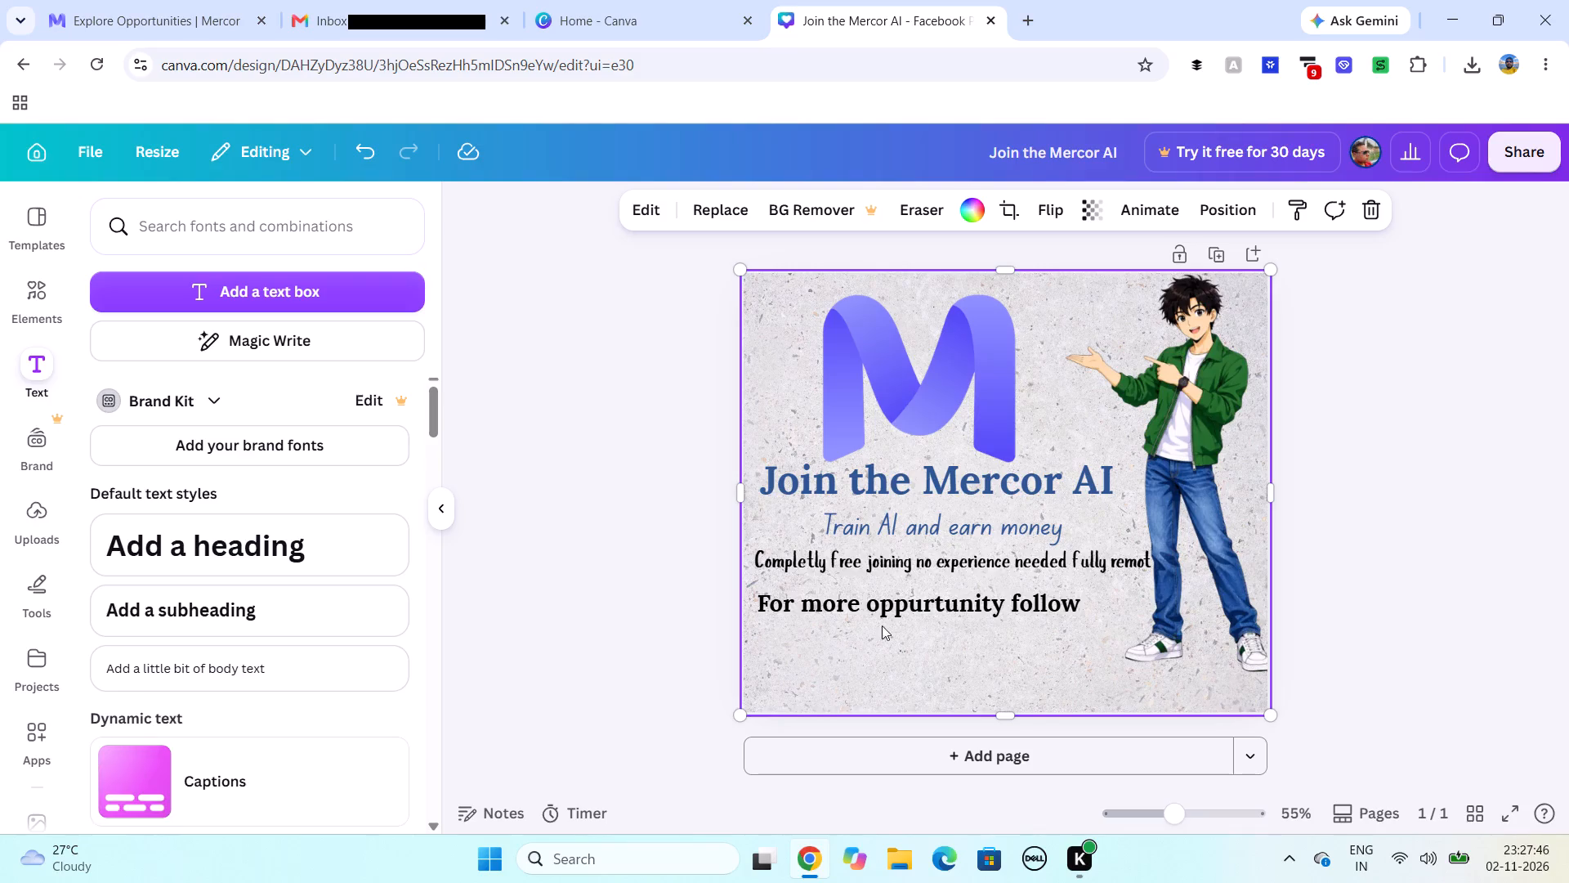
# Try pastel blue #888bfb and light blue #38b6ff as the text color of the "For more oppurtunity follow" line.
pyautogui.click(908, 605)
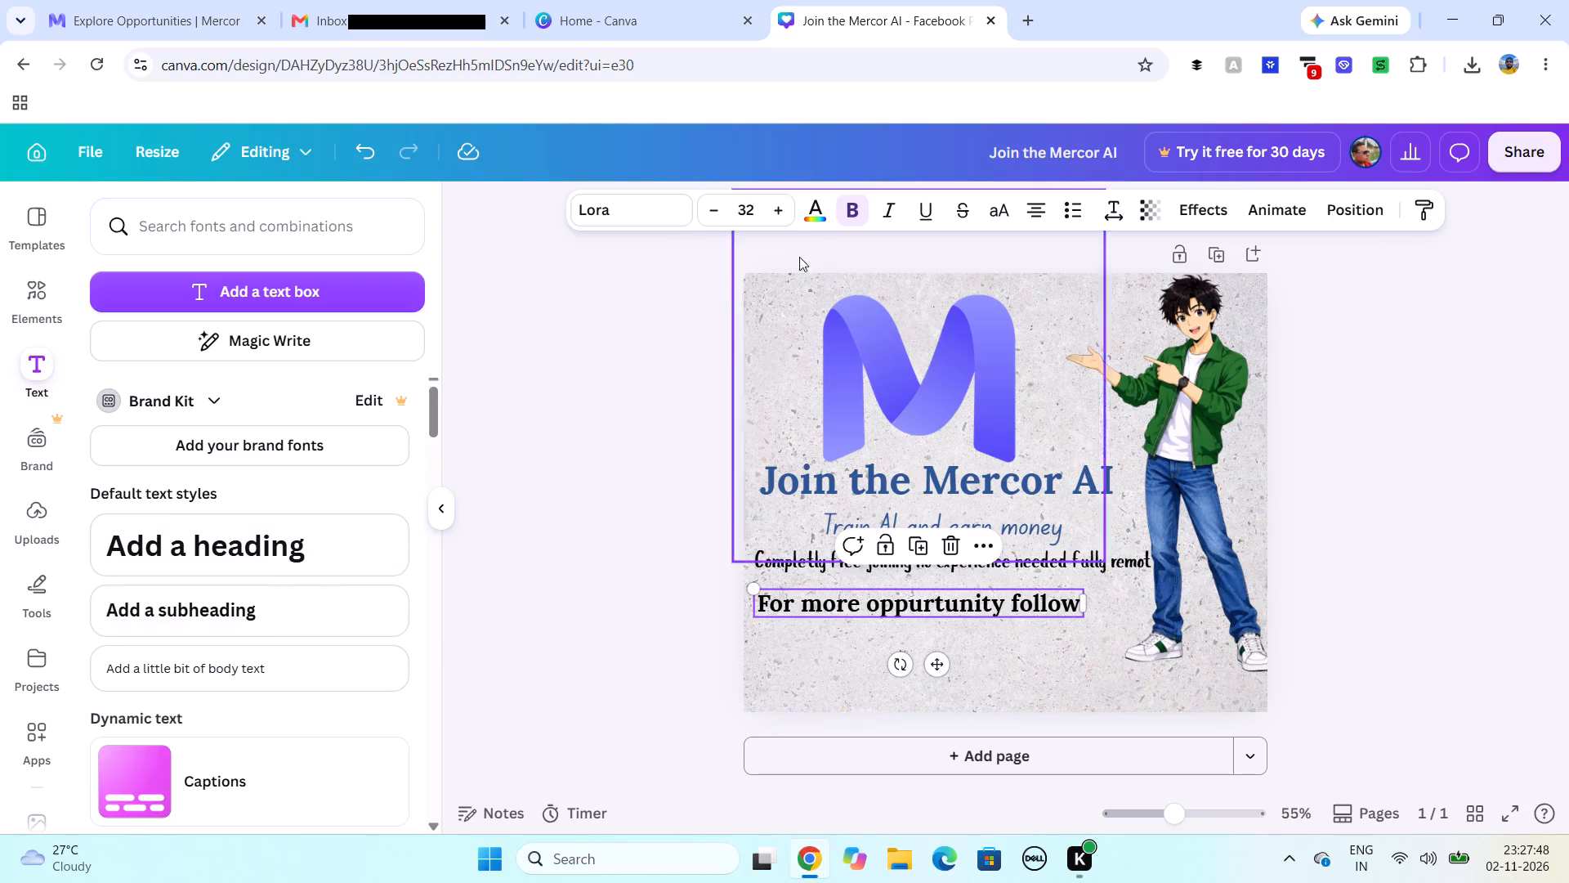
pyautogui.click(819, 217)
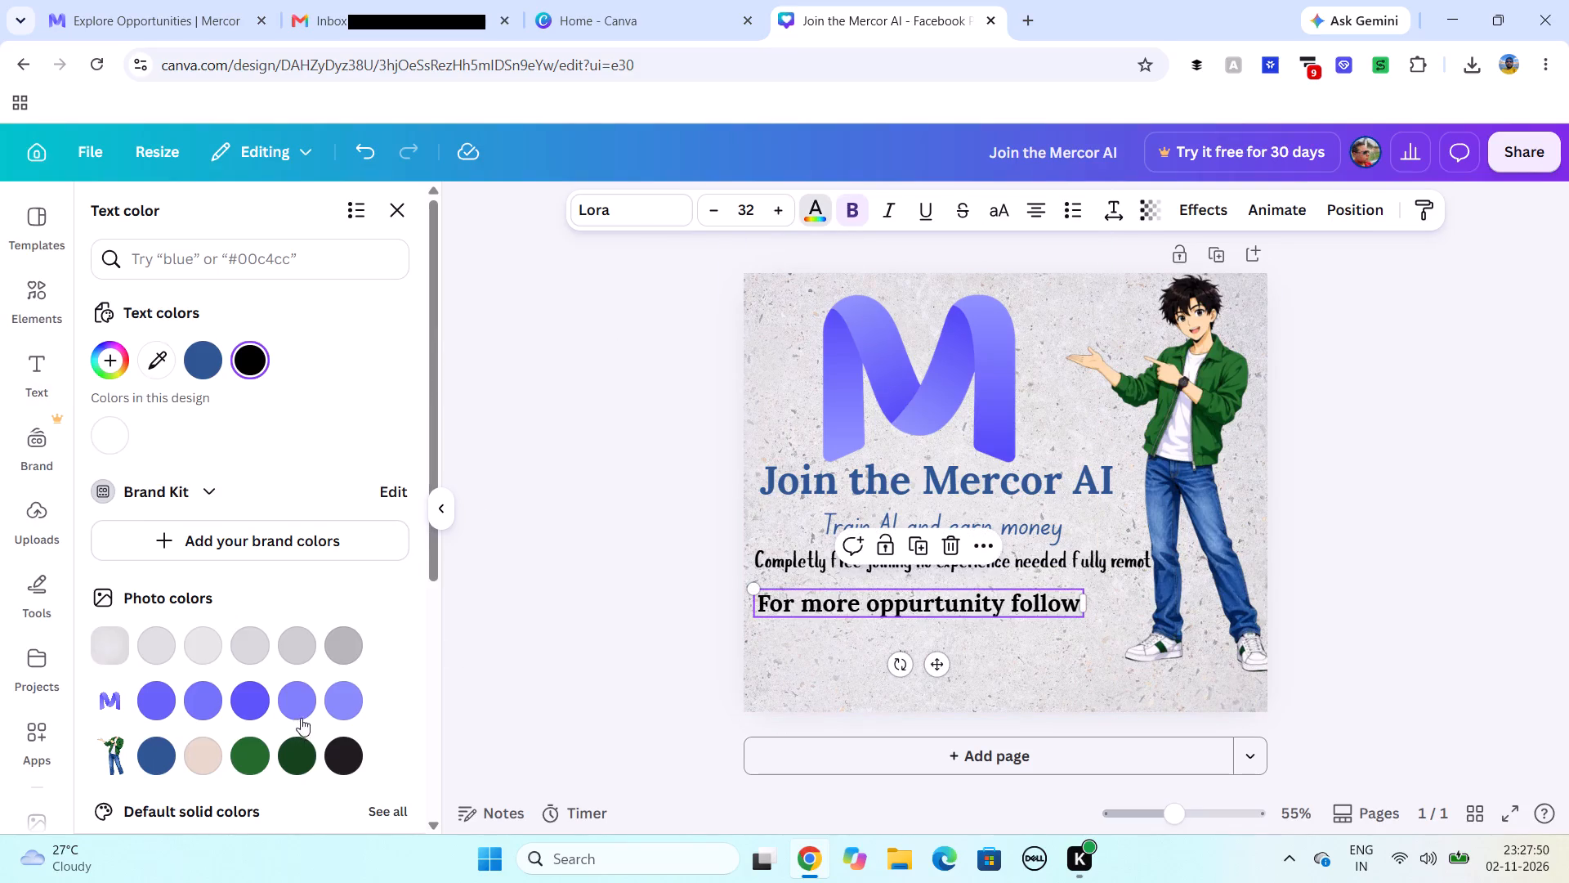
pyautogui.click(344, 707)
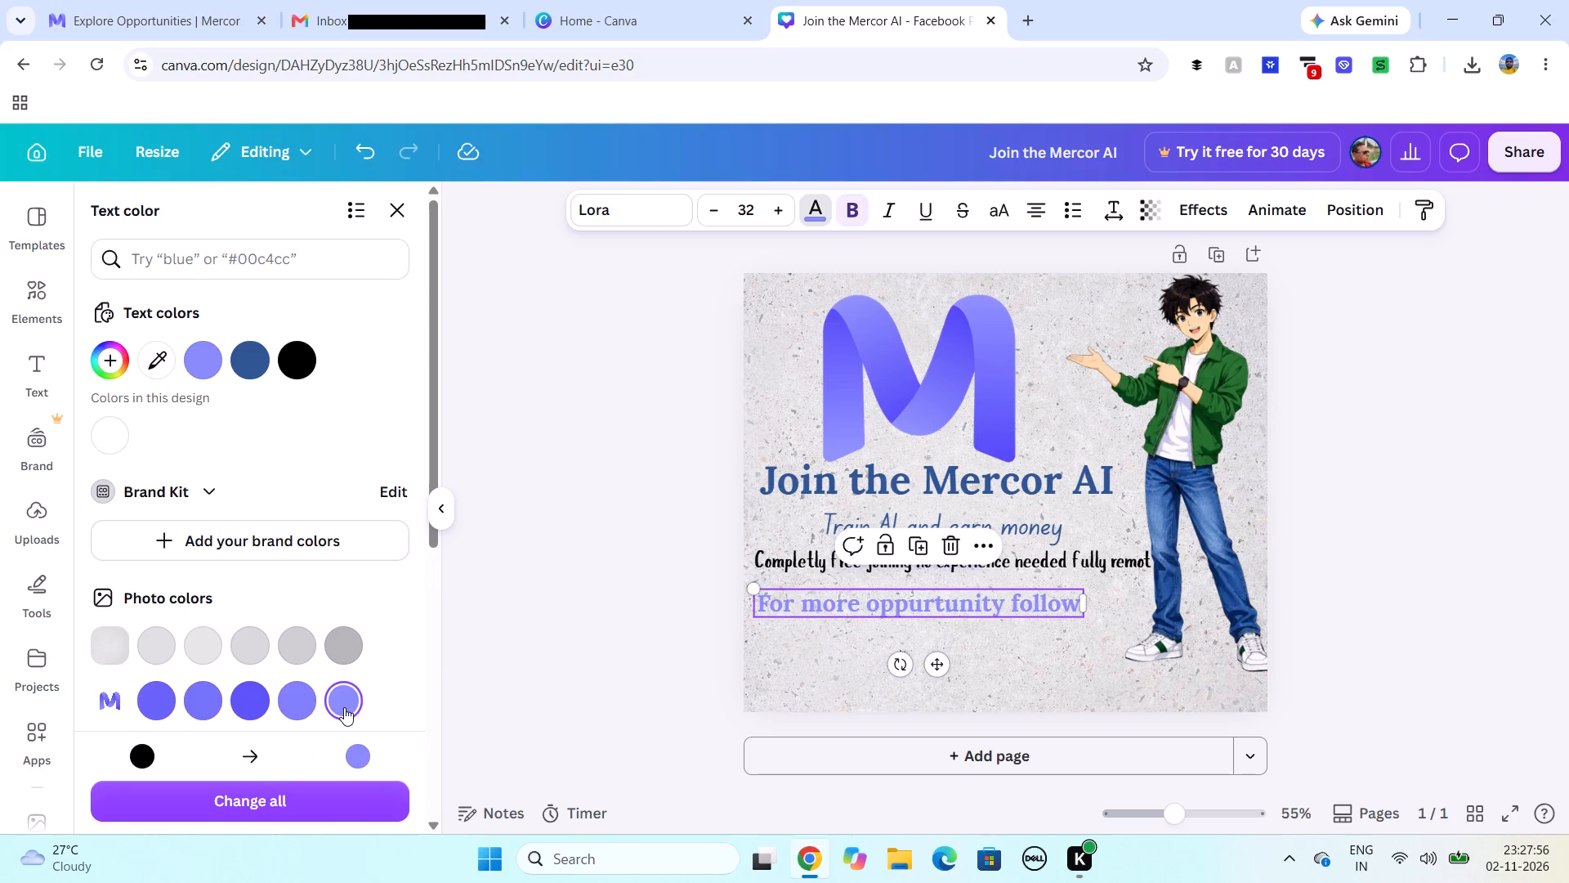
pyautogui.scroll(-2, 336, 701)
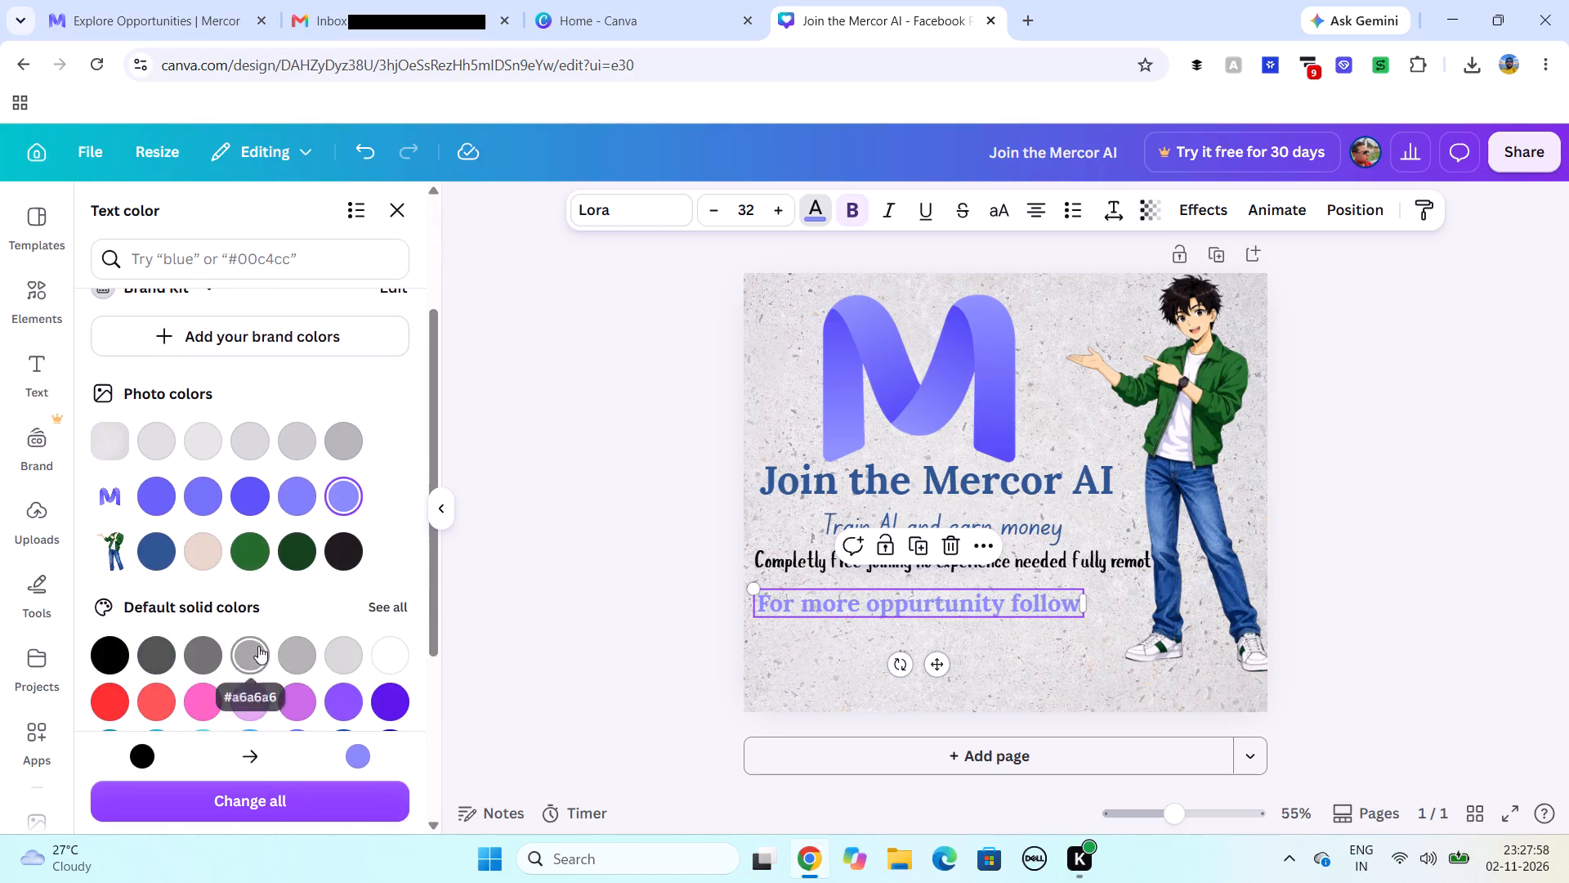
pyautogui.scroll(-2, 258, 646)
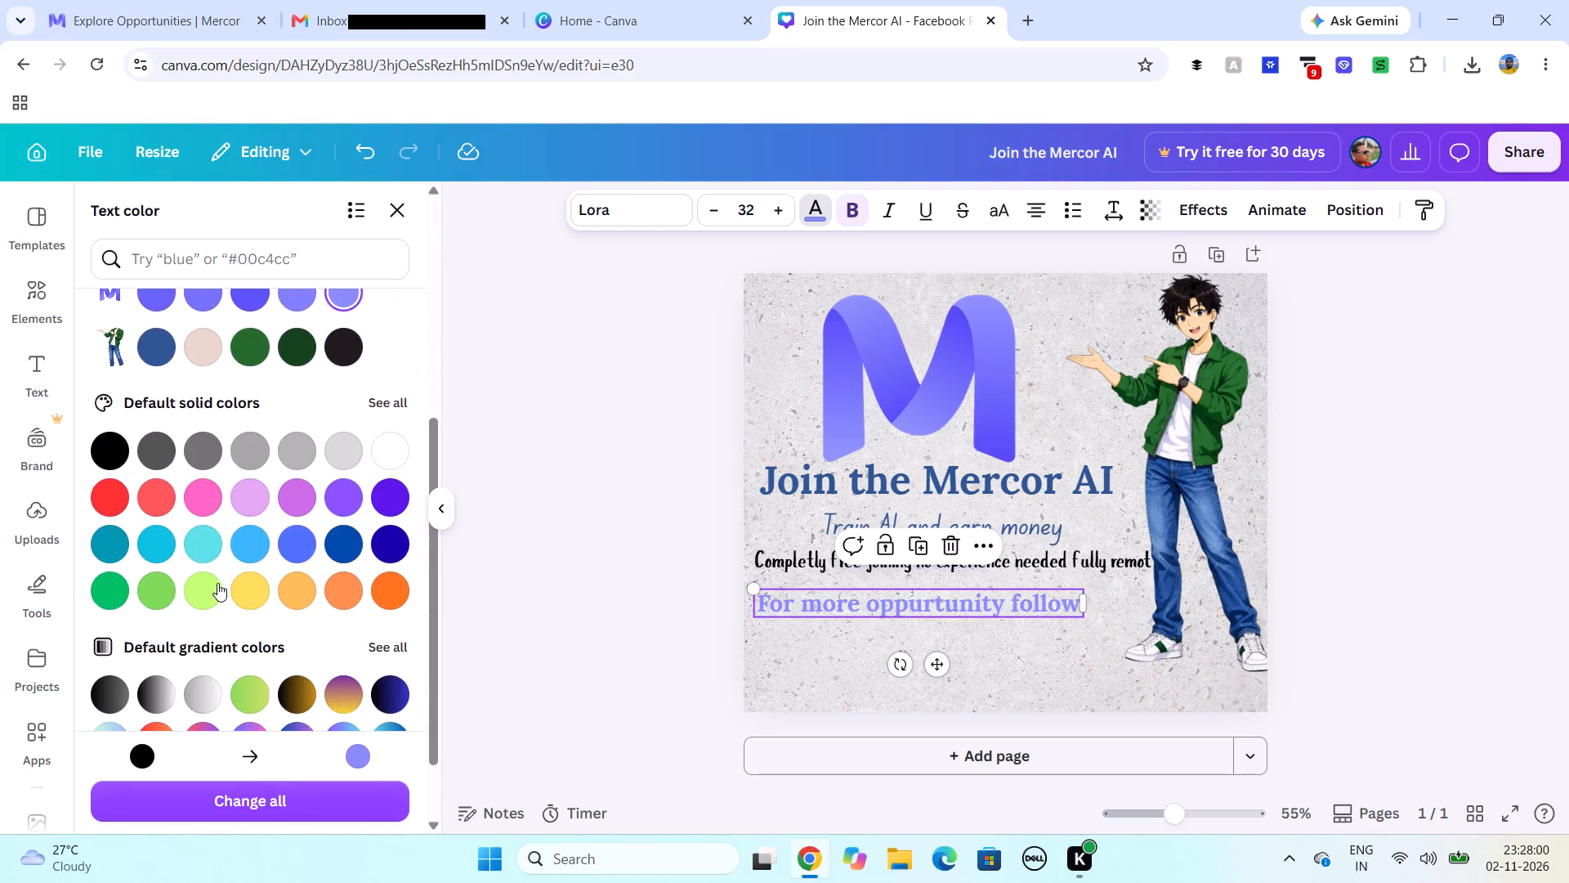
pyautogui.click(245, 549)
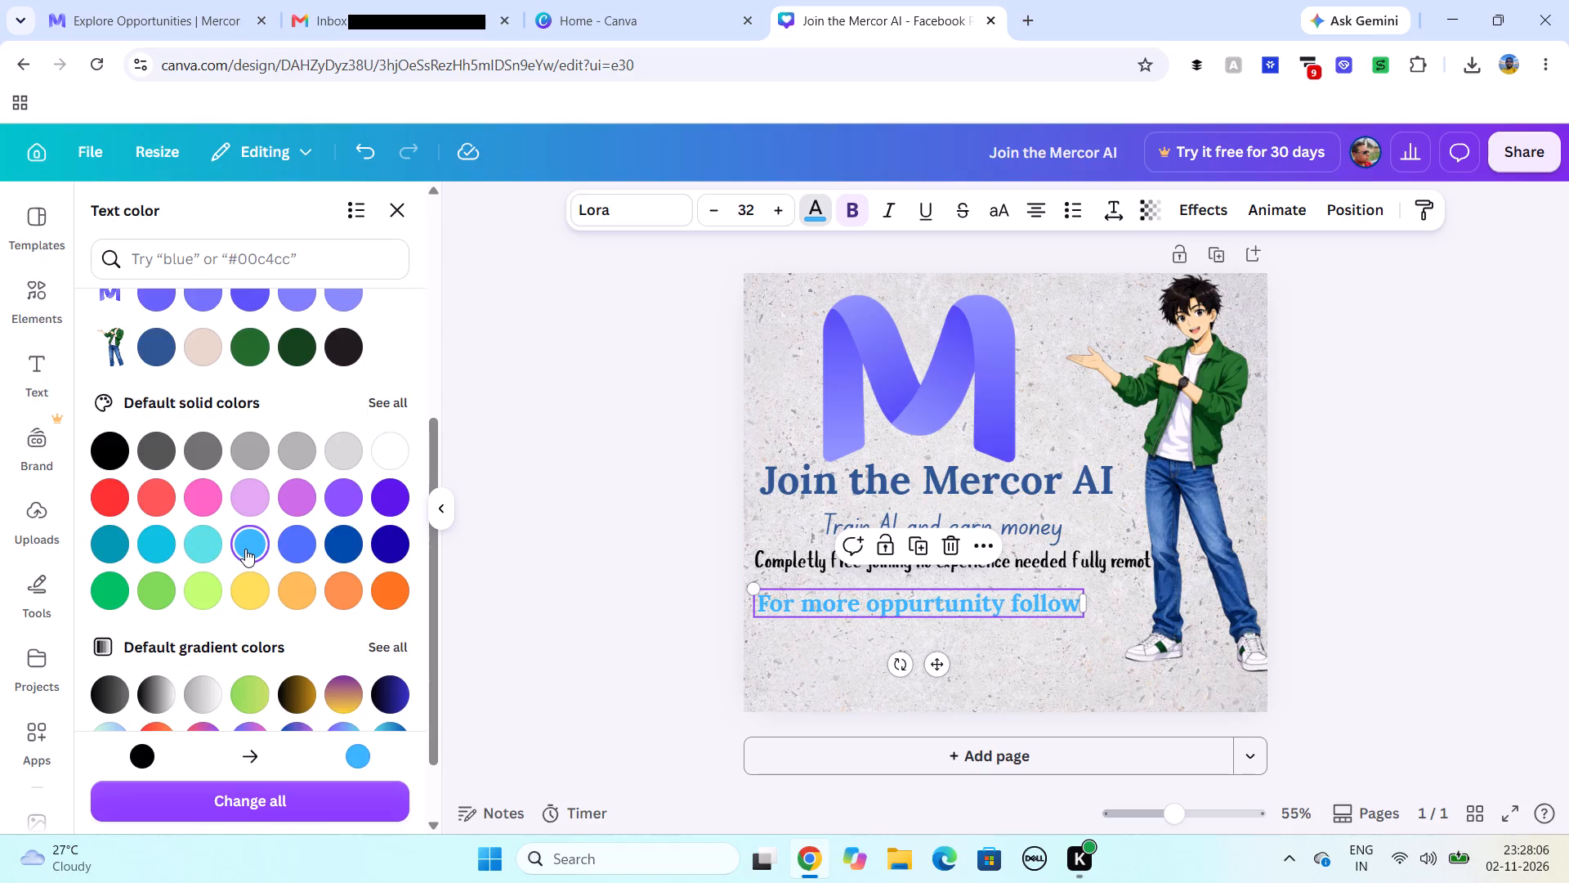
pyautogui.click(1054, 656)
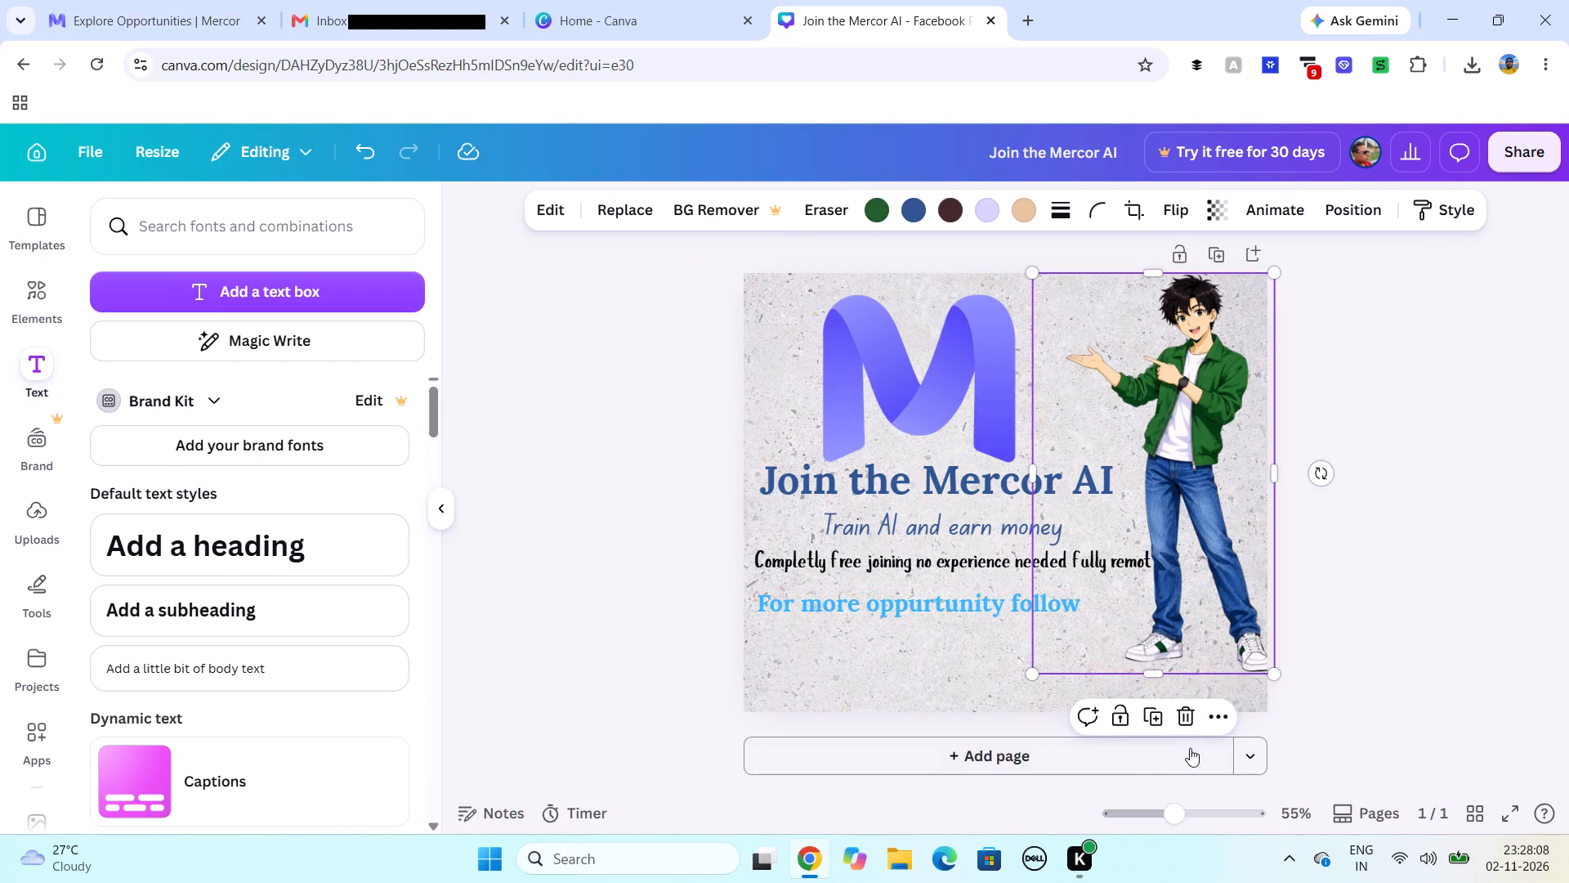
# Set the text color of the "For more oppurtunity follow" line to the default solid color #ff5757.
pyautogui.click(977, 604)
pyautogui.click(812, 219)
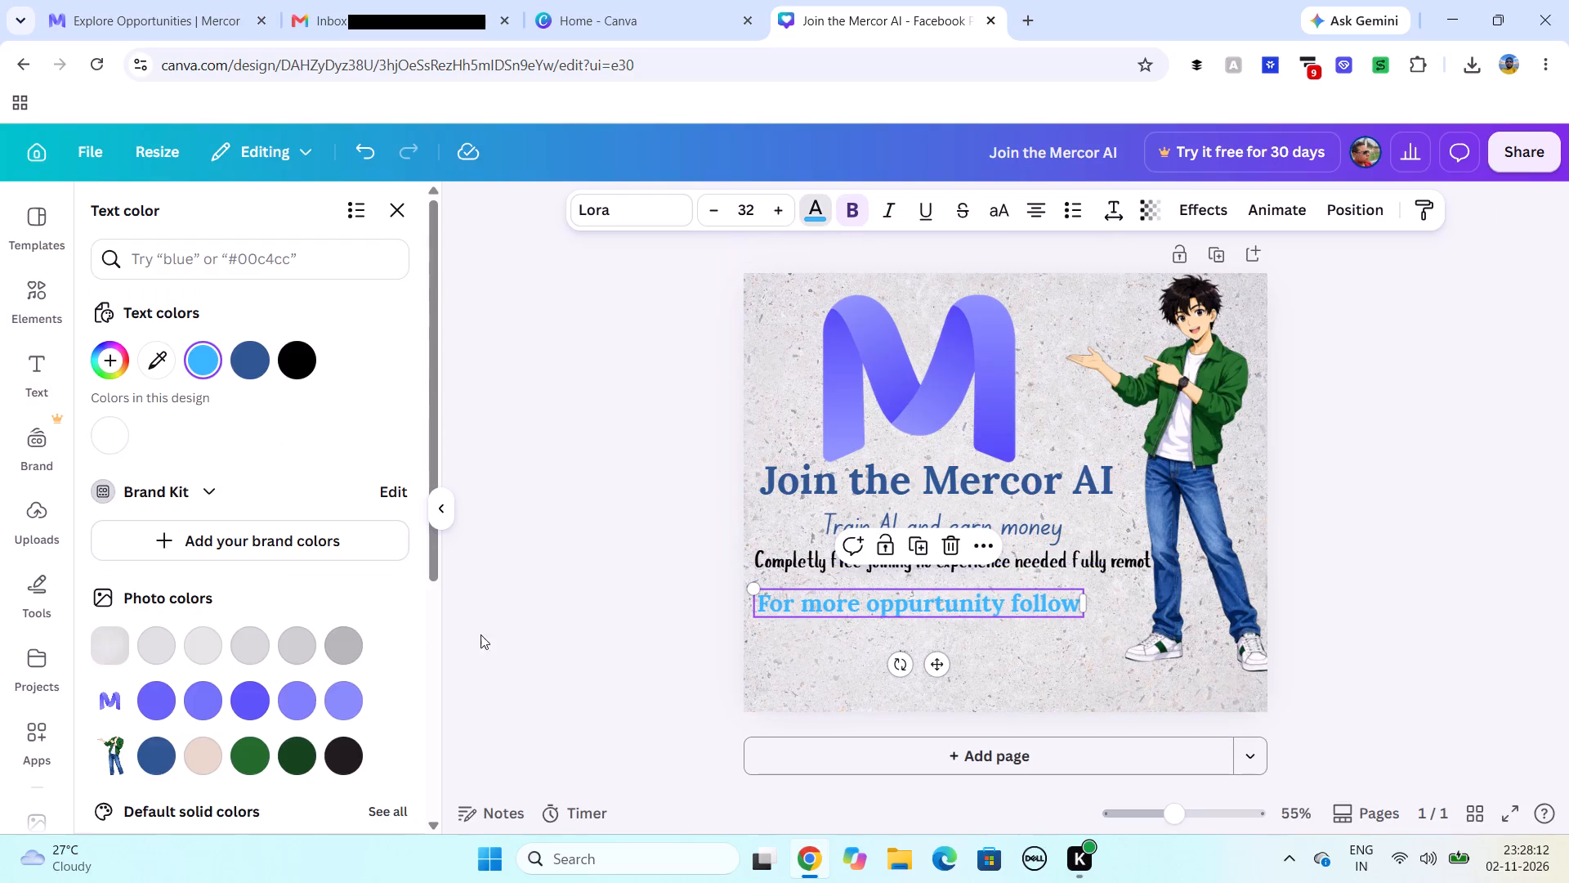
pyautogui.scroll(-4, 304, 700)
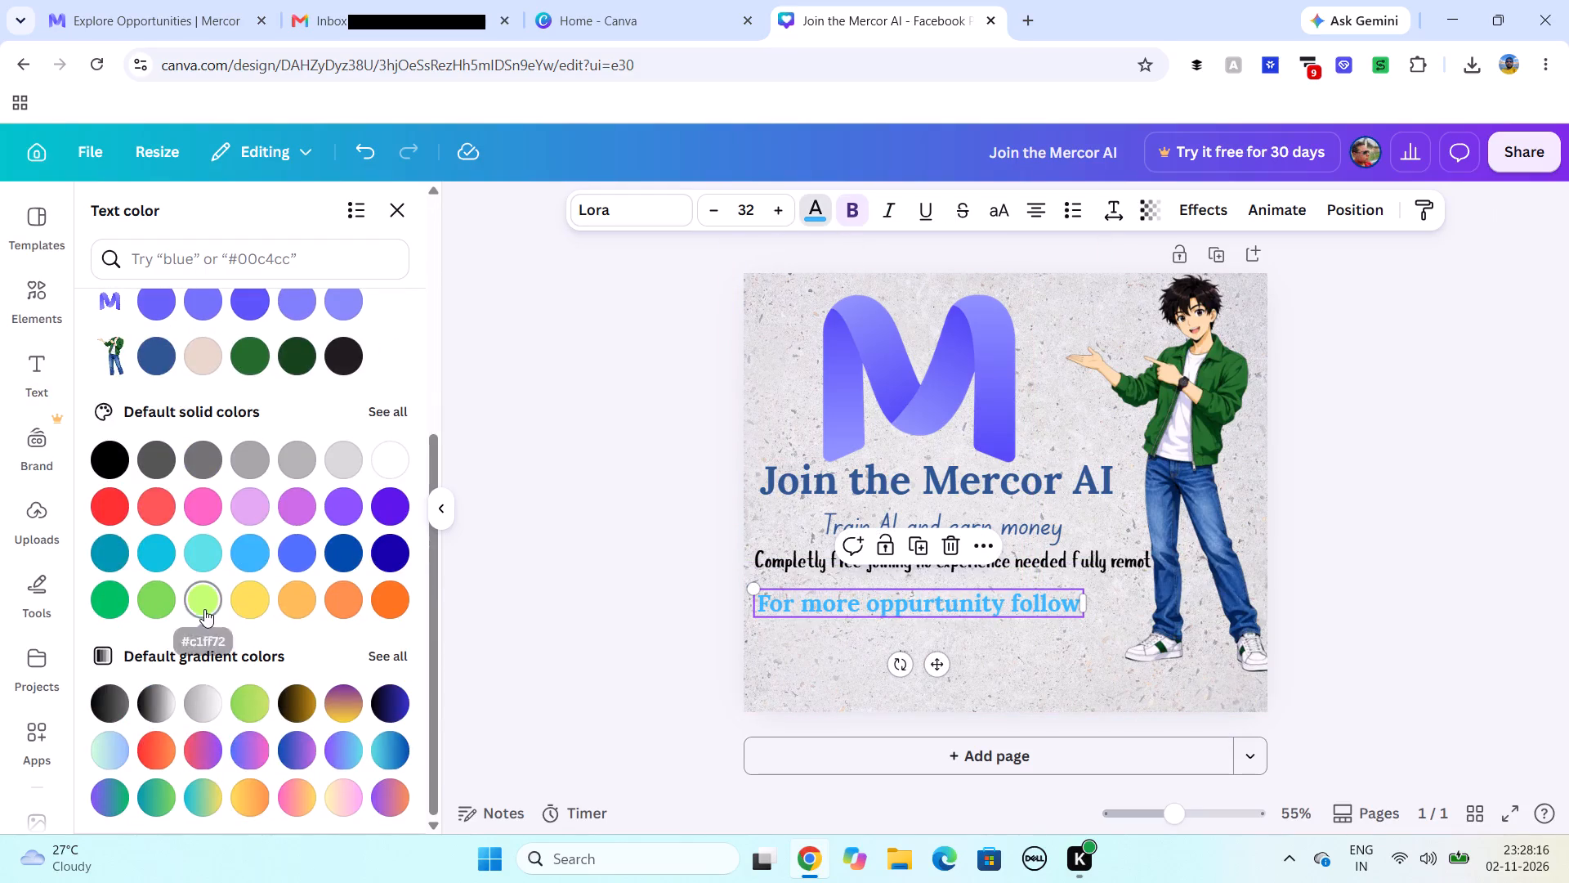
pyautogui.click(157, 512)
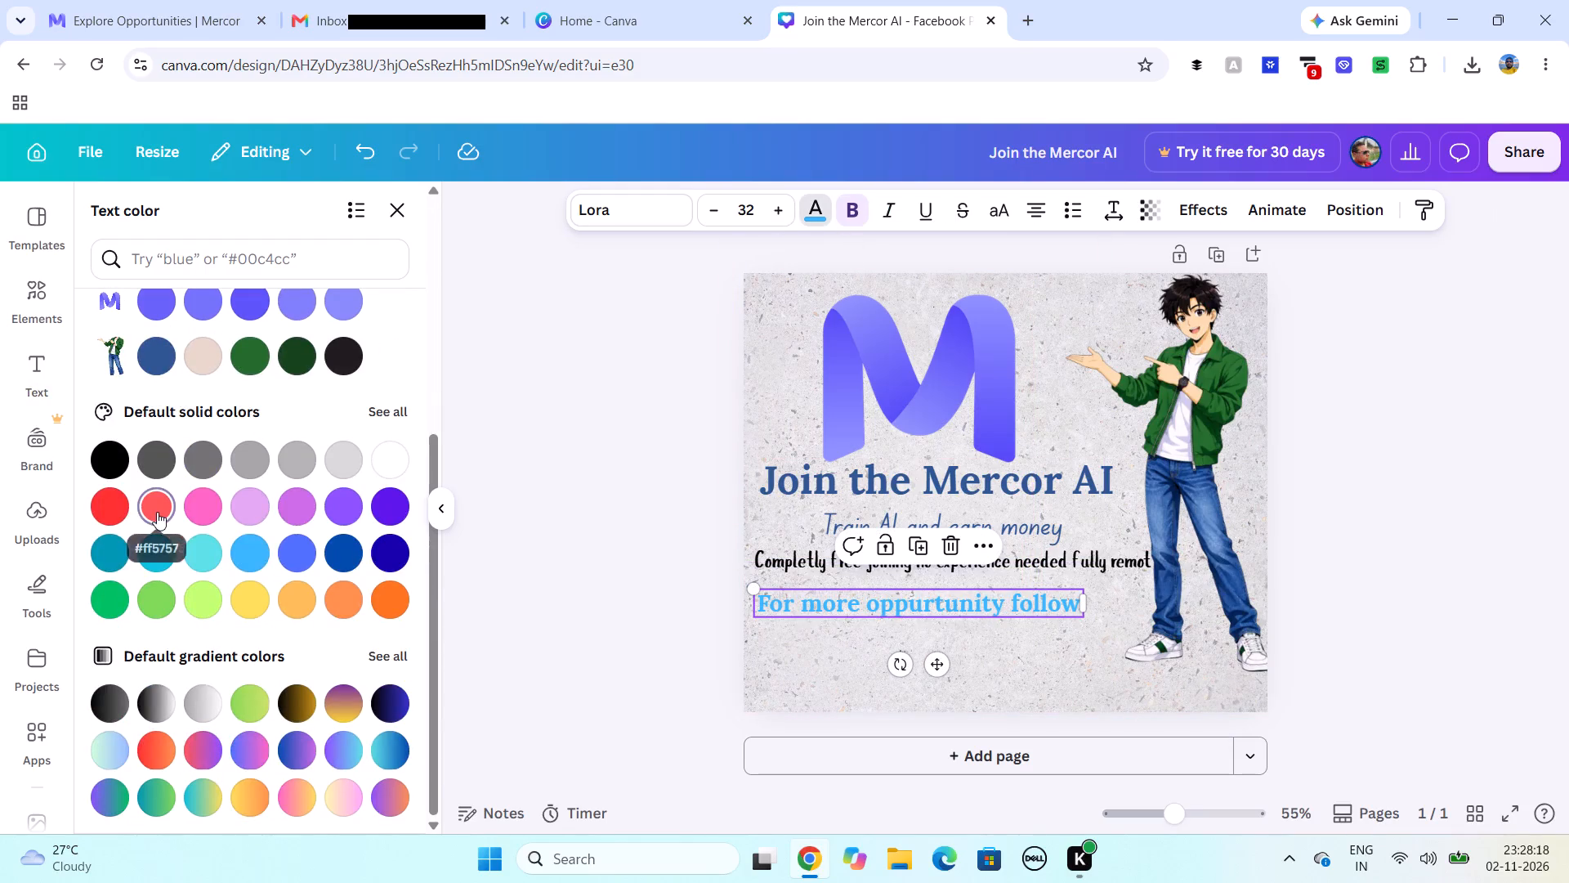
pyautogui.click(1050, 661)
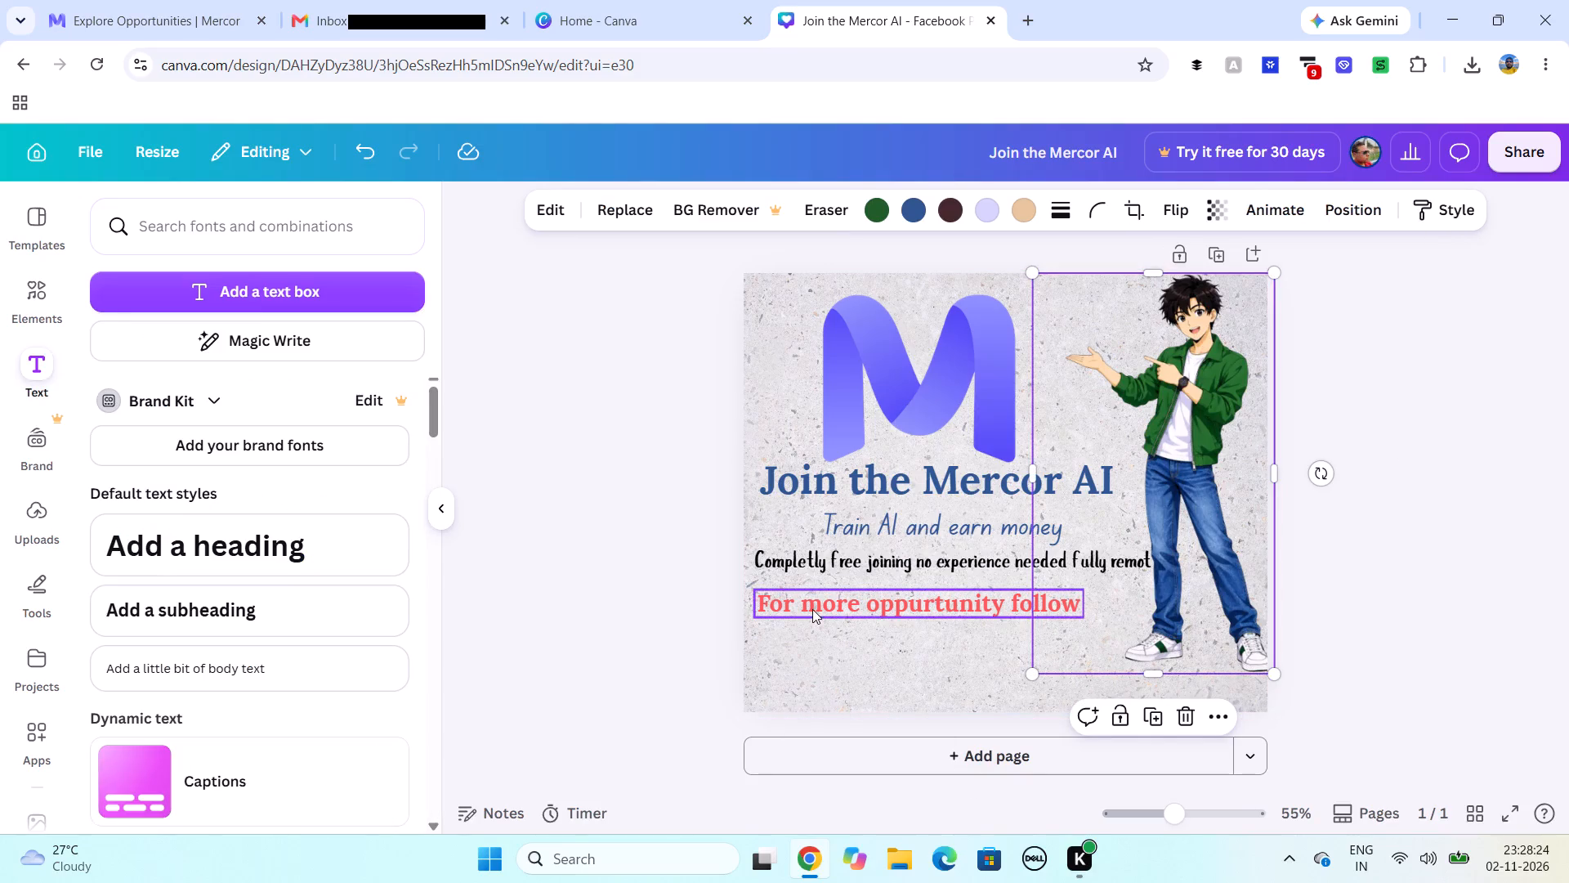
pyautogui.click(835, 643)
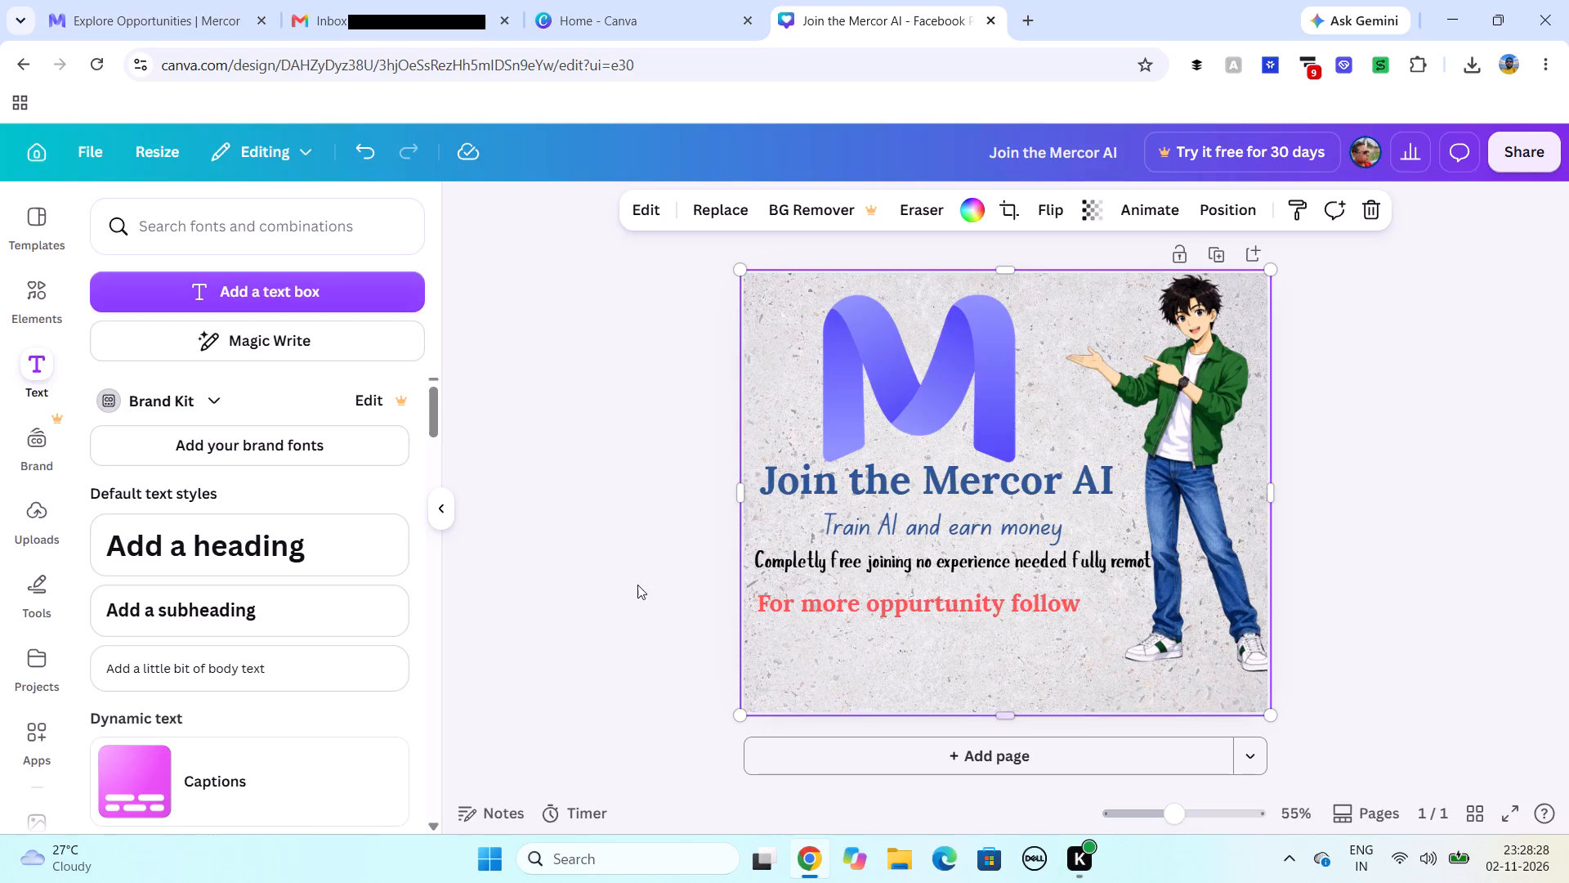
# Look through the Magic recommendations in the Graphics category of elements.
pyautogui.click(38, 298)
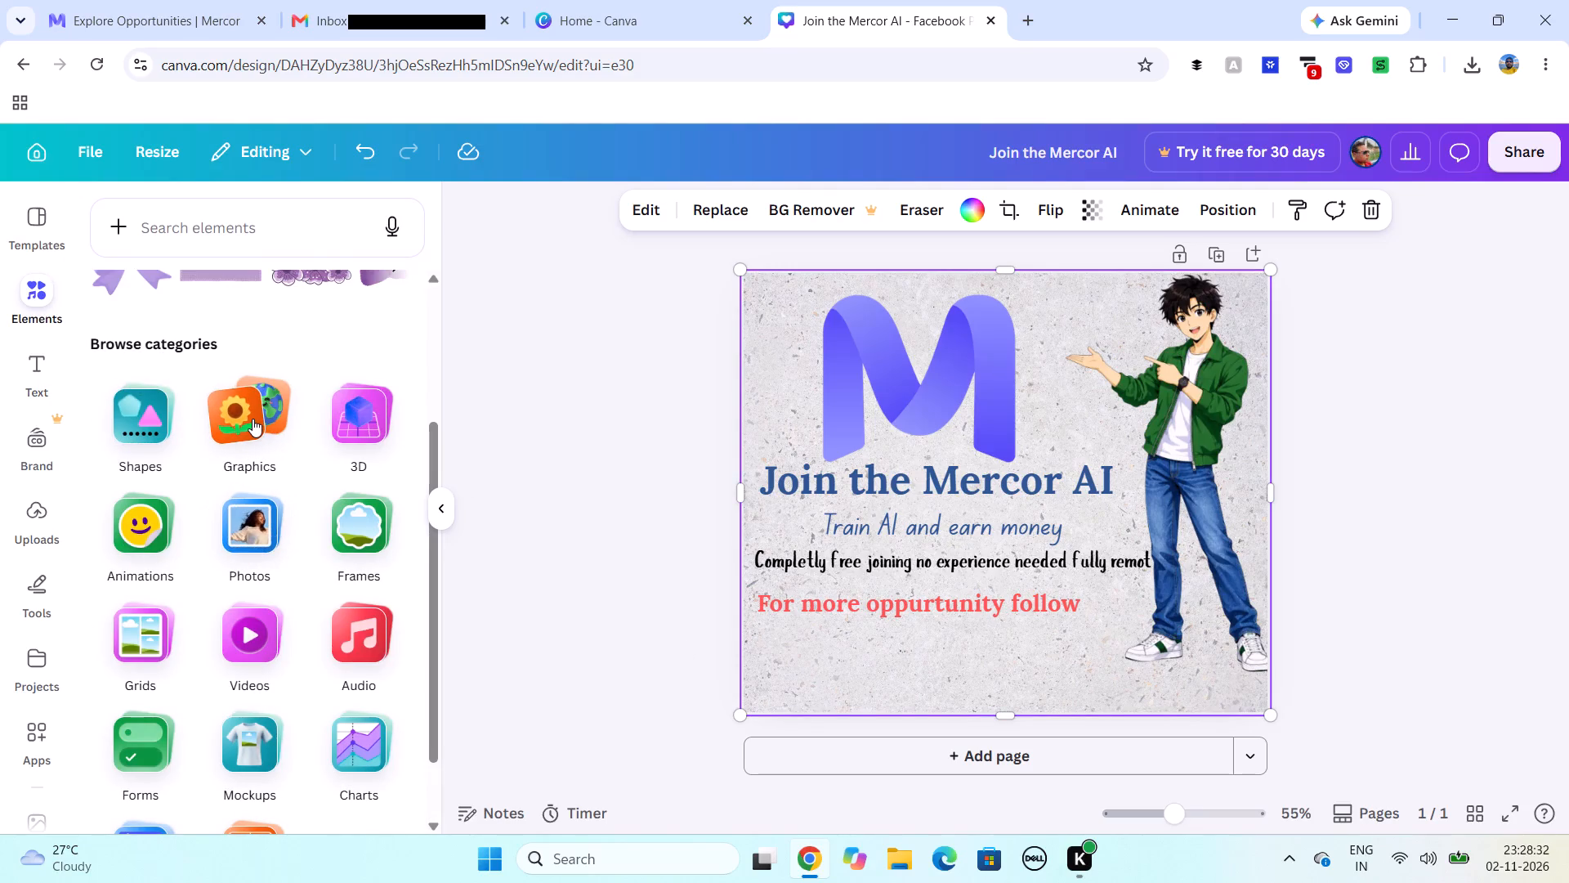
pyautogui.click(253, 419)
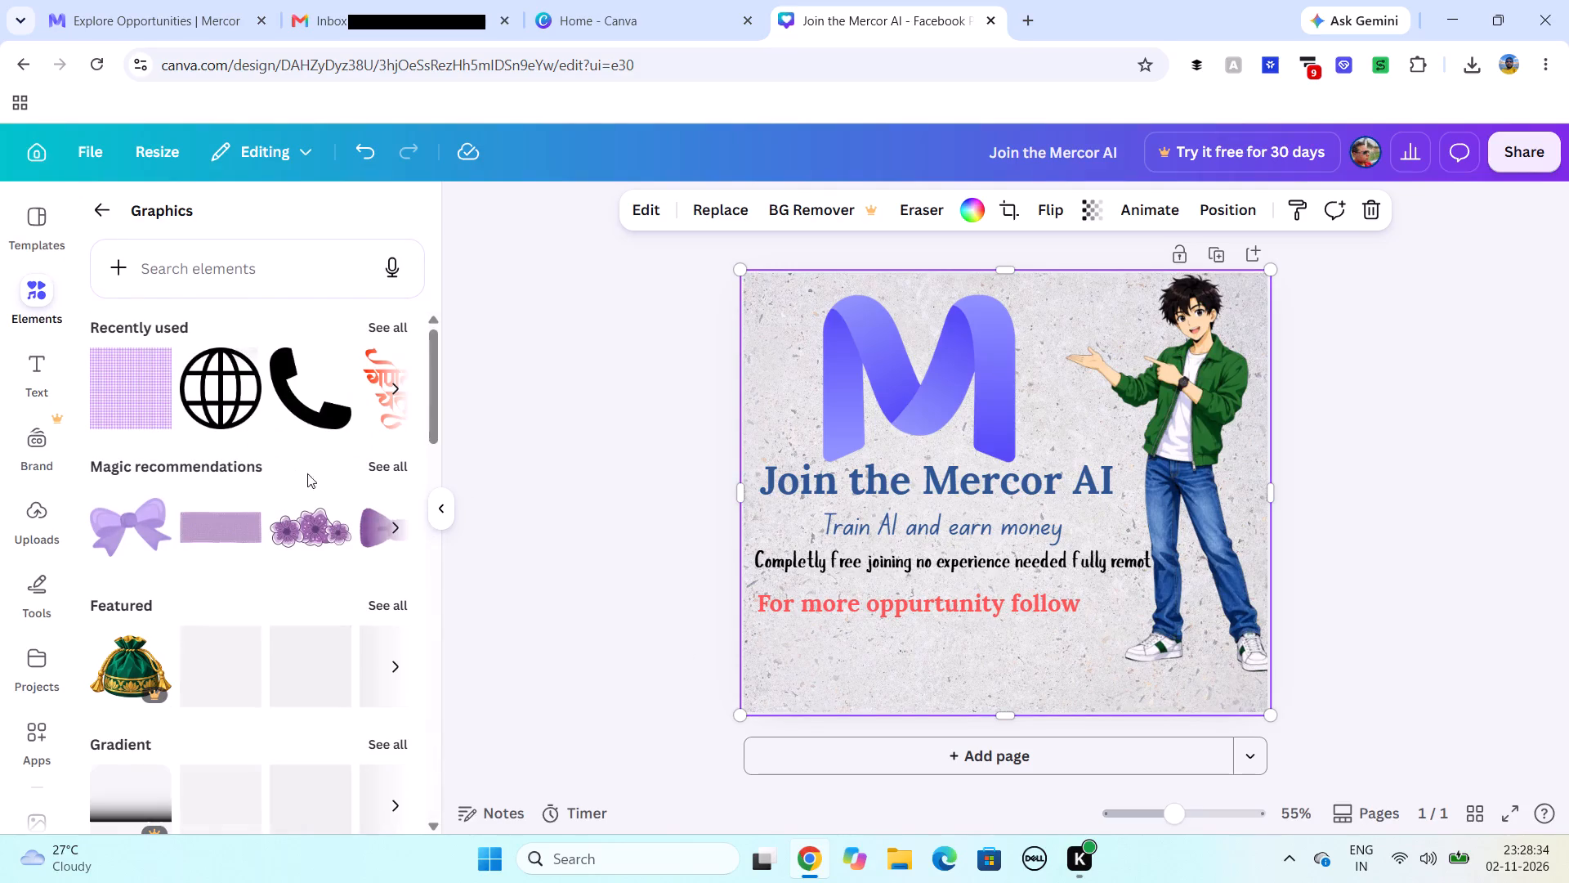
pyautogui.click(387, 467)
pyautogui.scroll(-6, 346, 530)
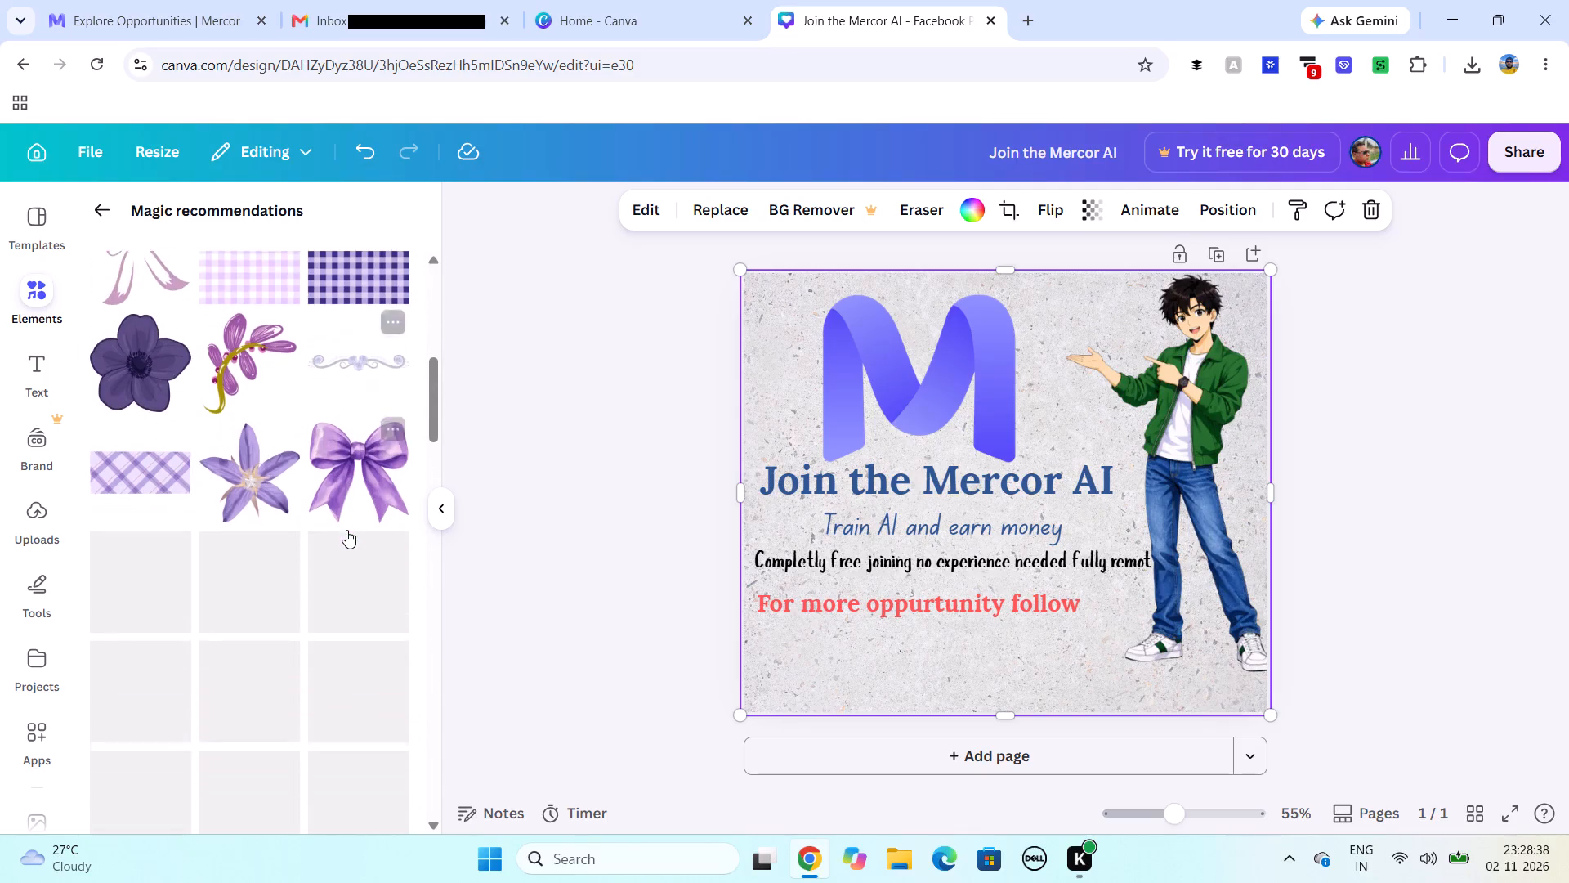
pyautogui.scroll(9, 346, 530)
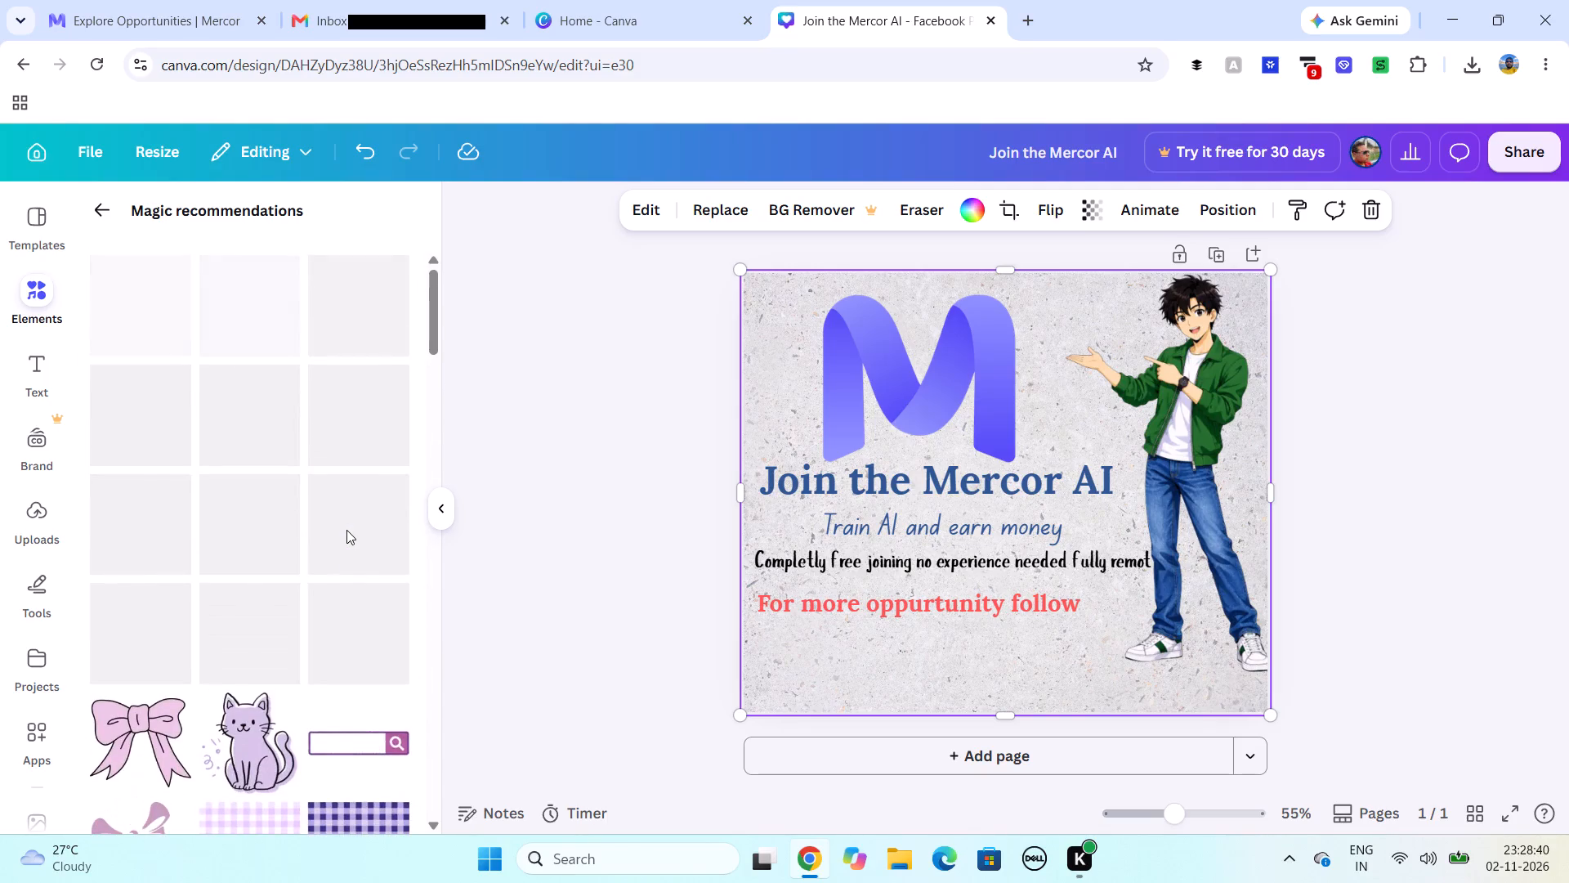
pyautogui.scroll(7, 346, 530)
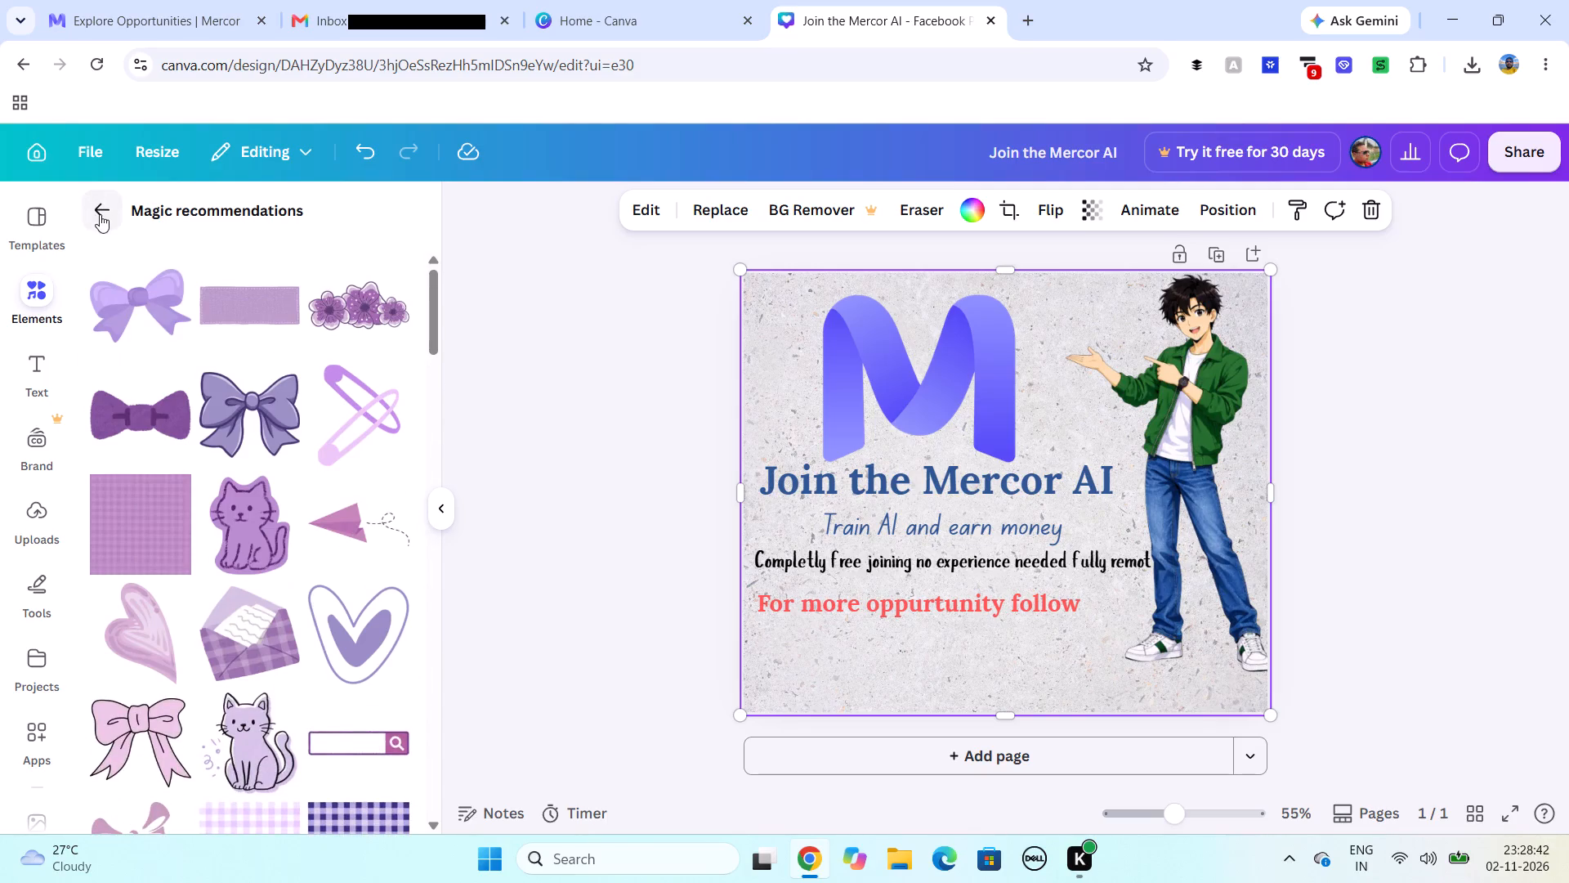
# Add the gradient Instagram logo from the Social Media collection of graphics to the design.
pyautogui.click(100, 214)
pyautogui.scroll(-4, 348, 451)
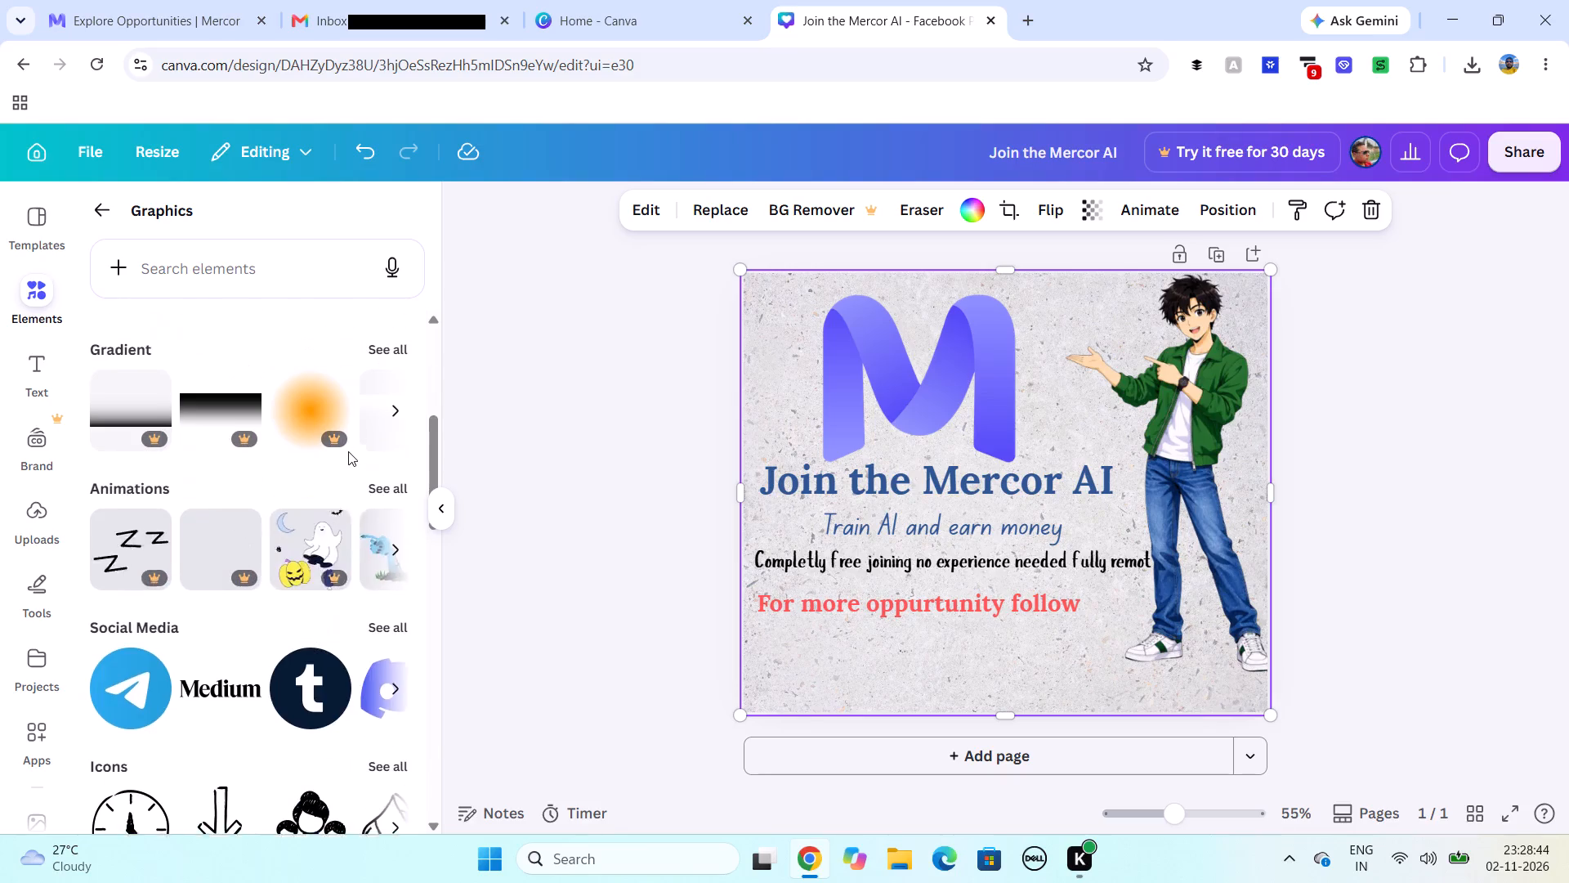
pyautogui.scroll(-2, 345, 468)
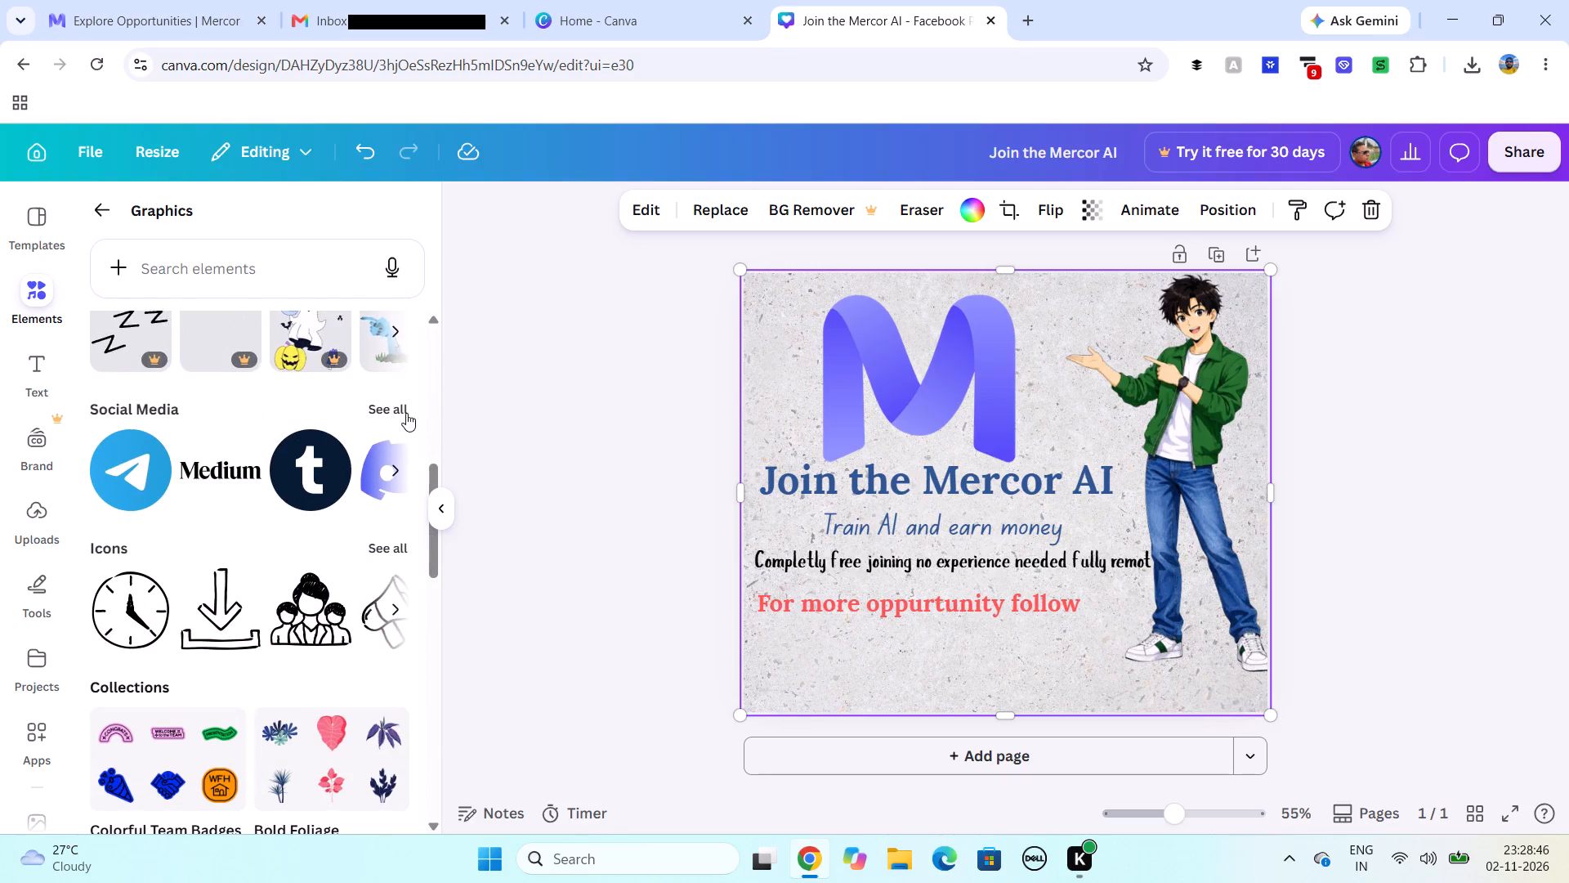
pyautogui.click(400, 406)
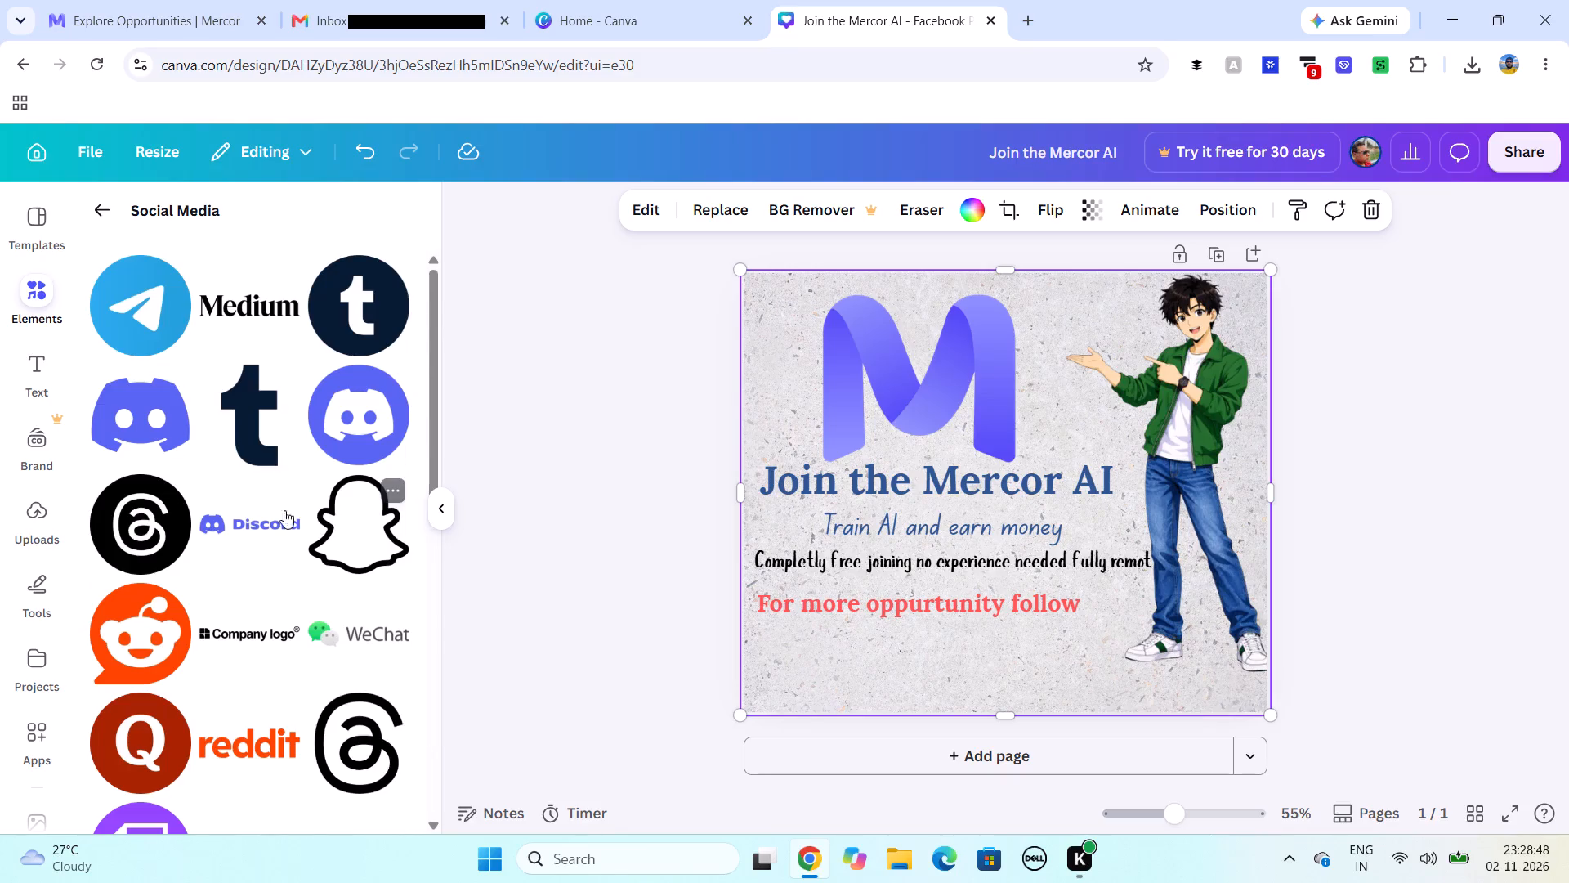
pyautogui.scroll(-3, 176, 428)
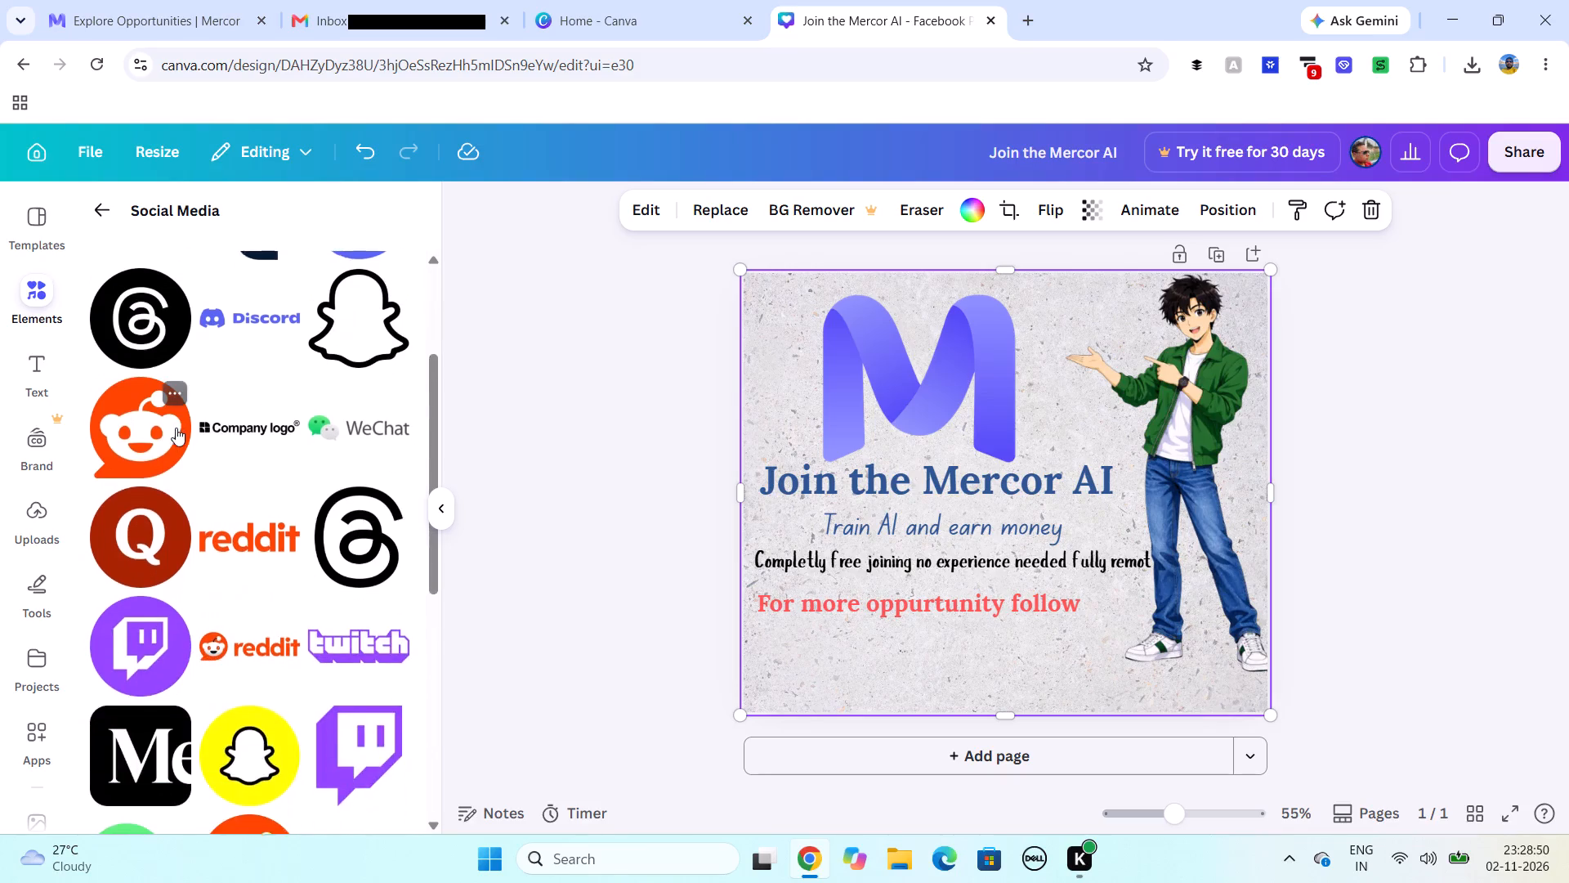
pyautogui.scroll(-5, 176, 428)
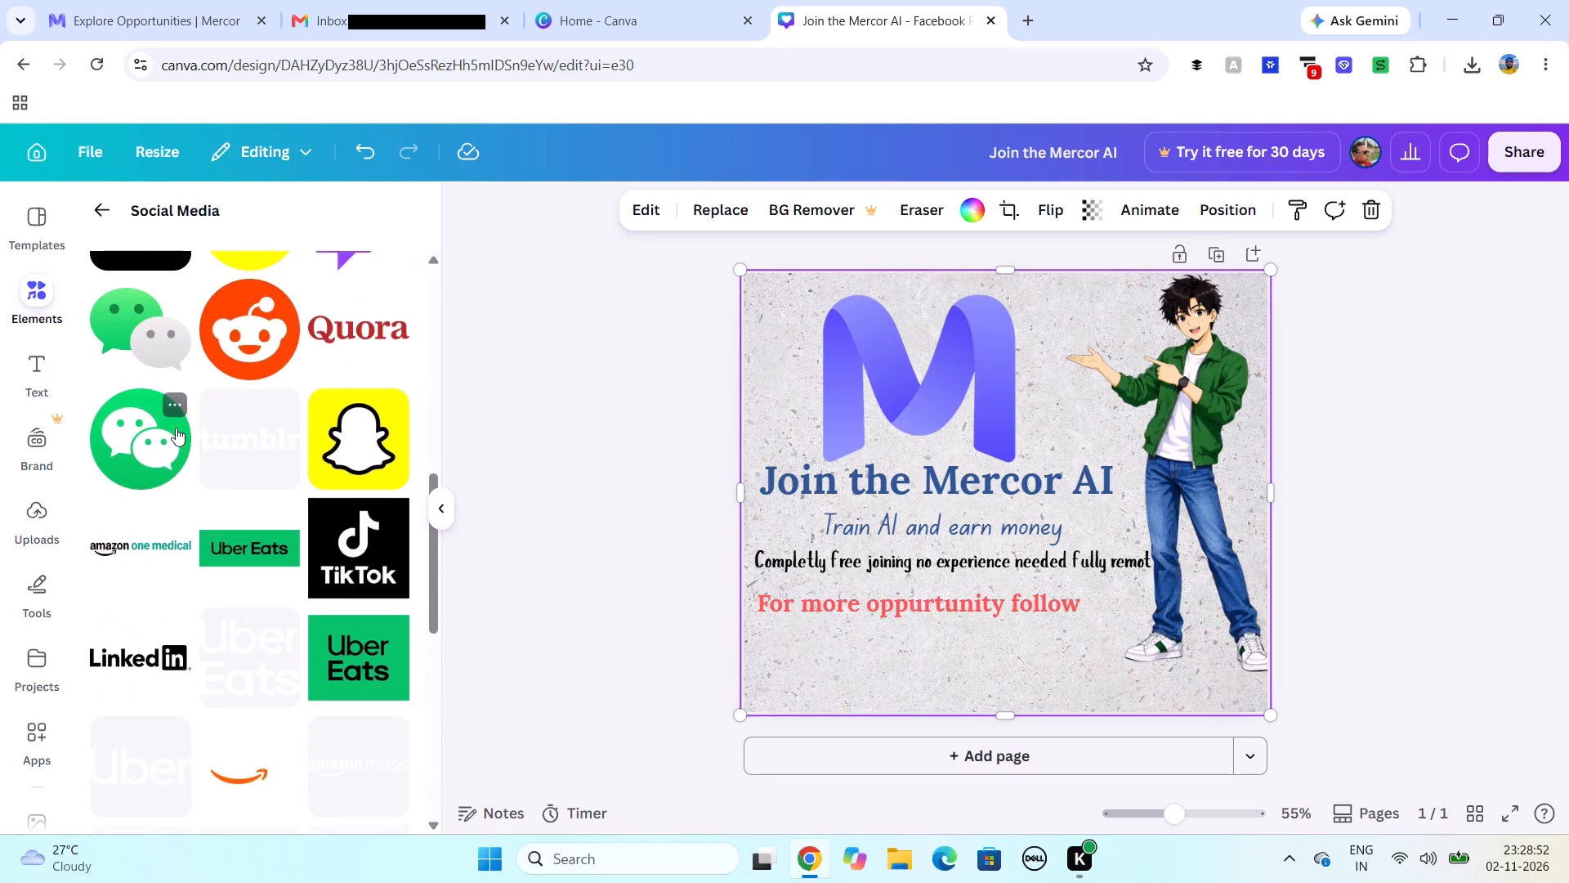
pyautogui.scroll(-5, 176, 428)
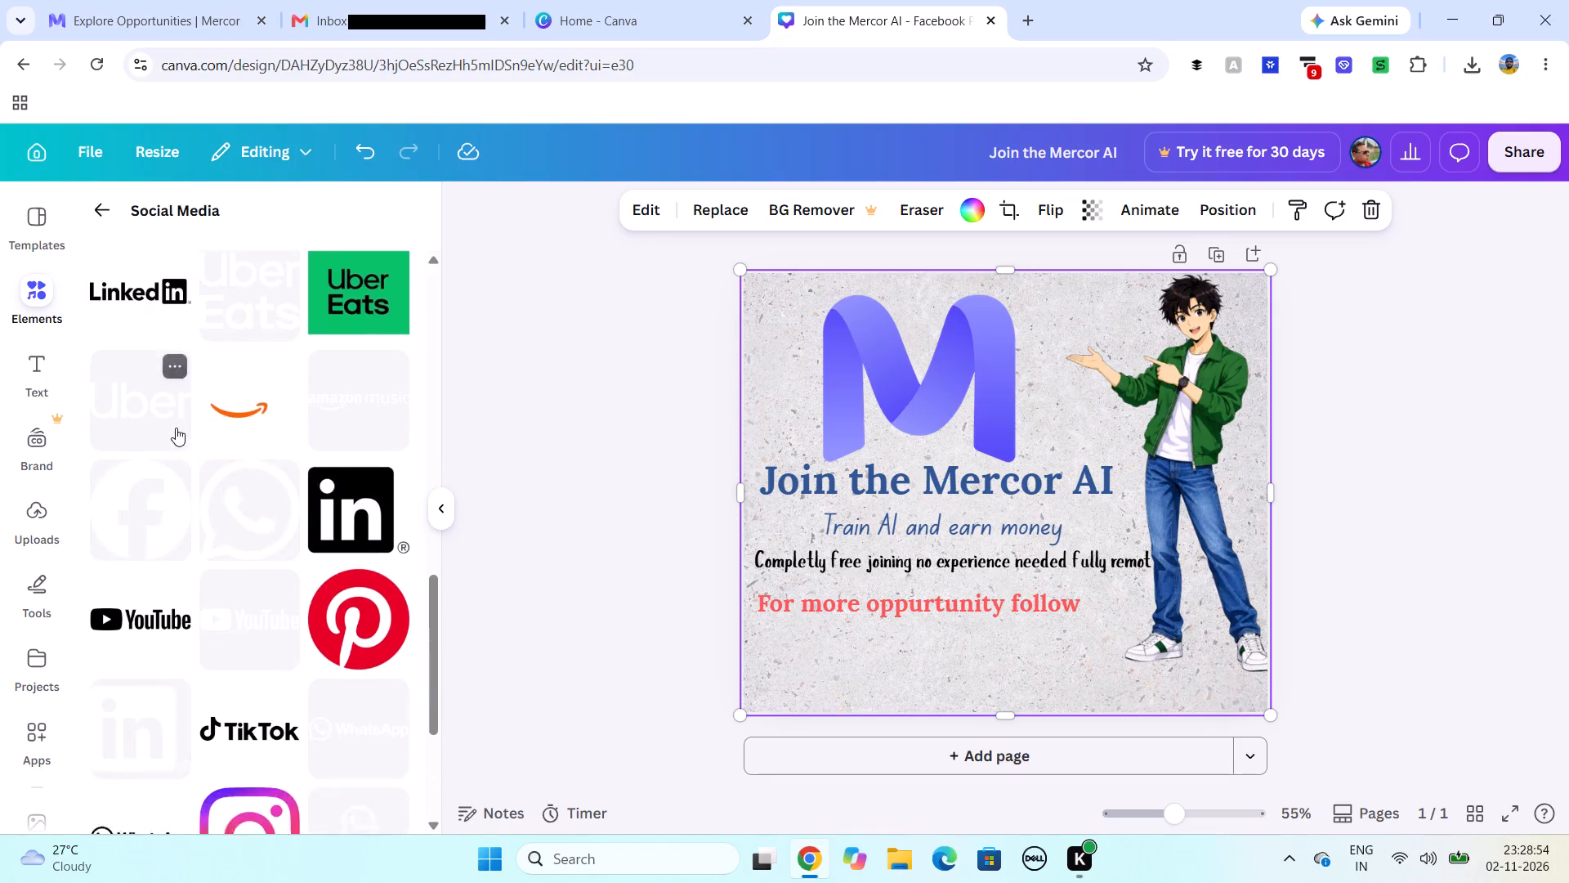
pyautogui.scroll(-1, 176, 428)
pyautogui.click(237, 594)
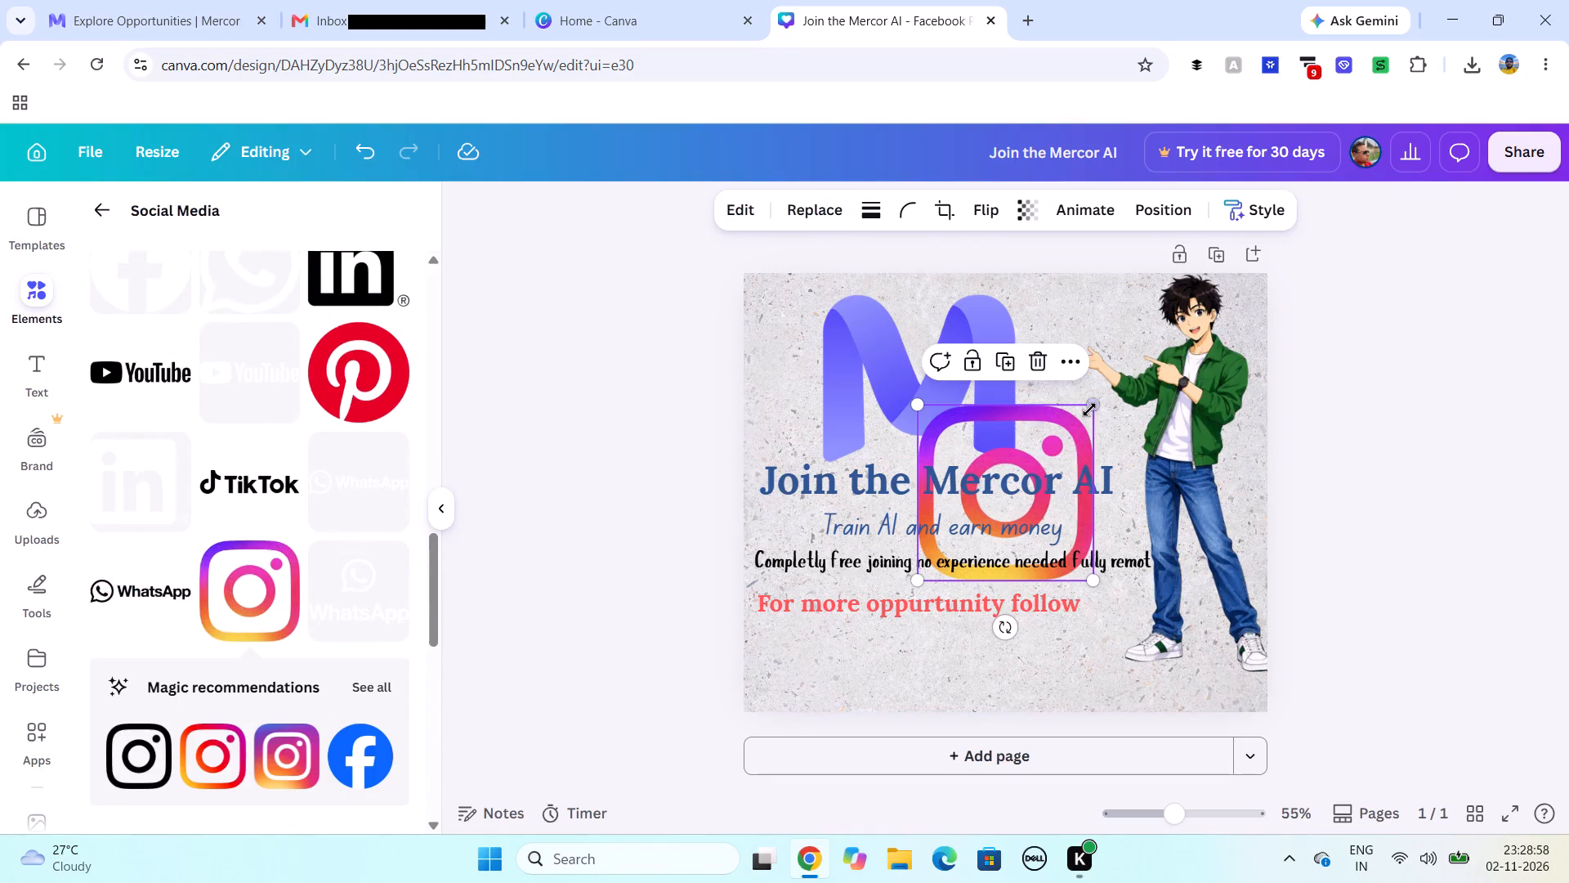
# Shrink the Instagram logo to a small icon and place it just below the start of the "For more oppurtunity follow" line.
pyautogui.moveTo(1088, 407); pyautogui.dragTo(993, 549)
pyautogui.moveTo(944, 552); pyautogui.dragTo(793, 658)
pyautogui.moveTo(826, 629); pyautogui.dragTo(807, 641)
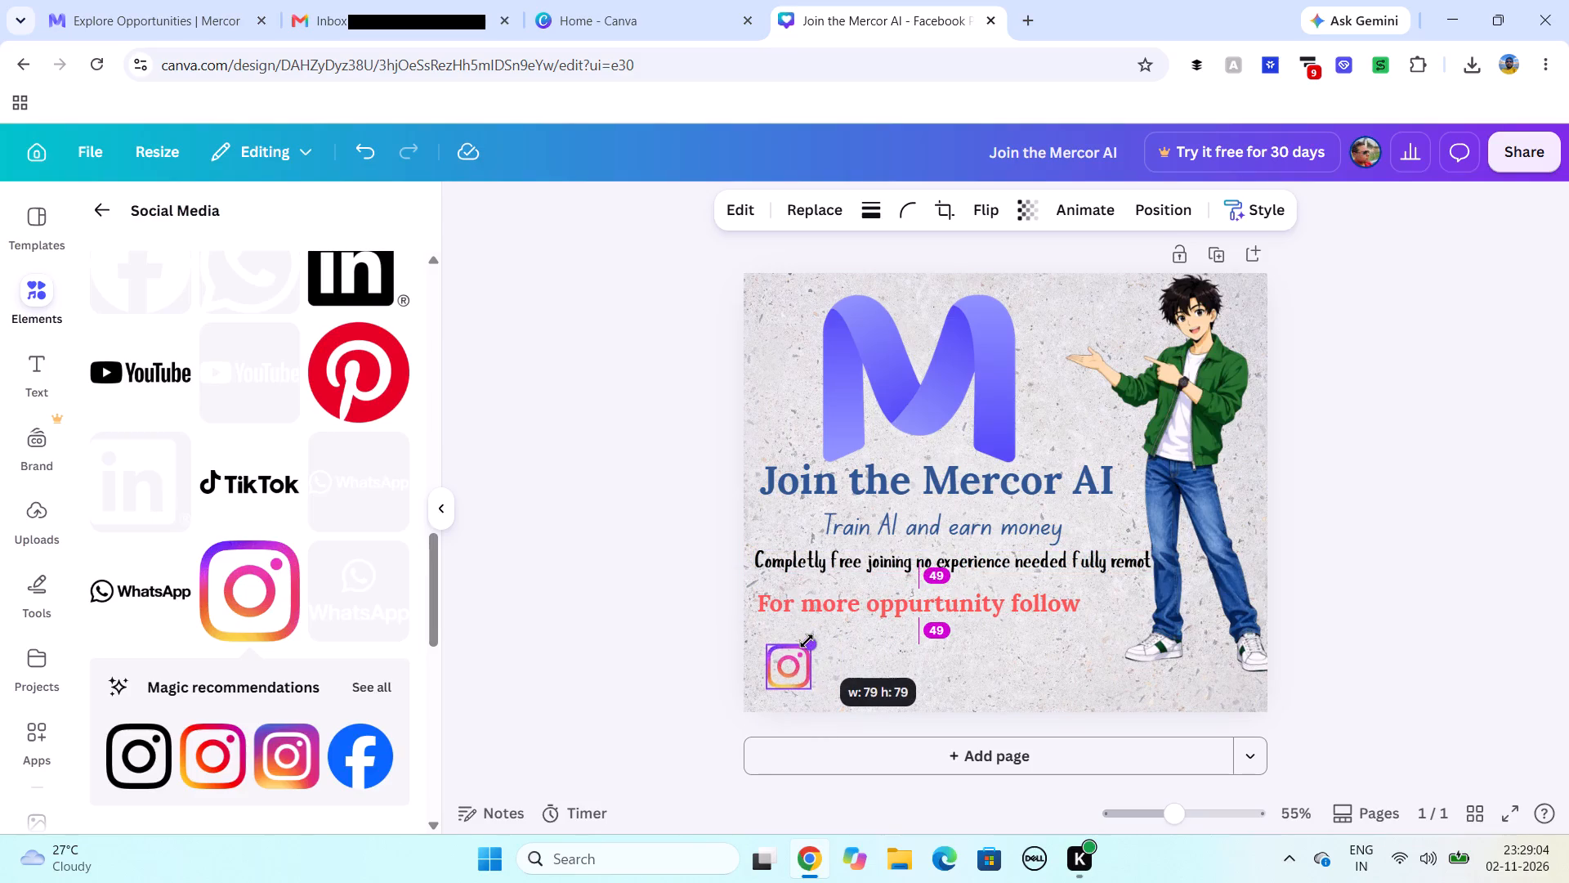
pyautogui.moveTo(807, 641); pyautogui.dragTo(800, 647)
pyautogui.moveTo(789, 674); pyautogui.dragTo(784, 655)
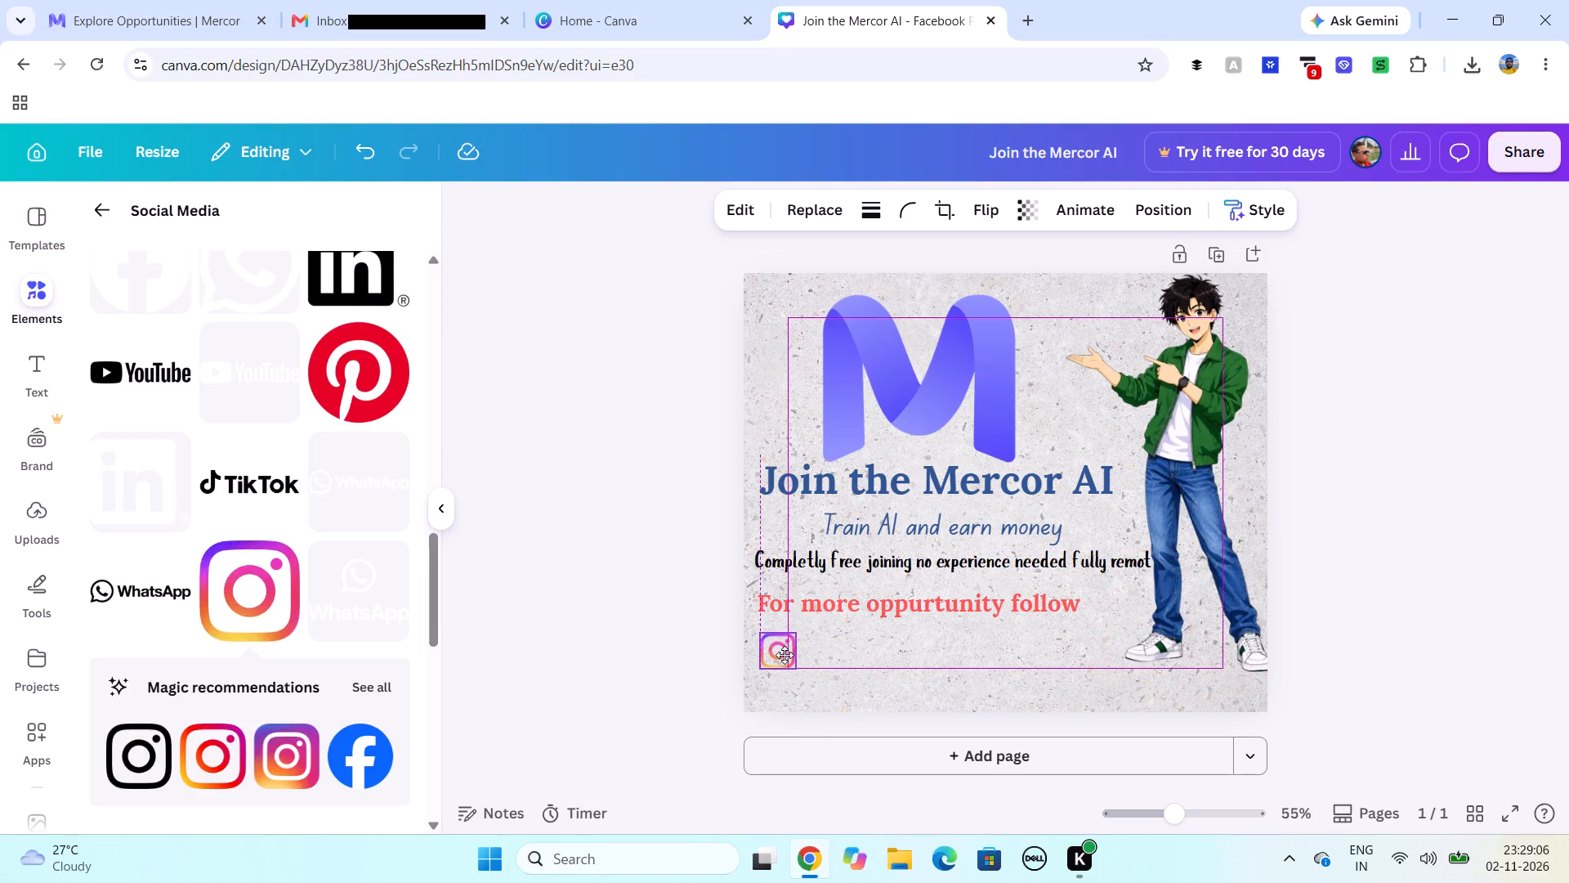
pyautogui.moveTo(784, 655); pyautogui.dragTo(784, 654)
pyautogui.click(882, 649)
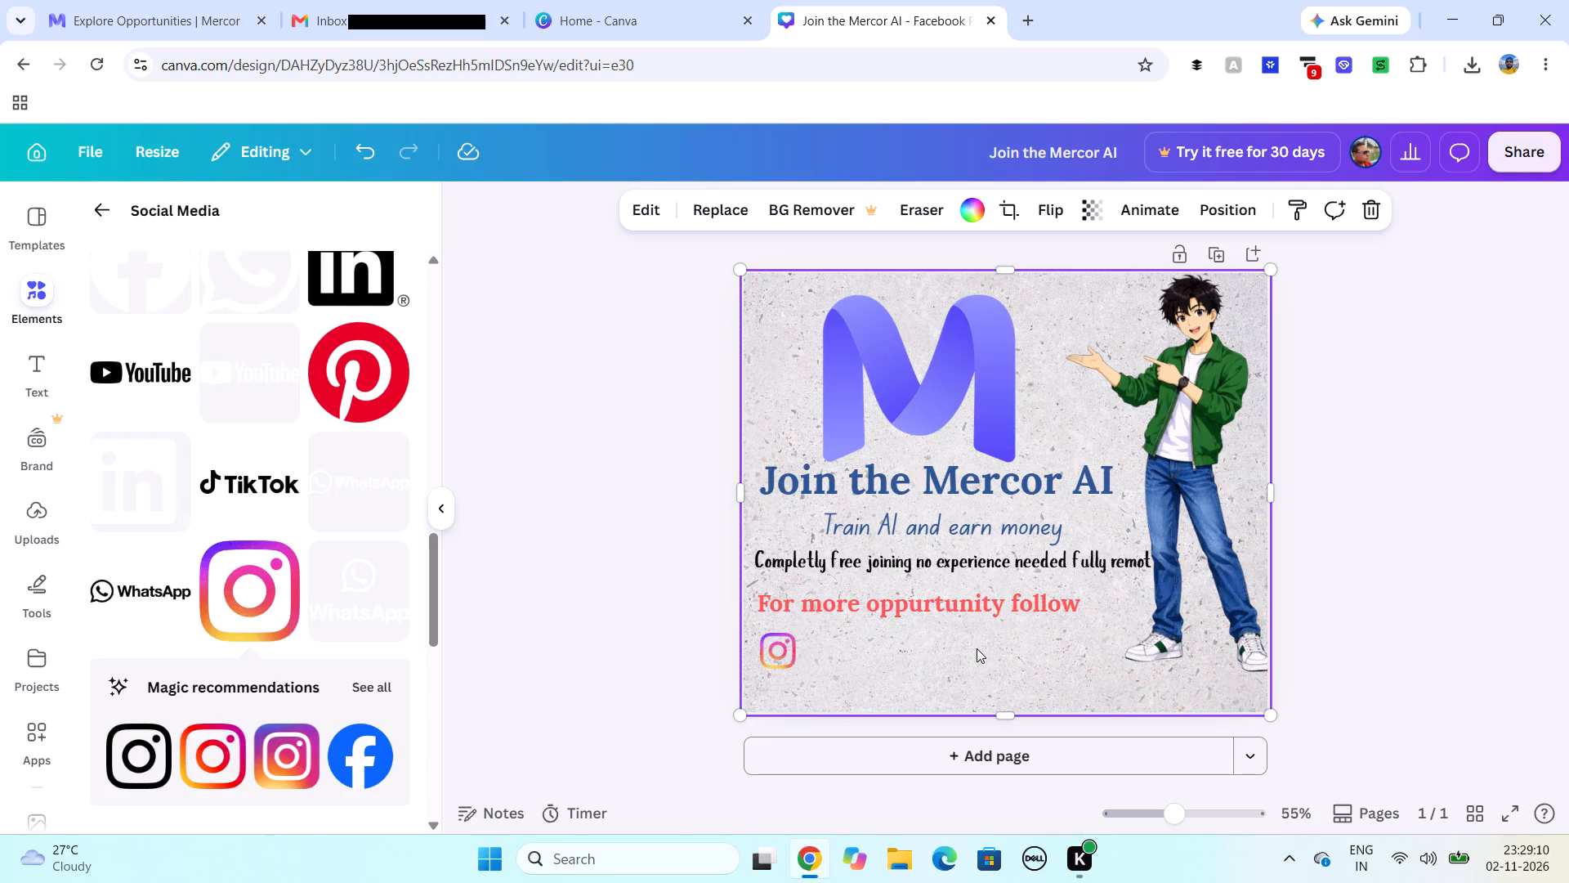
pyautogui.click(782, 647)
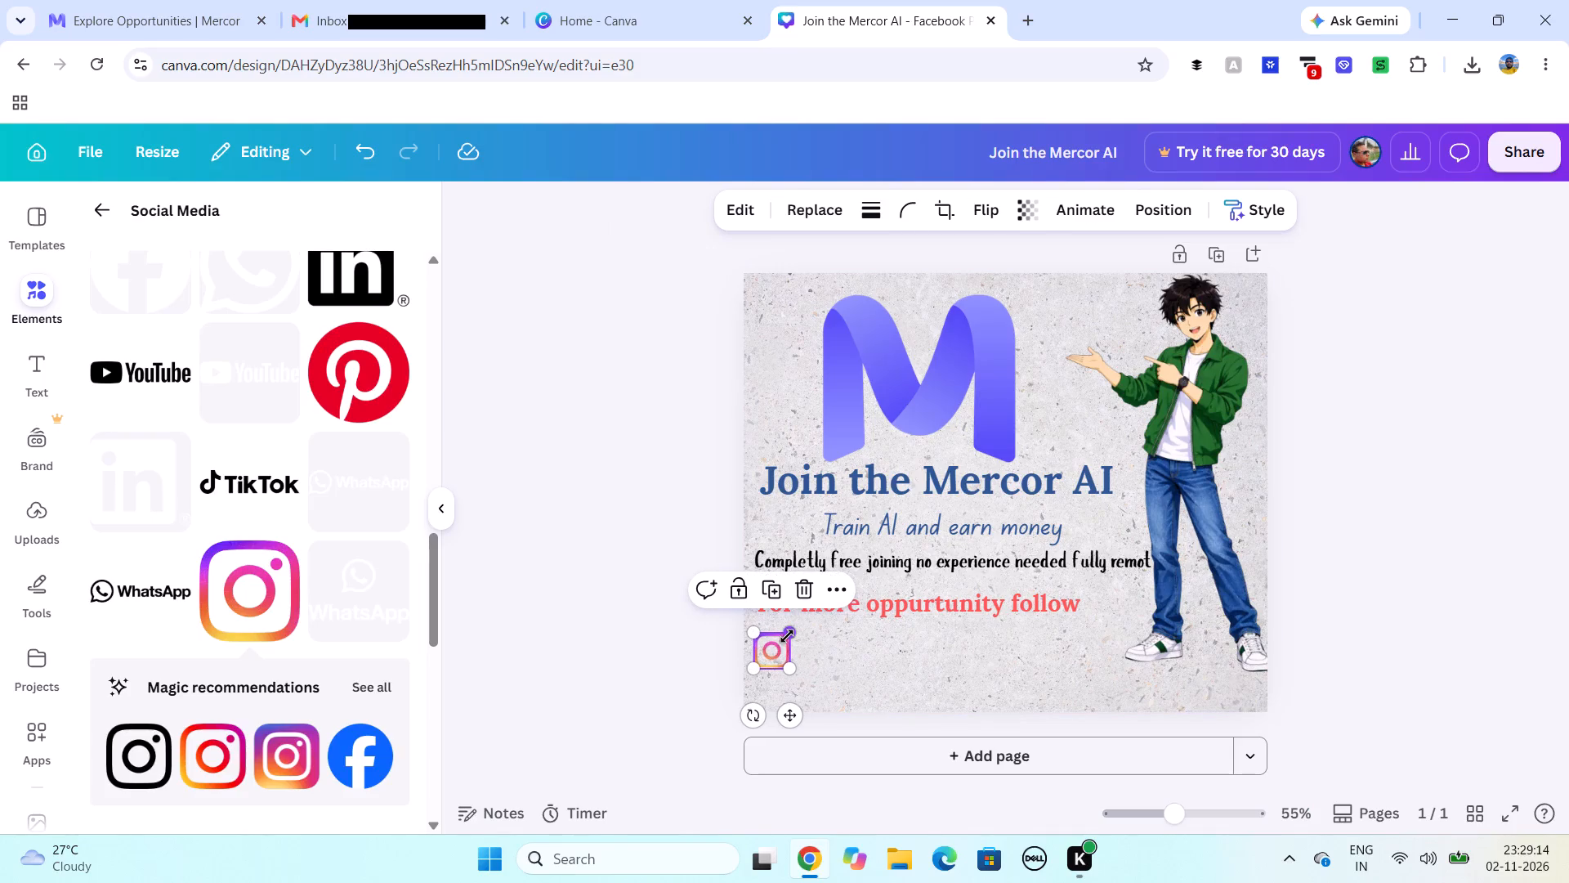
pyautogui.moveTo(787, 636); pyautogui.dragTo(776, 646)
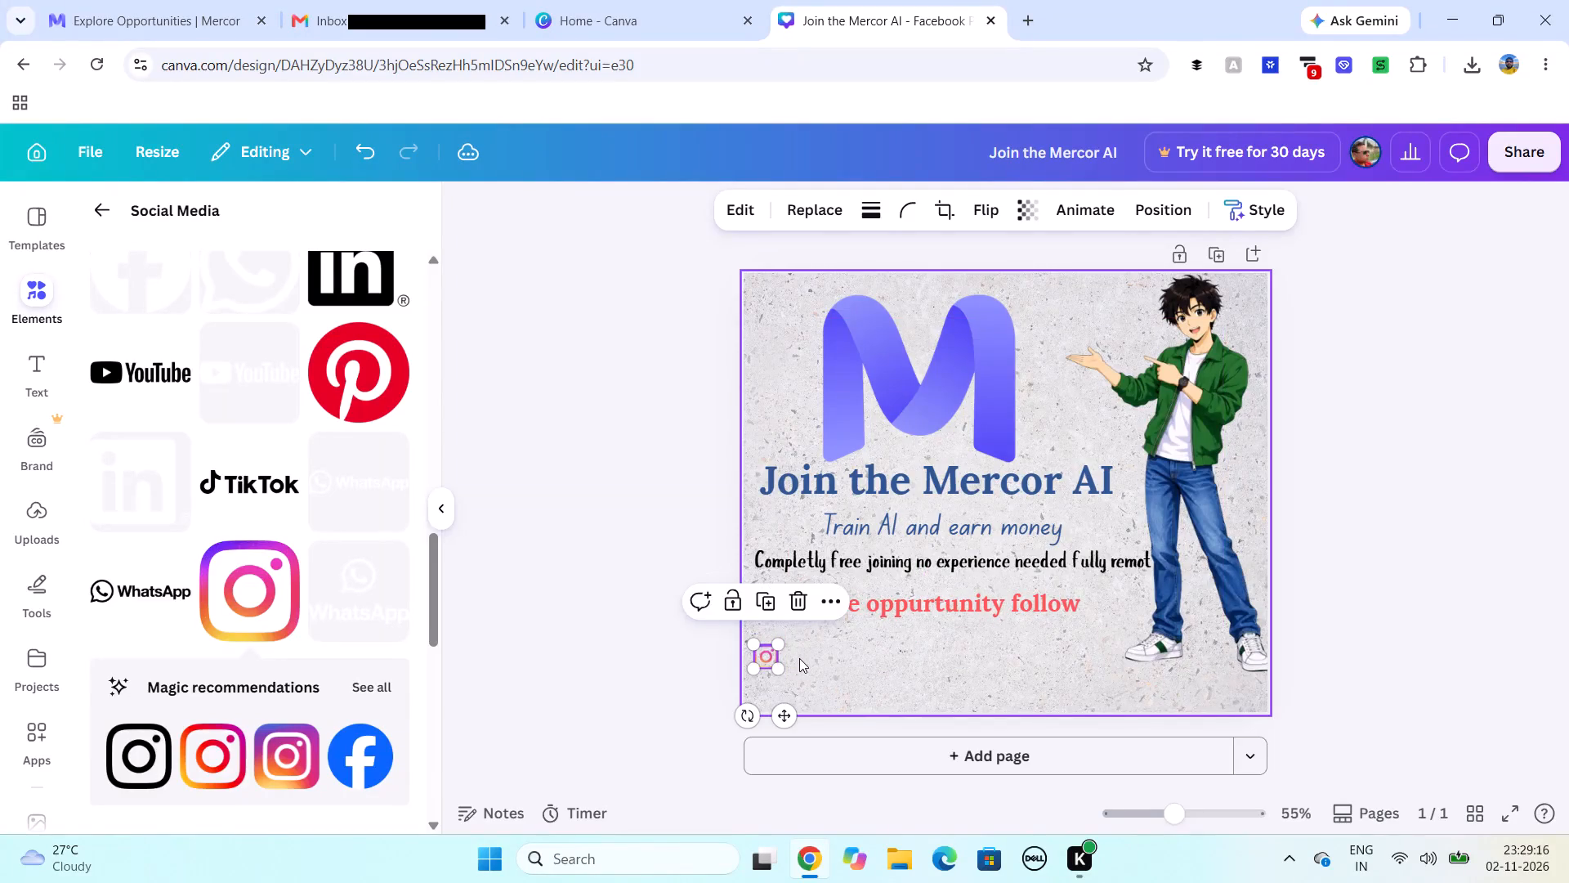
pyautogui.click(799, 658)
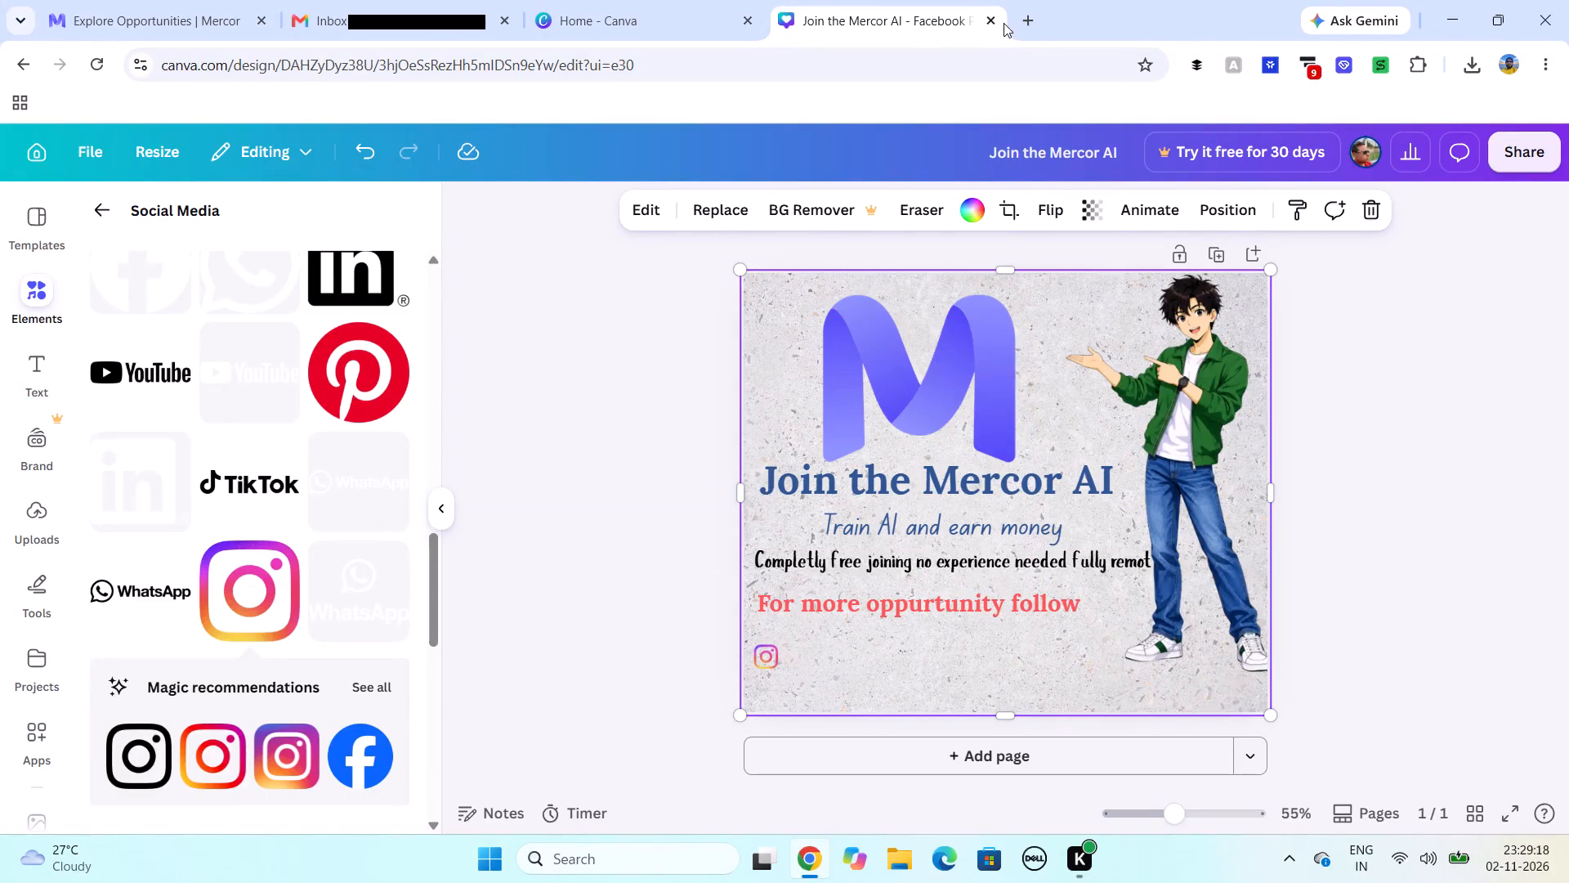
# Search the web for "indta" in a new browser tab, open the Instagram site and go to the account's own profile.
pyautogui.click(1024, 18)
pyautogui.click(723, 66)
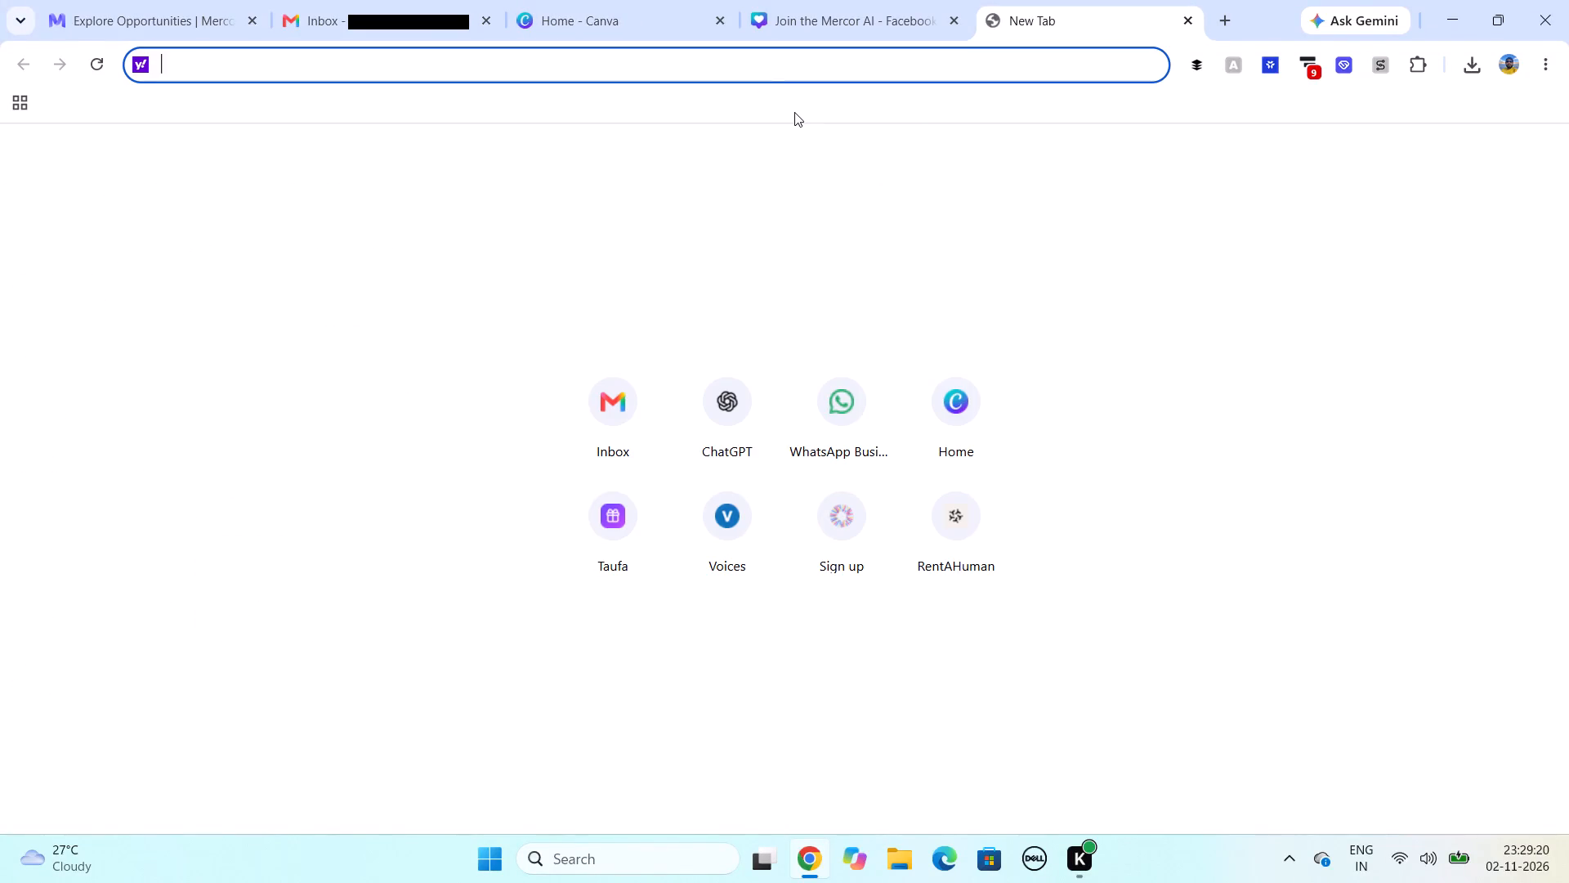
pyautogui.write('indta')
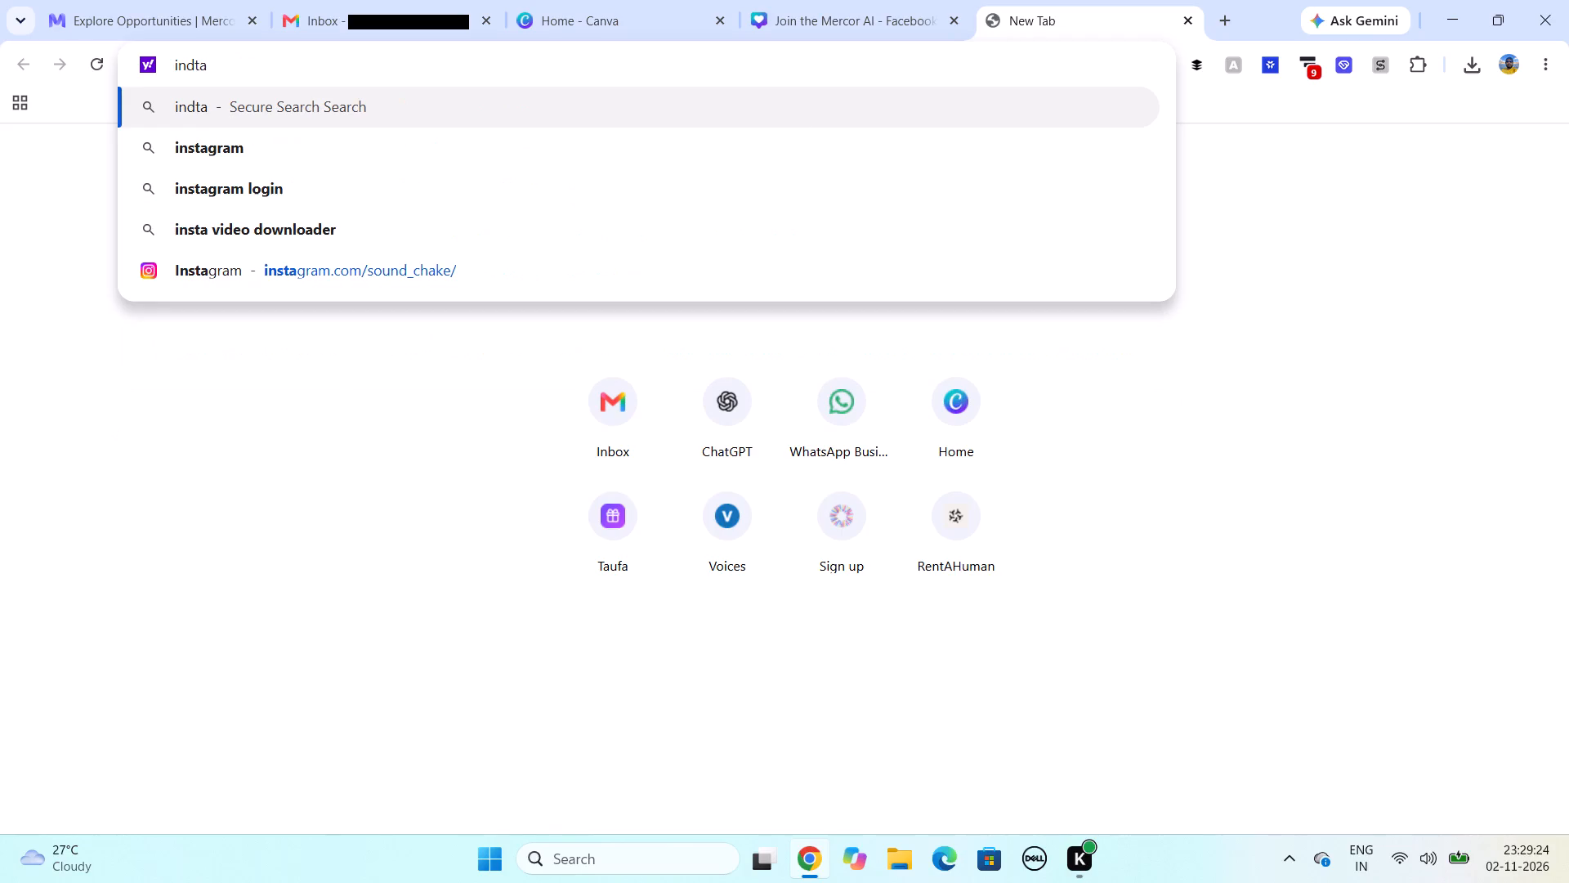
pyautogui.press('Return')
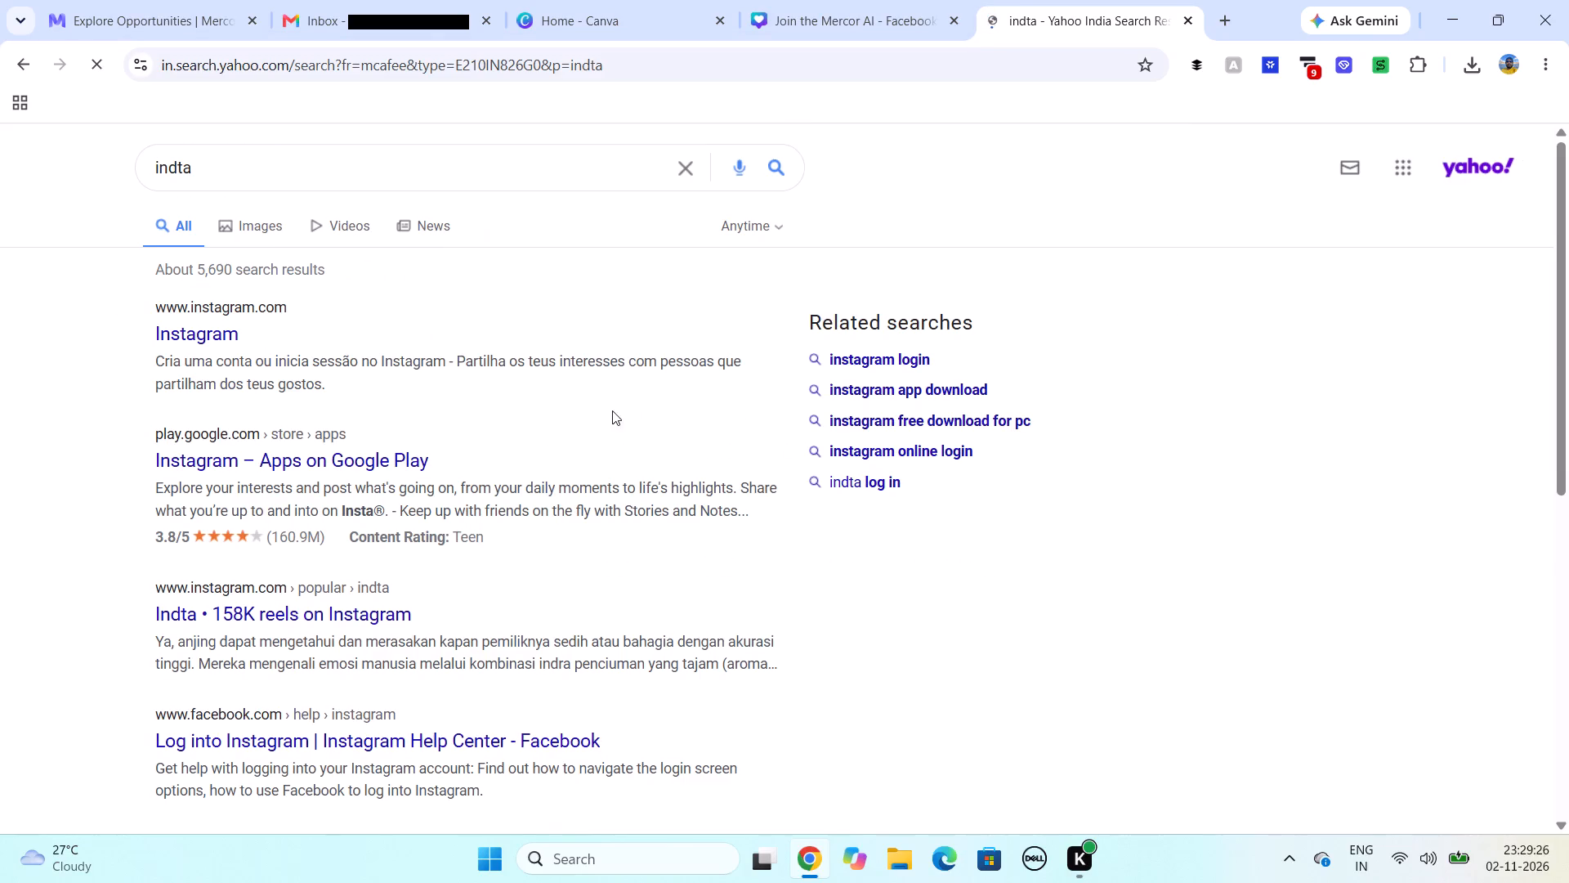
pyautogui.click(219, 334)
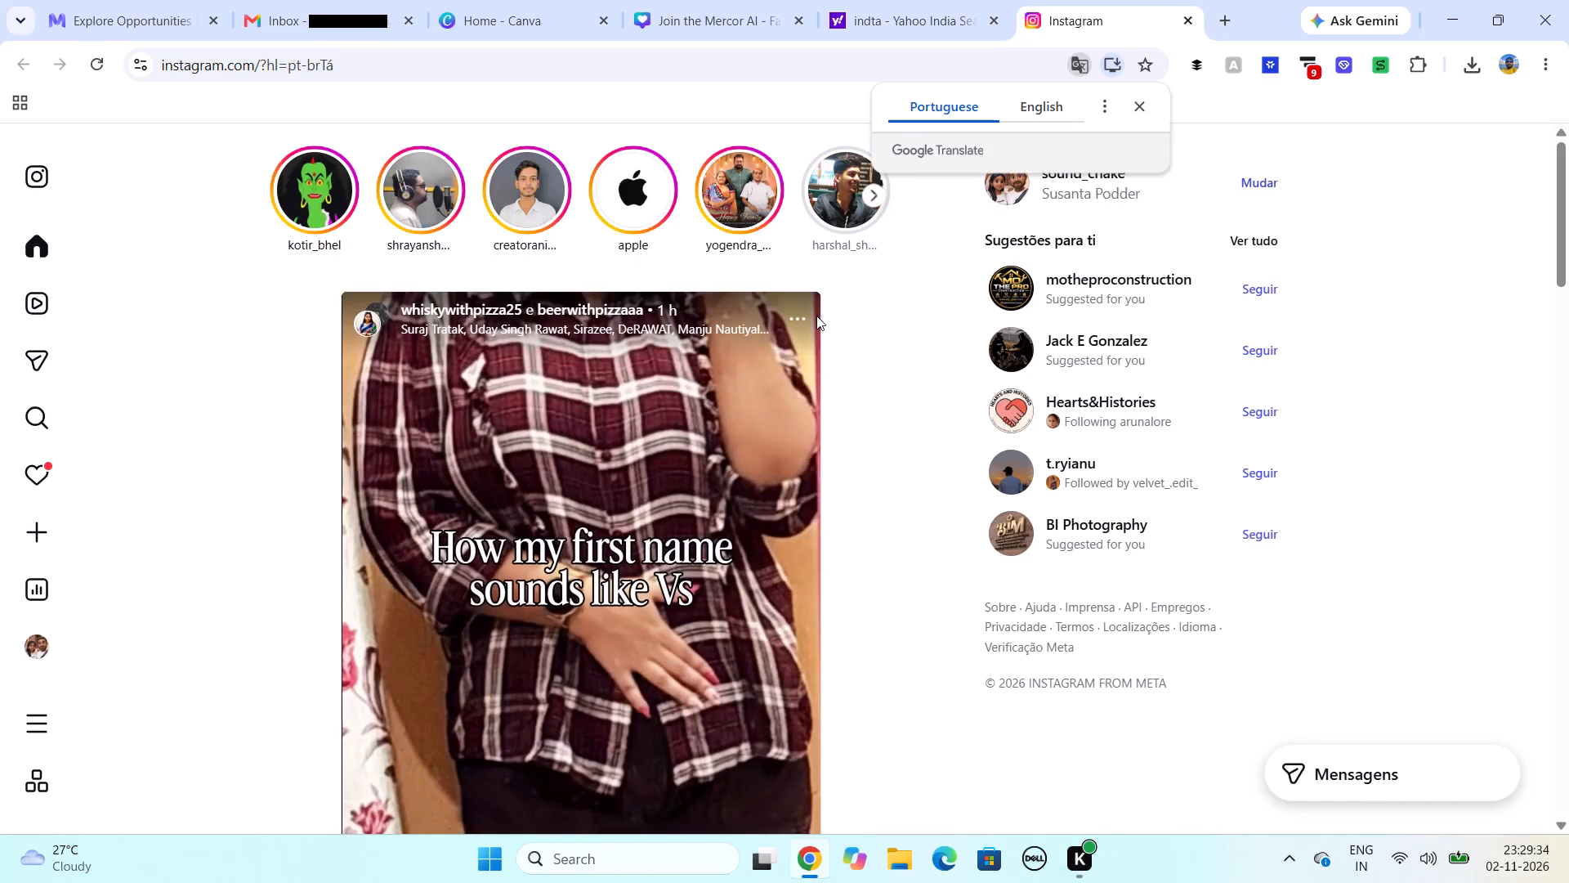
pyautogui.scroll(4, 800, 455)
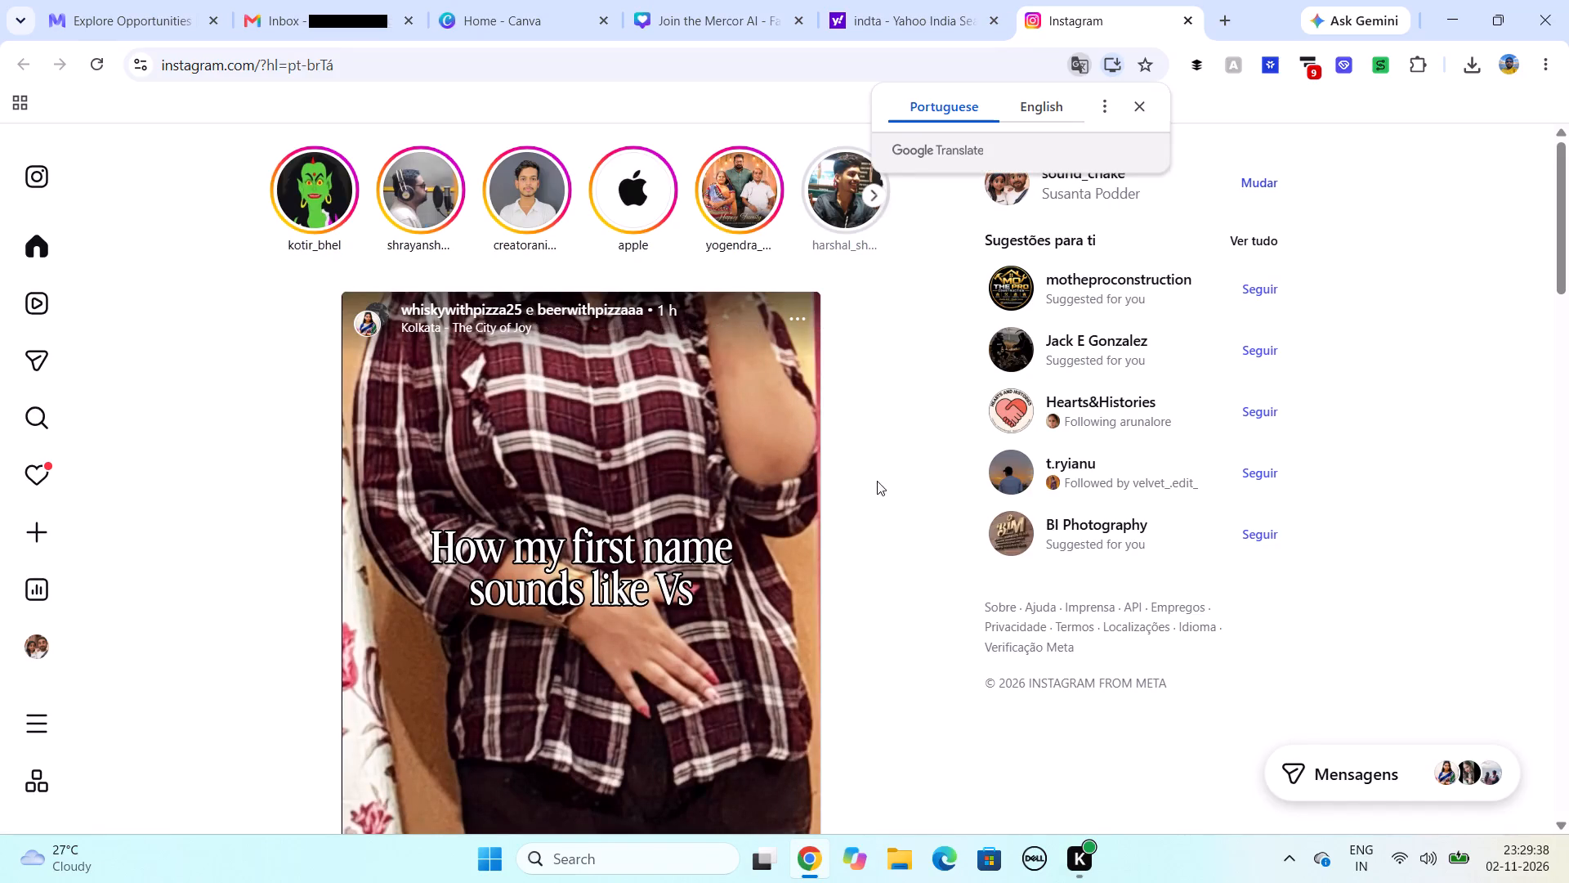
pyautogui.click(81, 656)
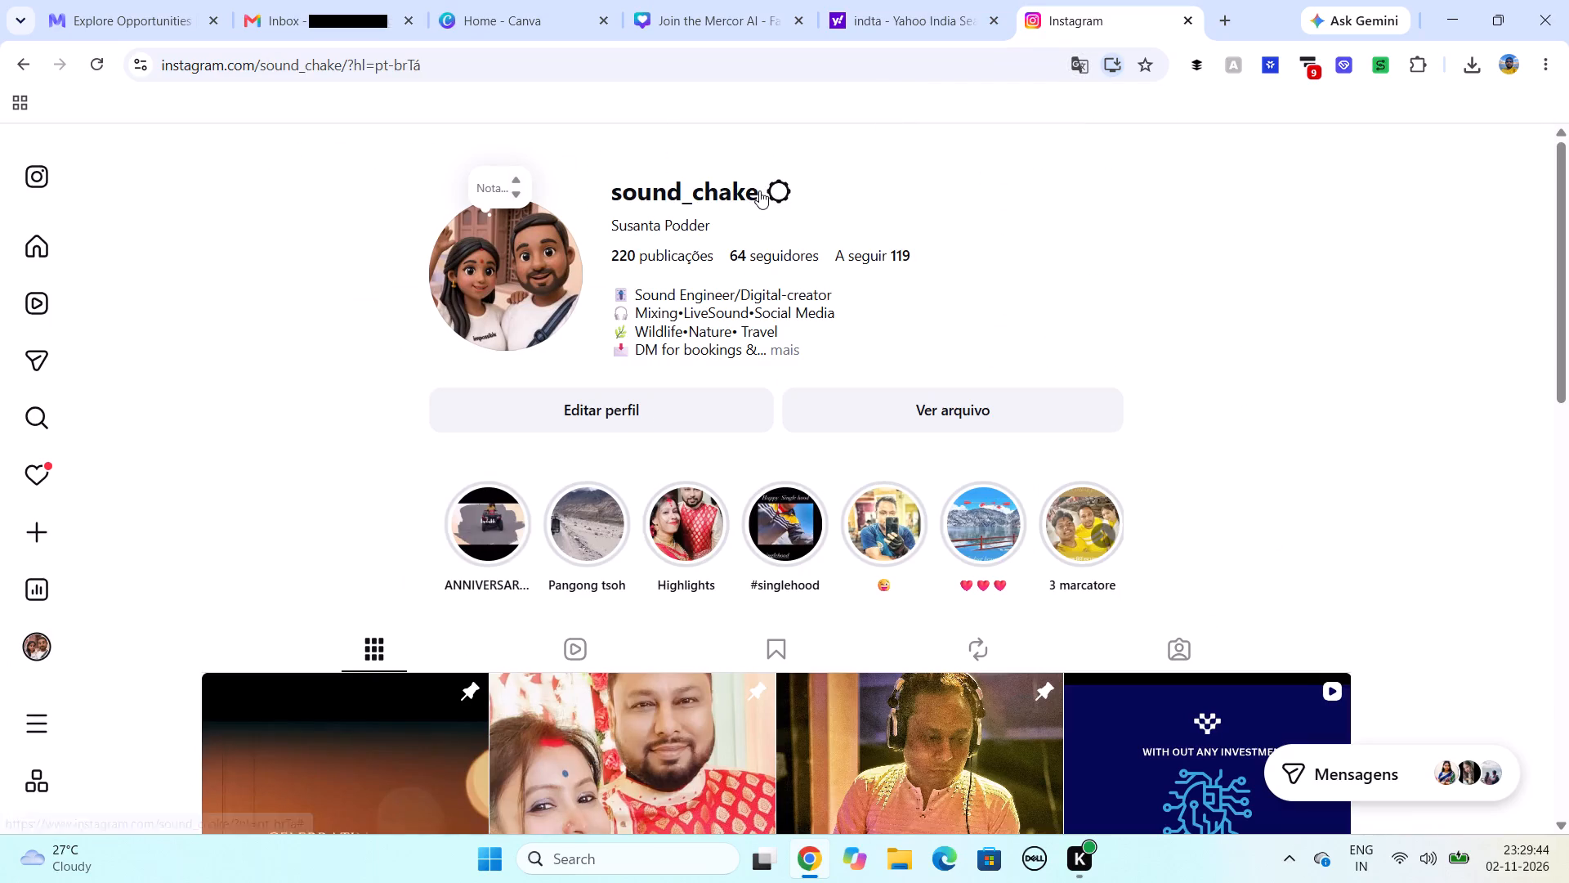
# Copy the username text from the header of the Instagram profile.
pyautogui.moveTo(759, 190); pyautogui.dragTo(742, 186)
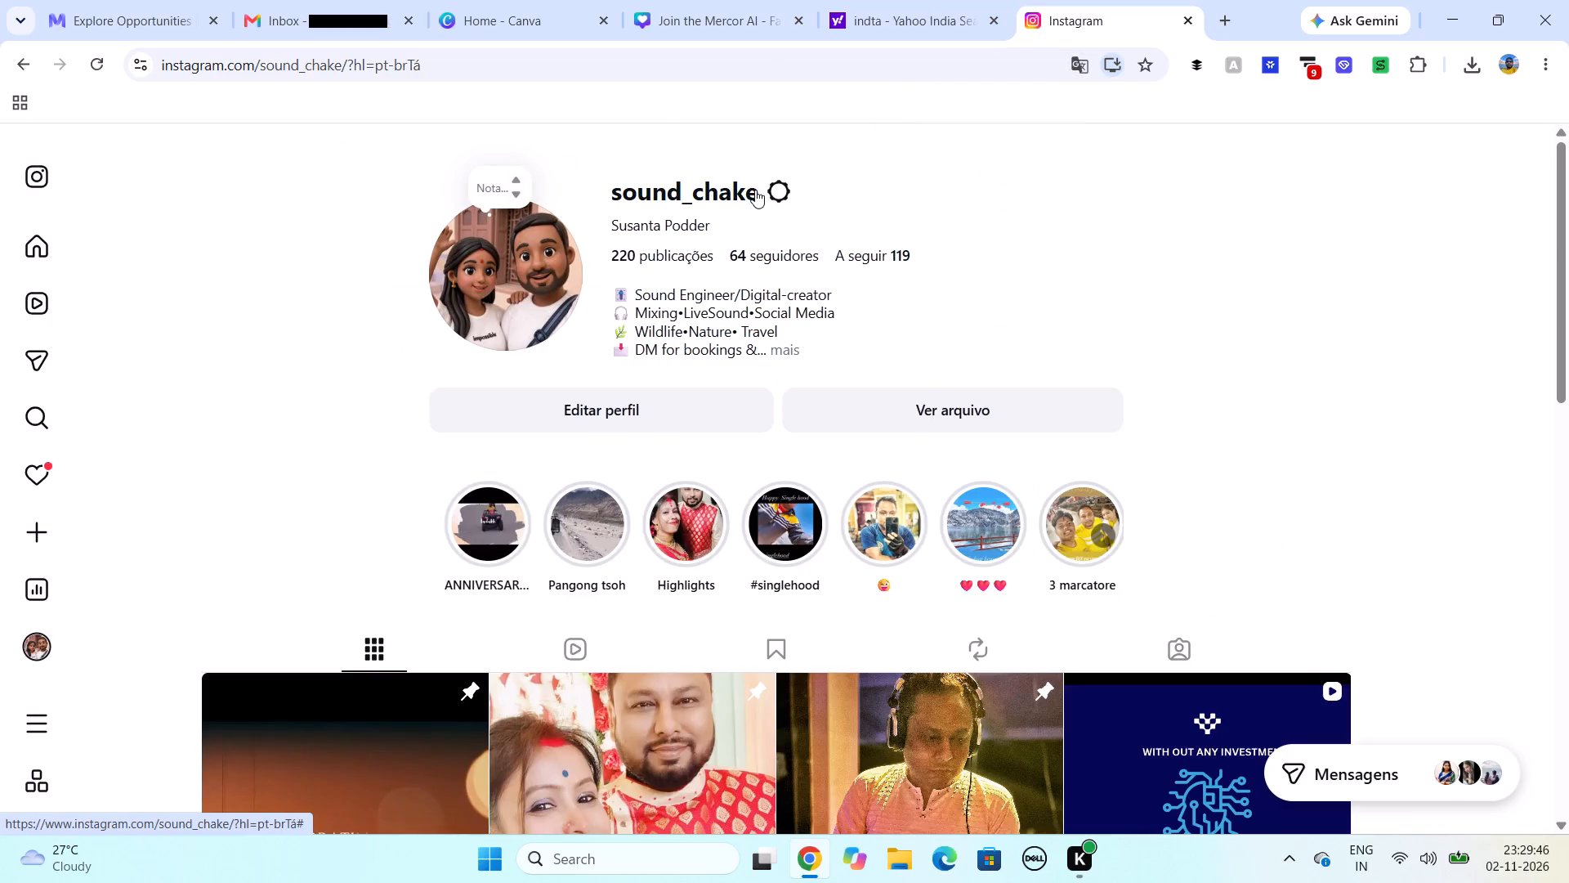
pyautogui.moveTo(757, 190); pyautogui.dragTo(724, 190)
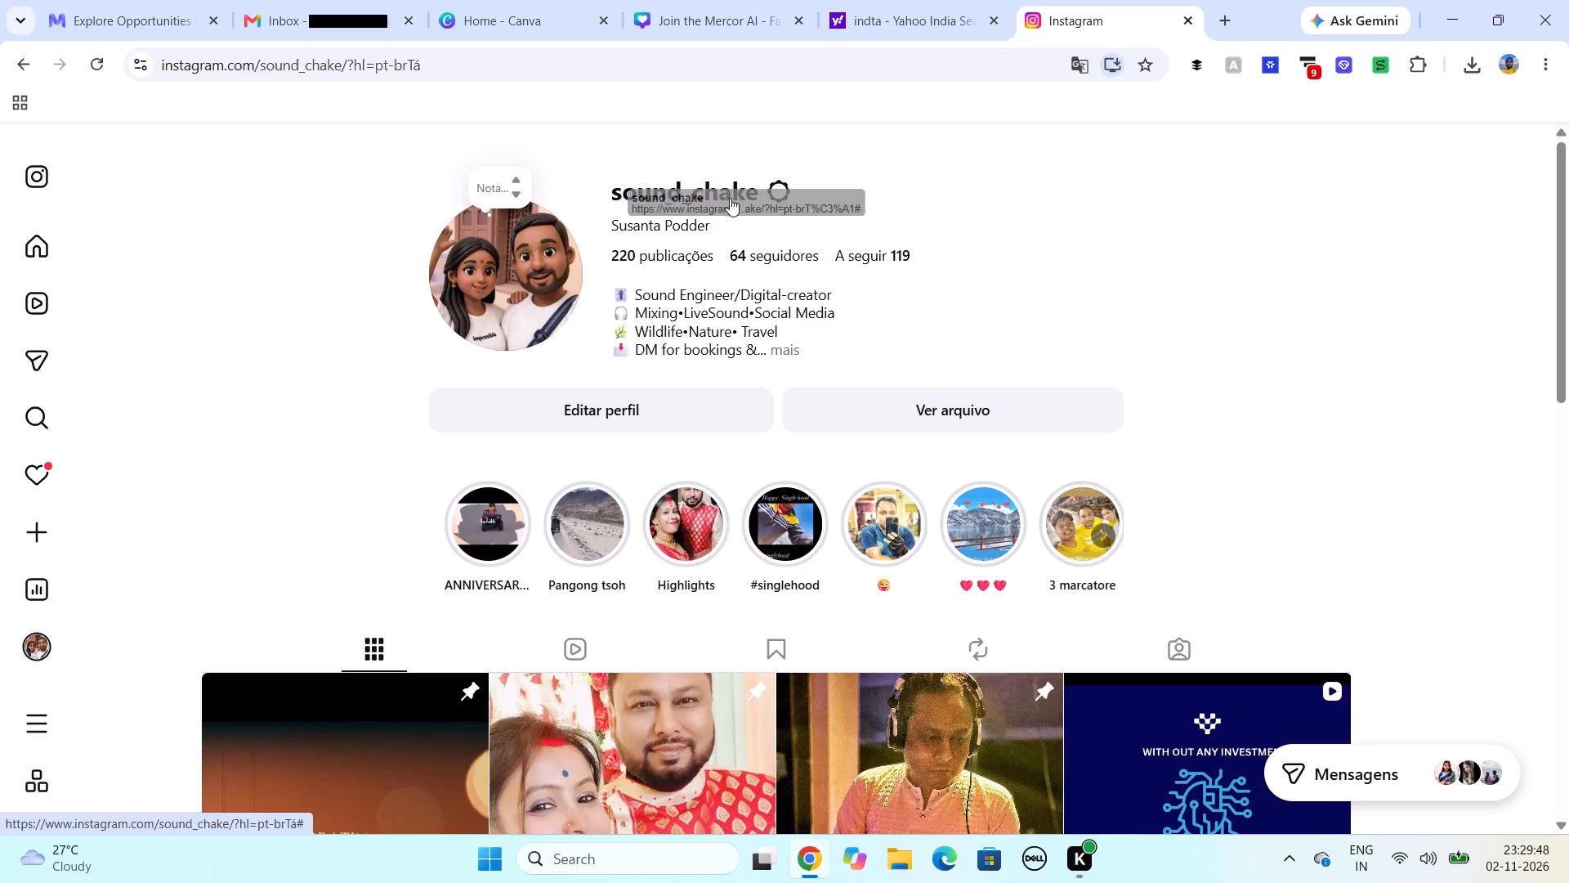
pyautogui.moveTo(603, 187); pyautogui.dragTo(701, 195)
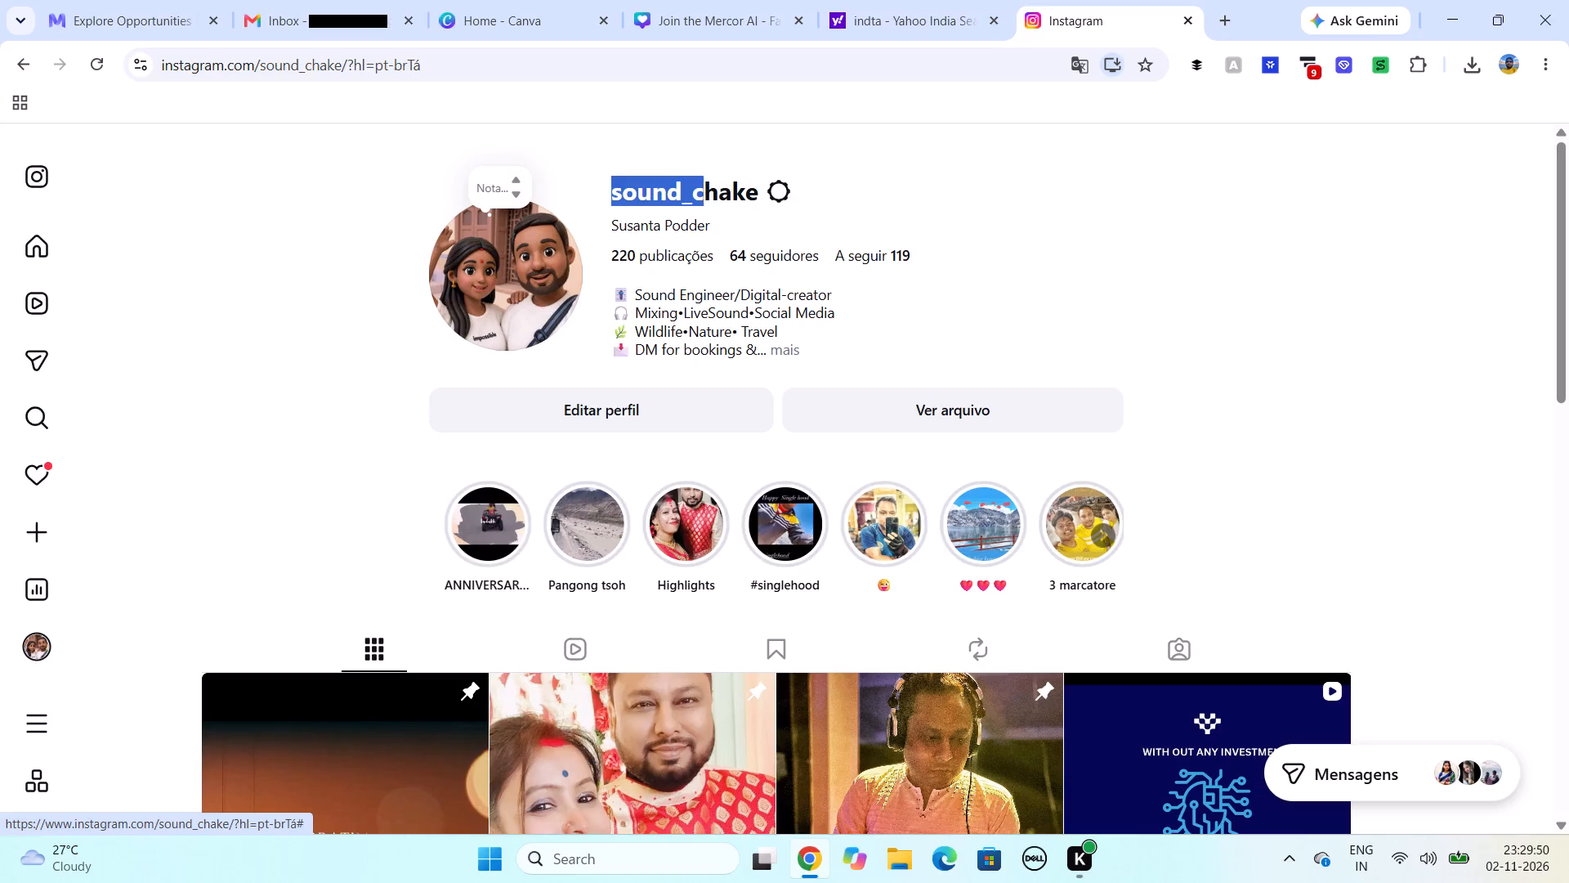
pyautogui.moveTo(701, 195); pyautogui.dragTo(756, 195)
pyautogui.rightClick(722, 194)
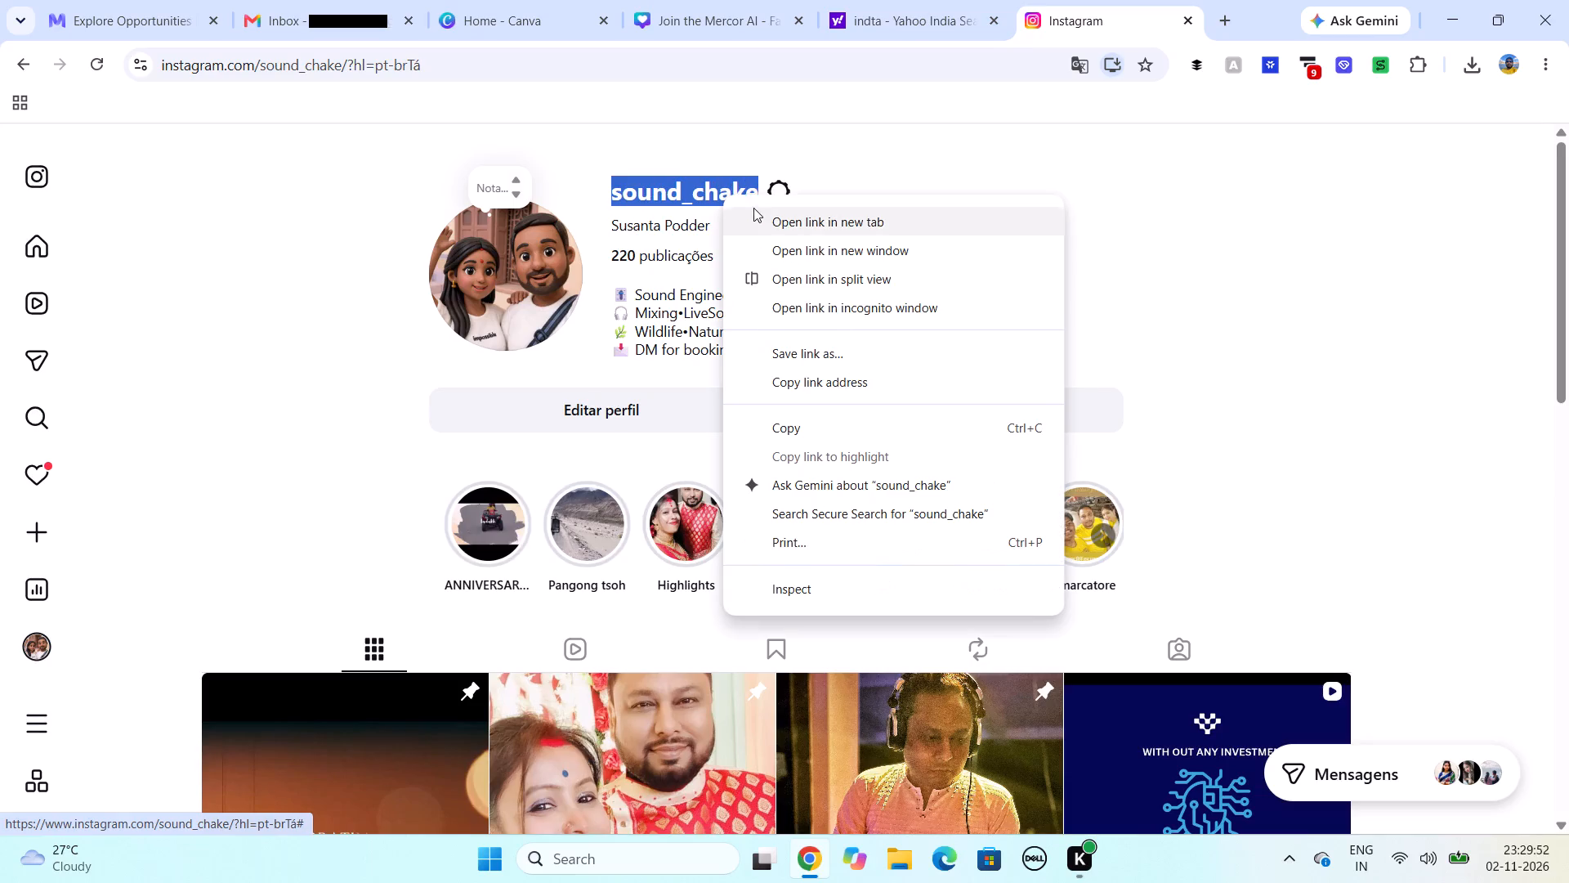
pyautogui.click(791, 433)
# Switch back to the Canva design and paste the copied Instagram username as a new text element.
pyautogui.click(723, 16)
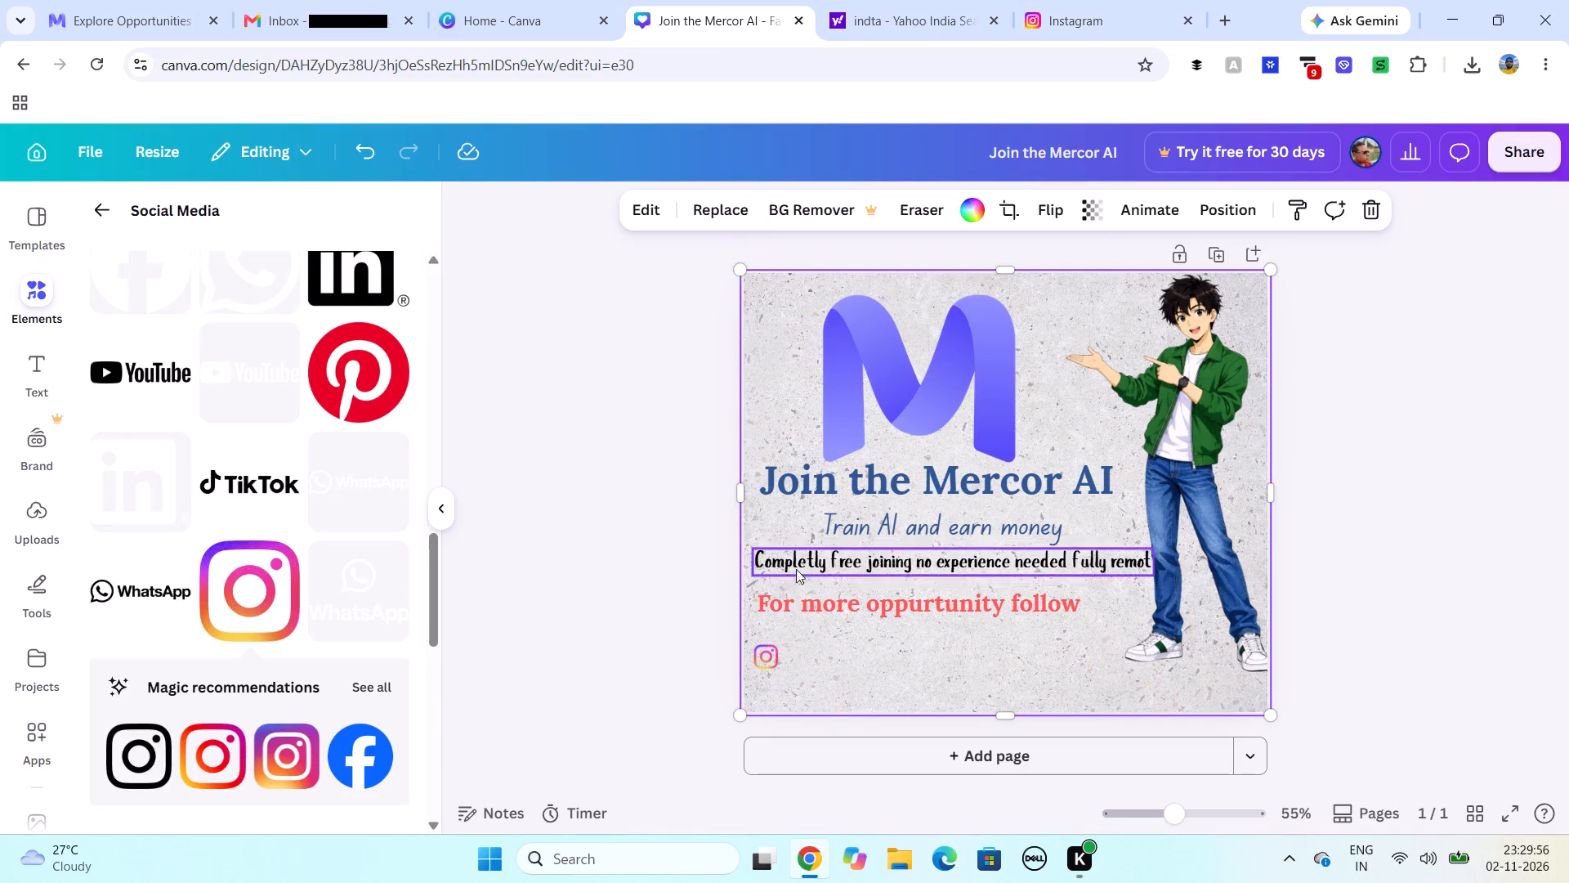
pyautogui.click(785, 653)
pyautogui.rightClick(785, 653)
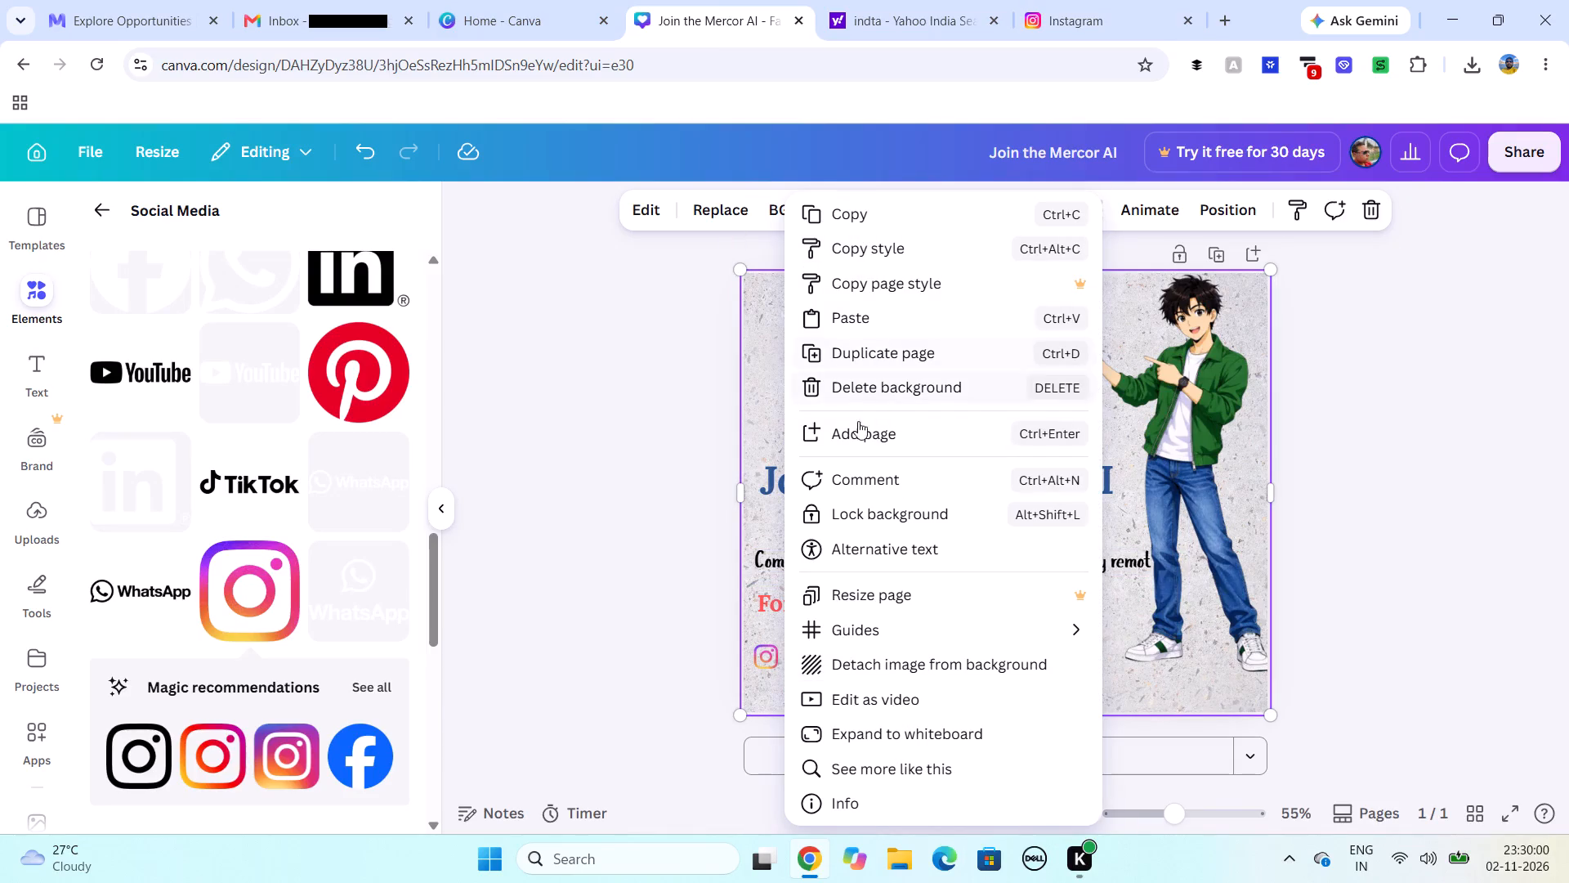
pyautogui.click(837, 319)
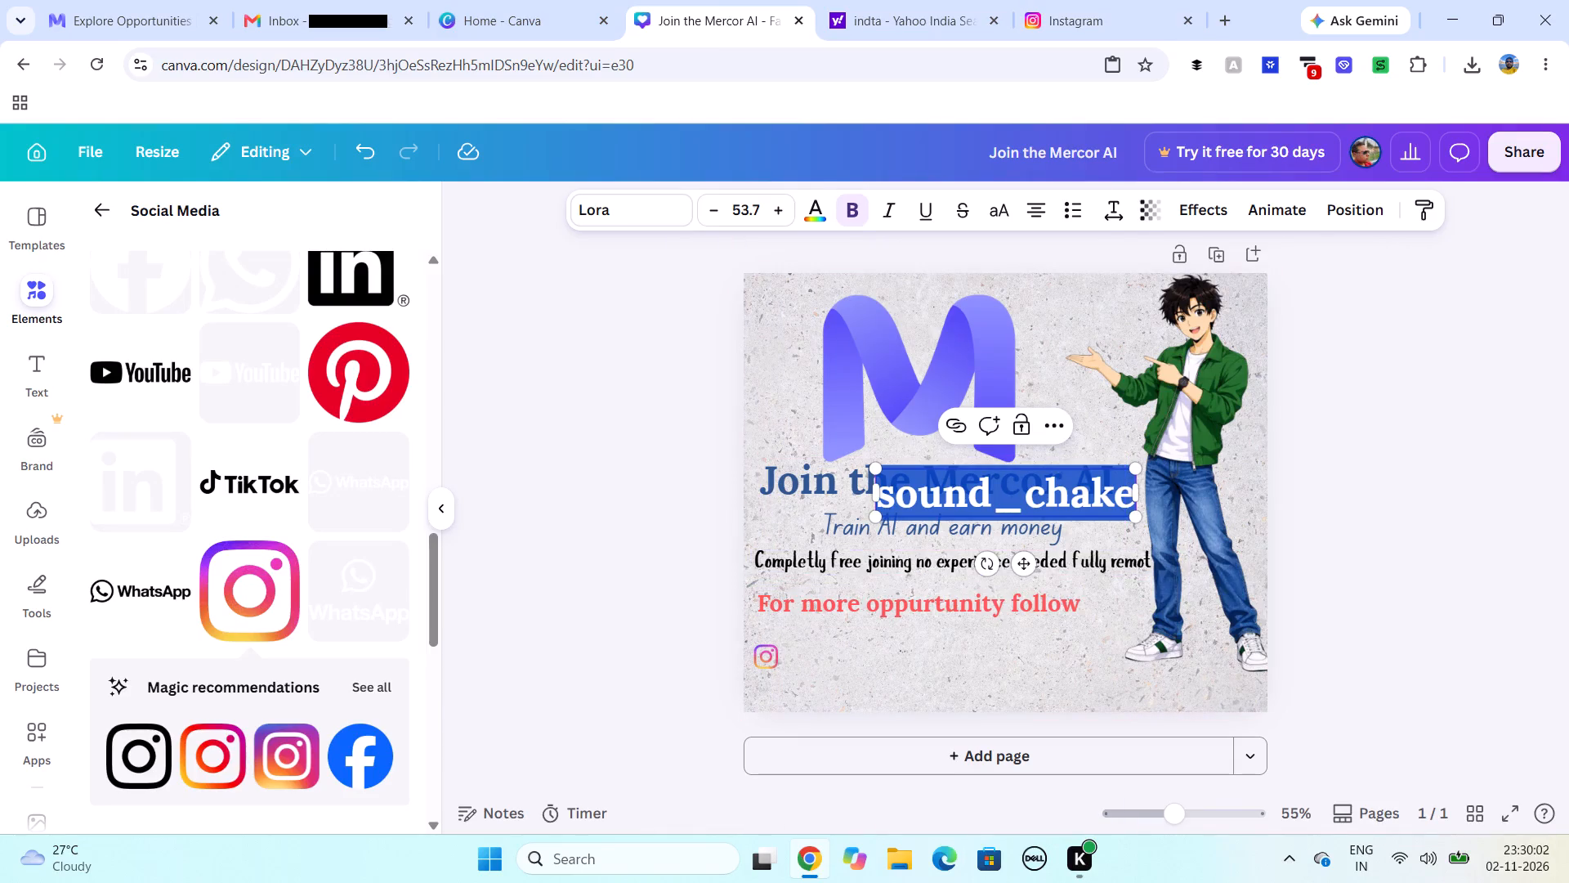
# Move the pasted username beside the Instagram icon and scale it down to a font size of about 28.4.
pyautogui.moveTo(1014, 497); pyautogui.dragTo(970, 620)
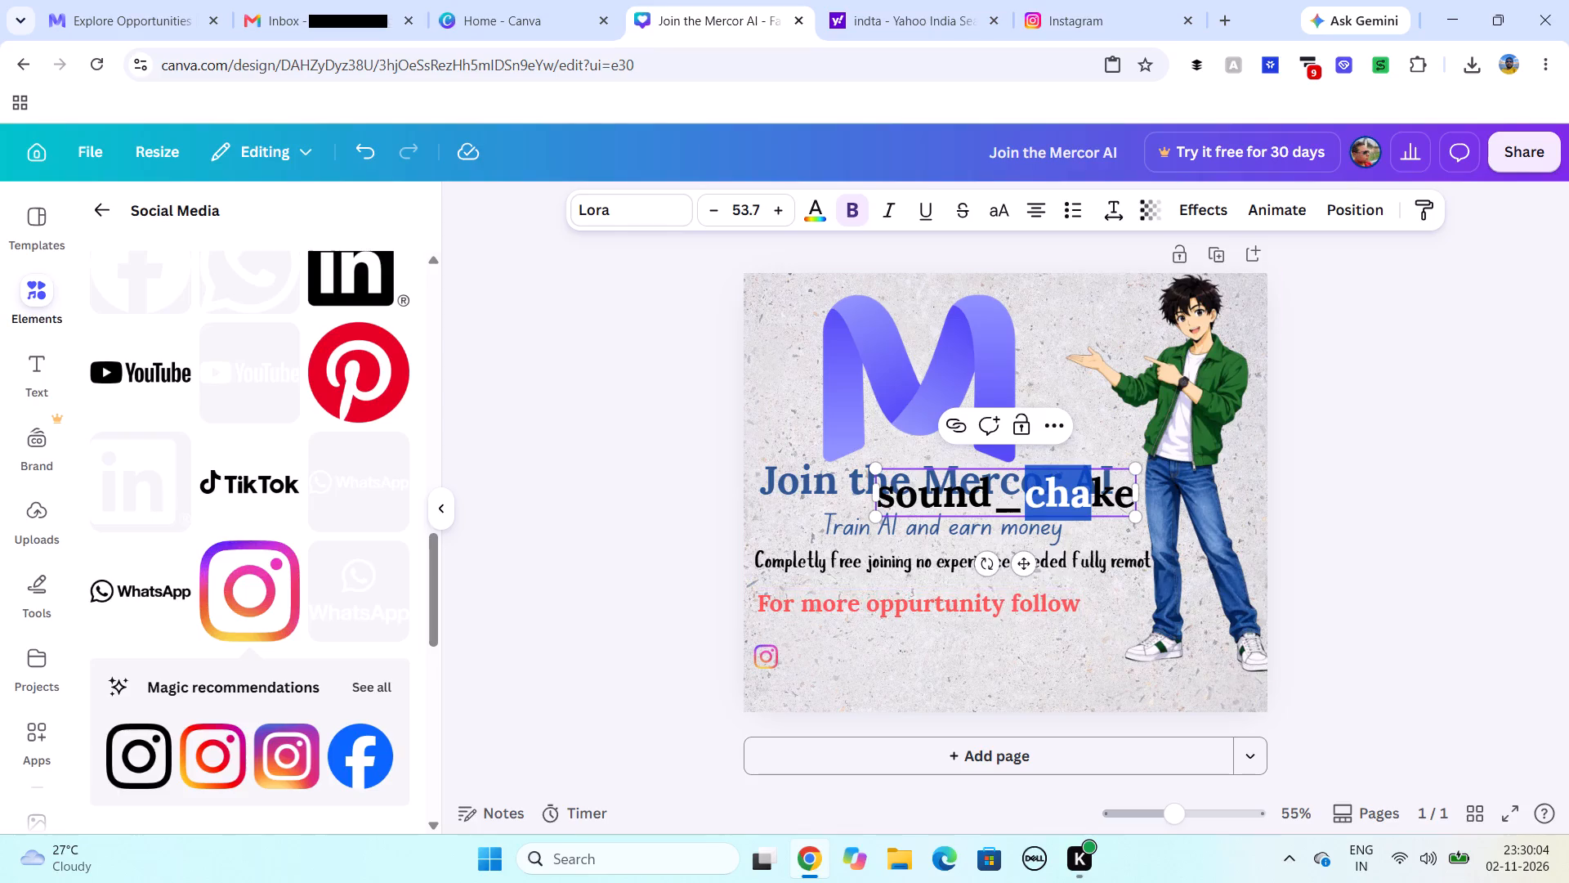
pyautogui.moveTo(1025, 567); pyautogui.dragTo(966, 727)
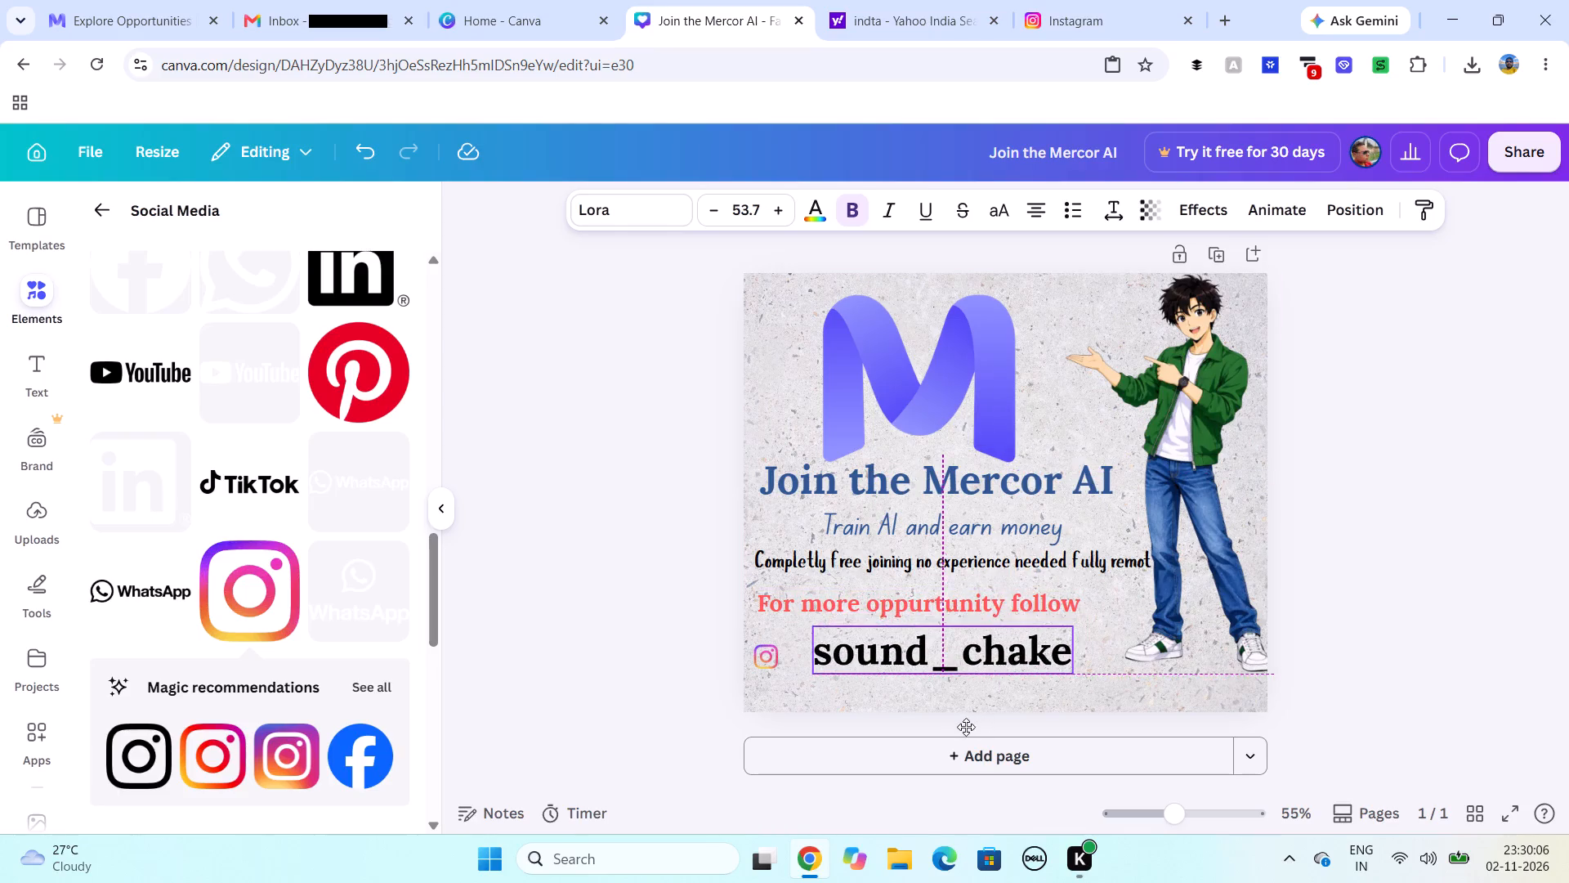
pyautogui.moveTo(966, 727); pyautogui.dragTo(941, 728)
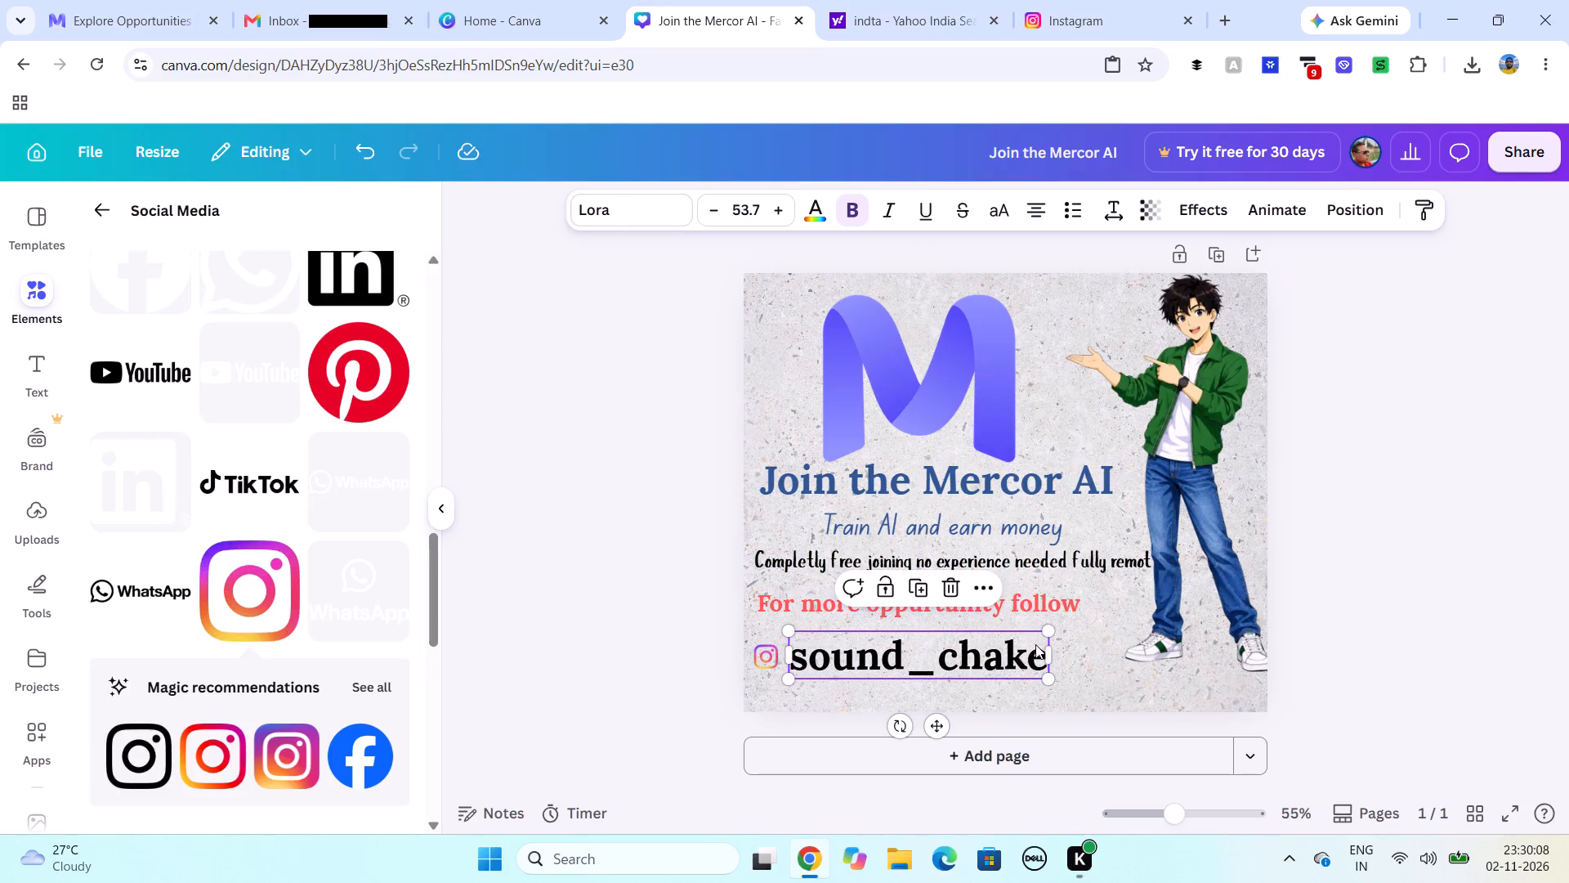
pyautogui.moveTo(1045, 631); pyautogui.dragTo(938, 657)
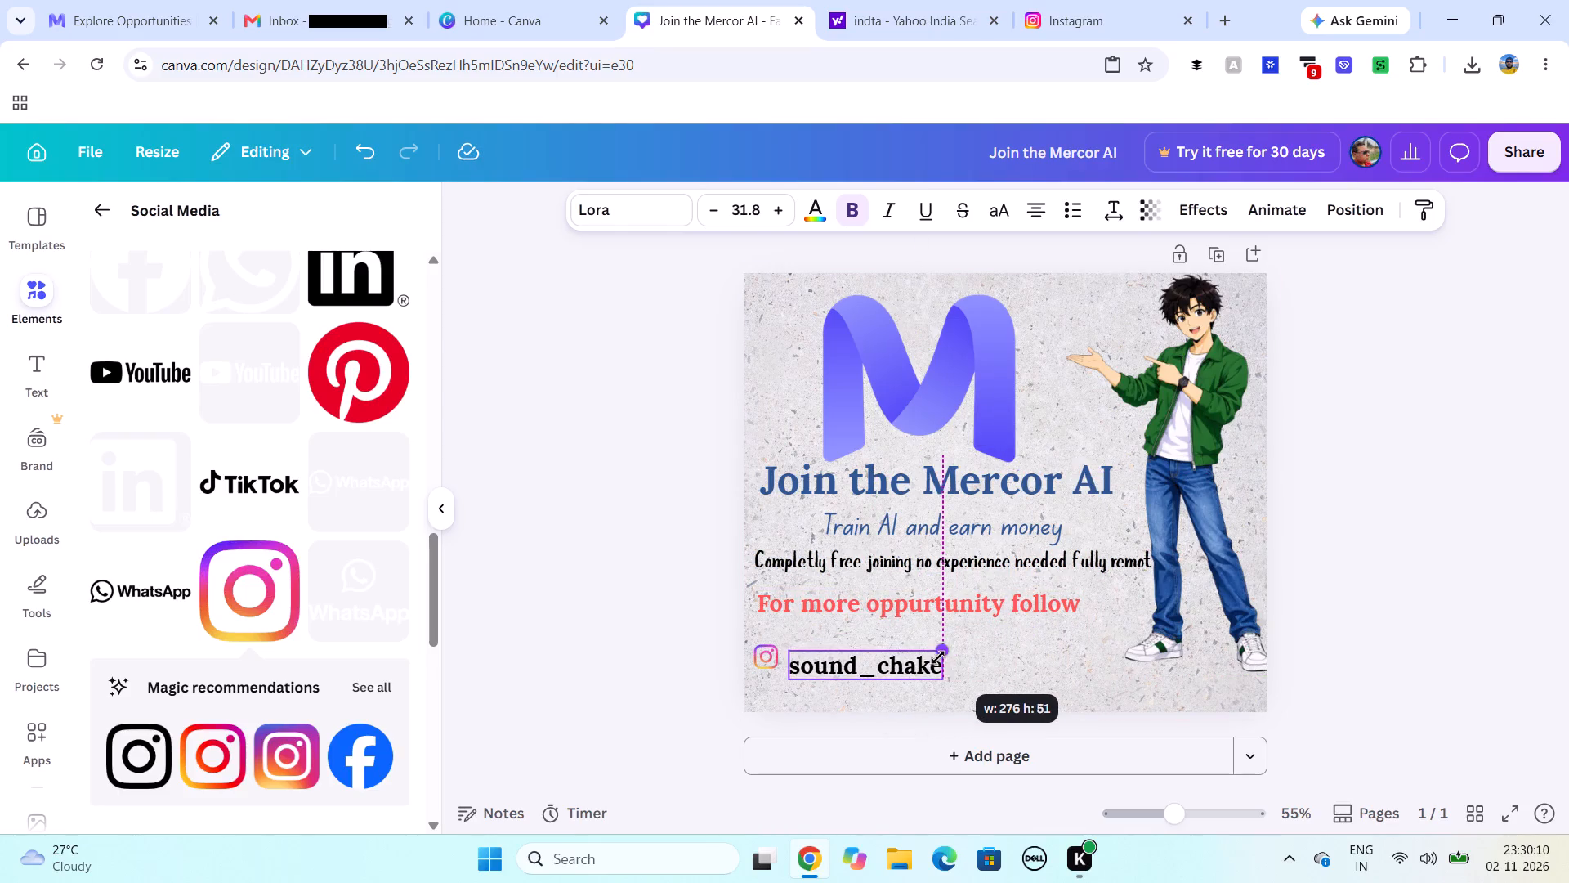
pyautogui.moveTo(938, 657); pyautogui.dragTo(923, 657)
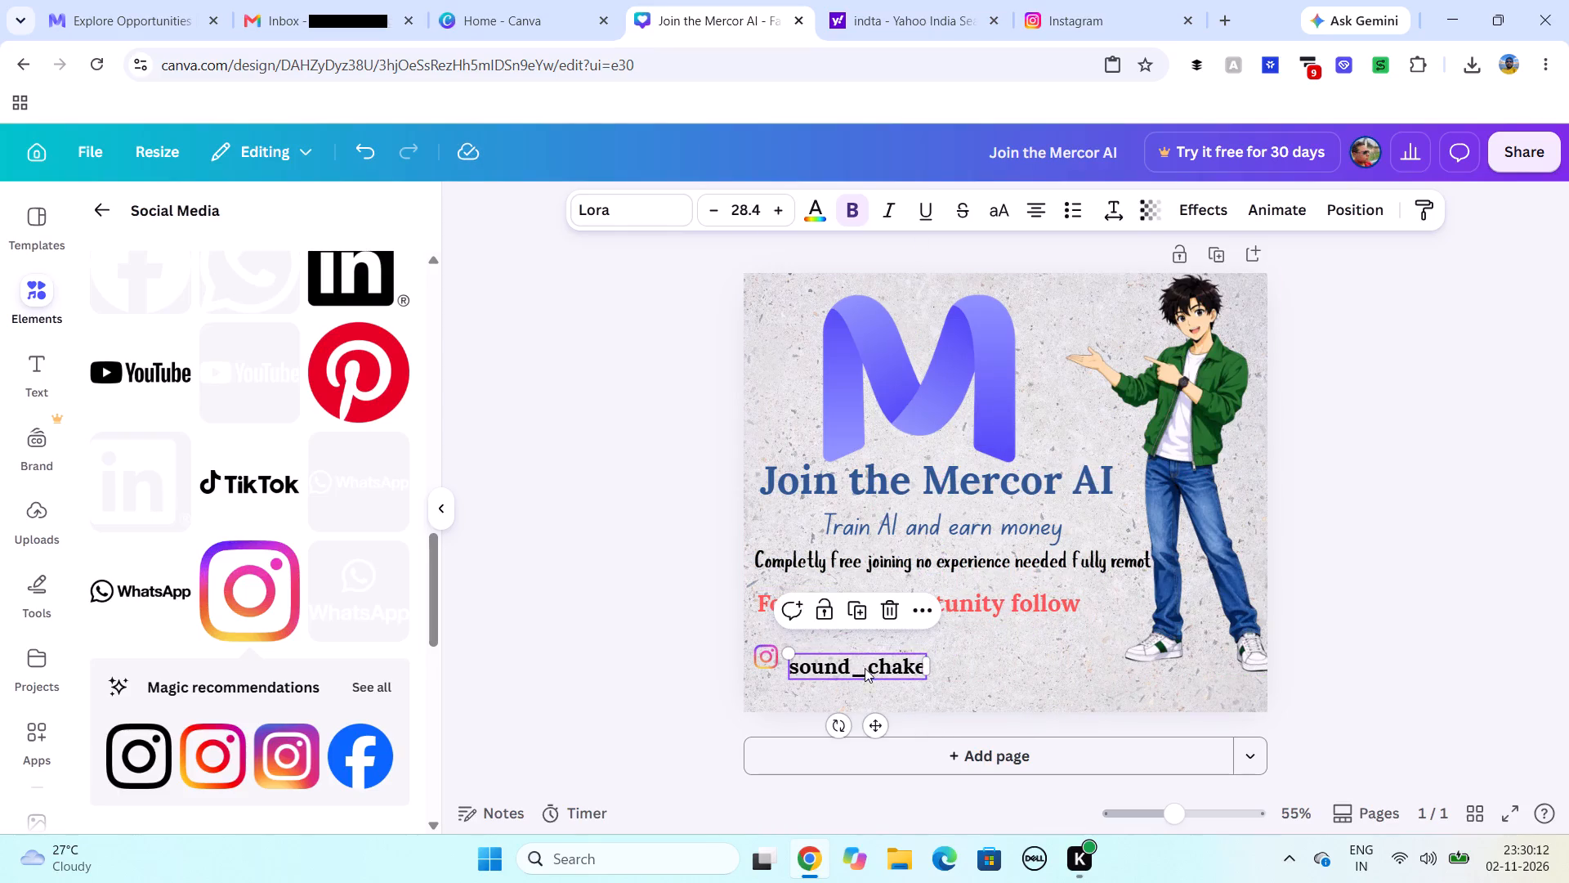
pyautogui.moveTo(865, 668); pyautogui.dragTo(858, 657)
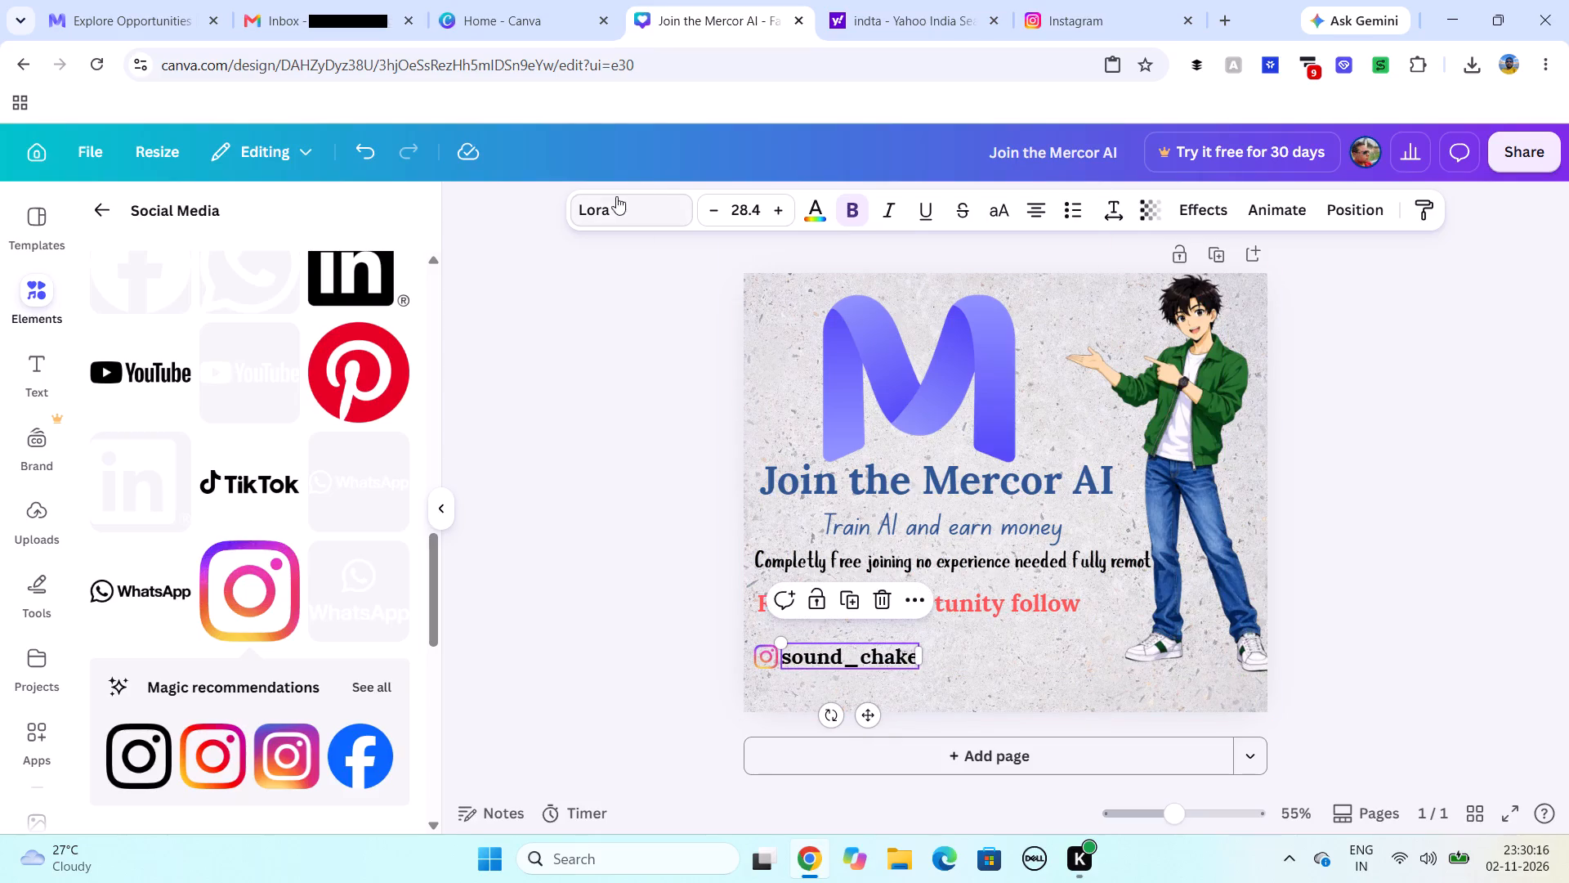
# Reduce the font size of the username text to 23.4.
pyautogui.doubleClick(713, 209)
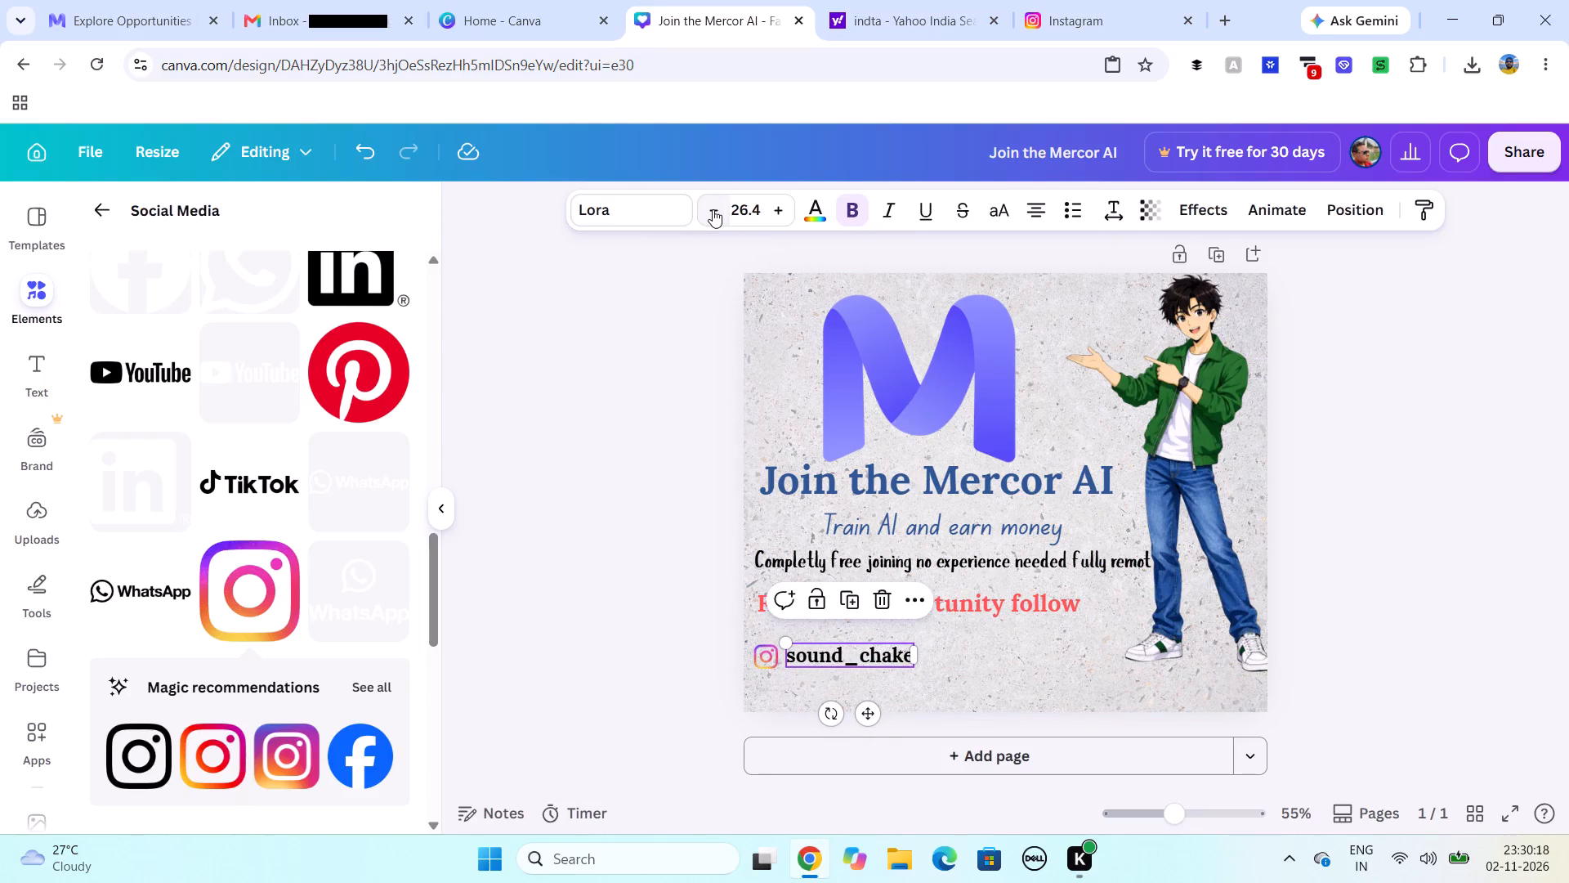
pyautogui.click(713, 209)
pyautogui.click(713, 209)
pyautogui.click(713, 209)
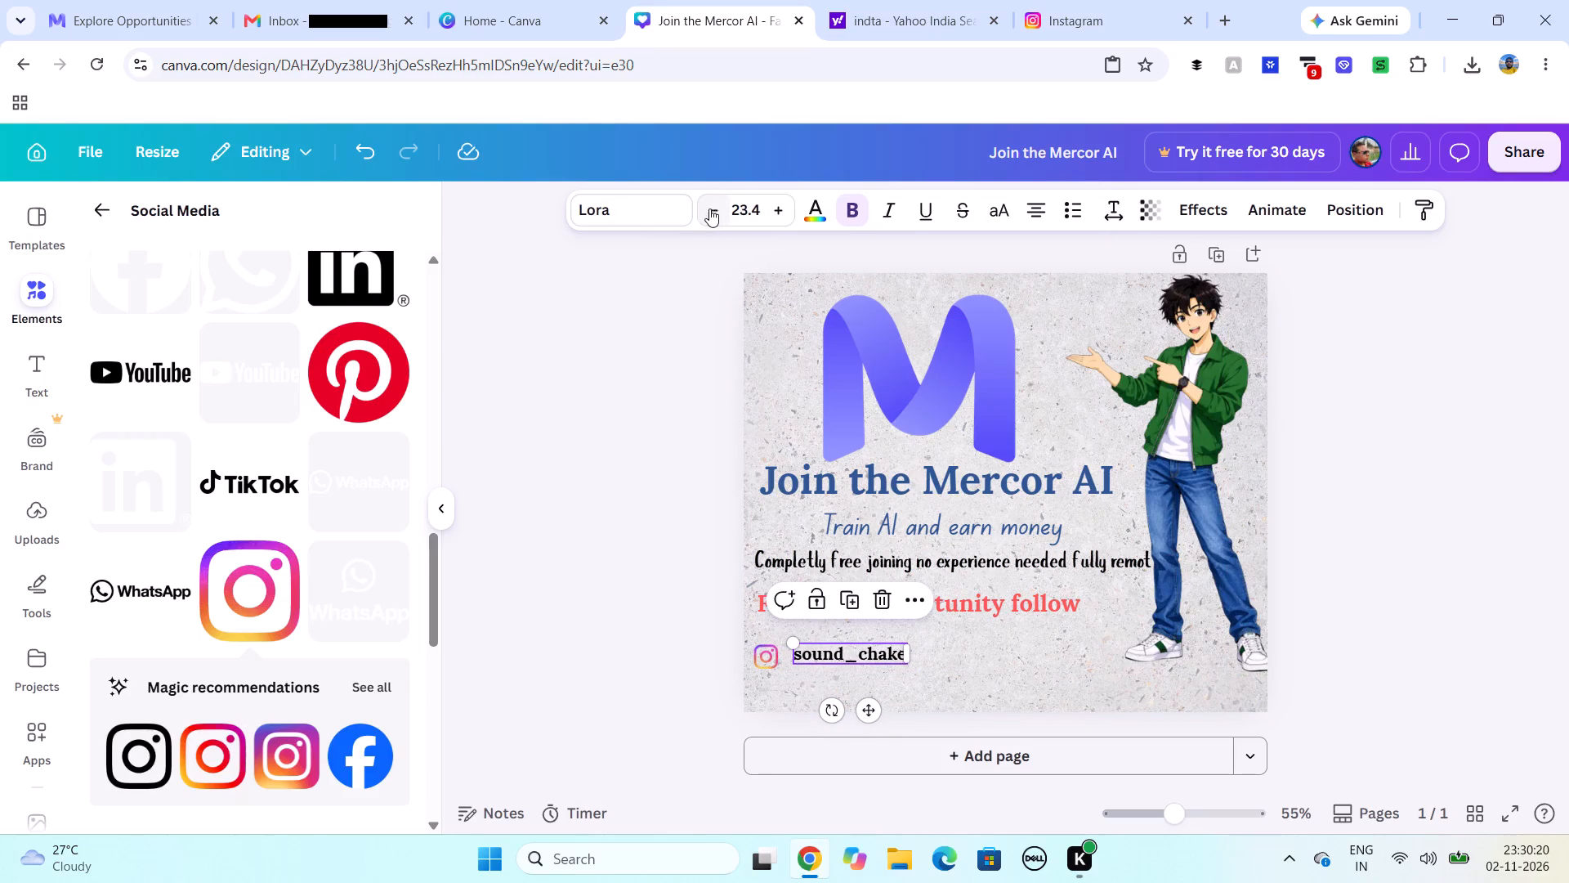
pyautogui.click(976, 654)
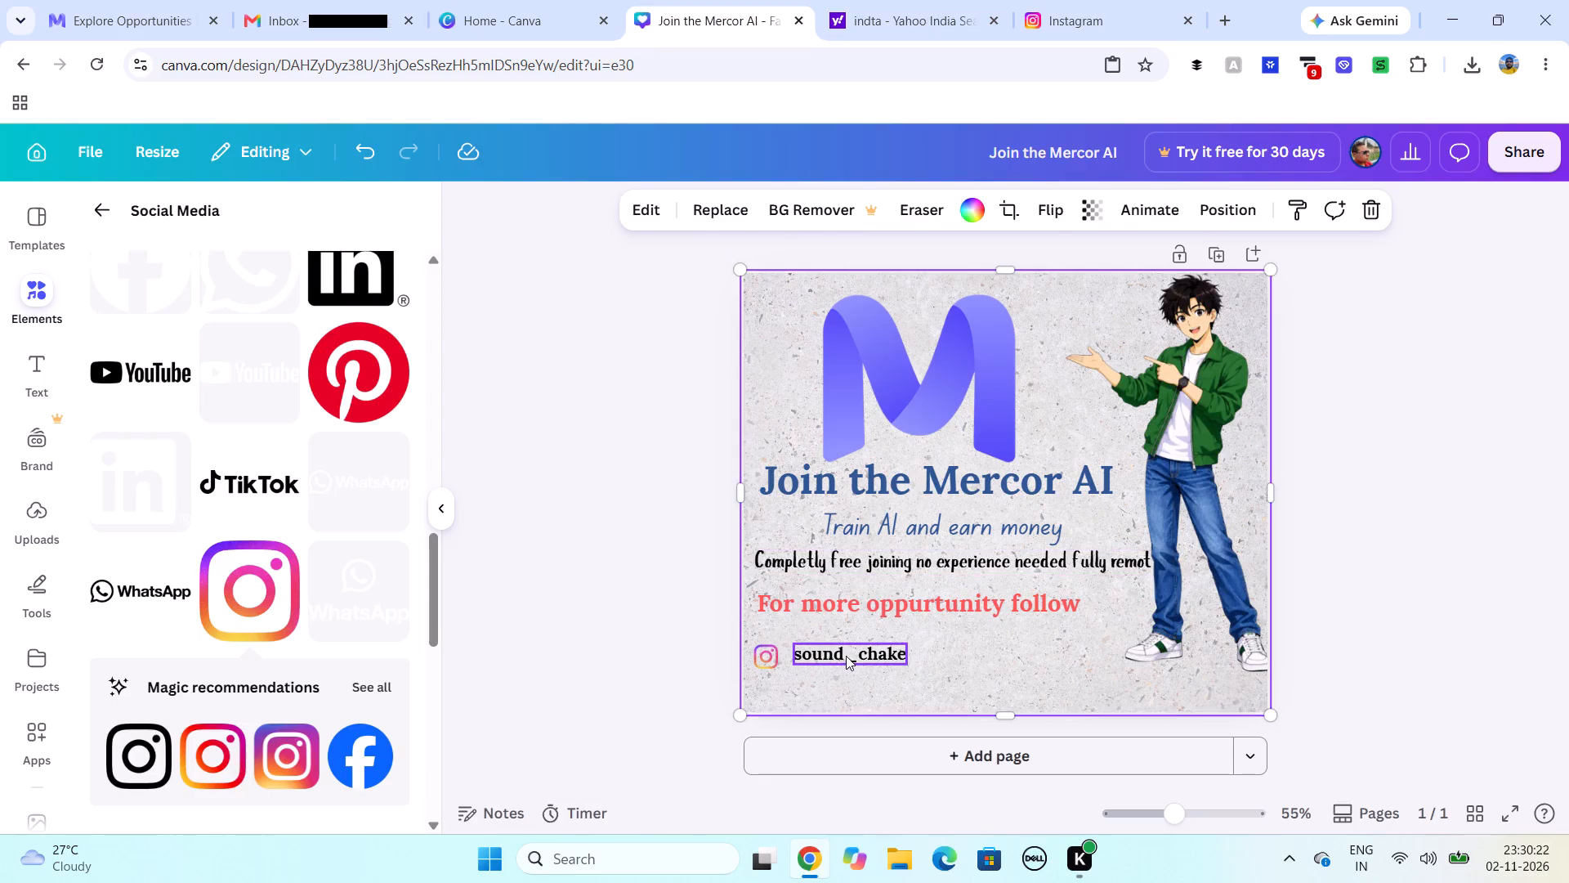
# Close the gap between the Instagram icon and the username text, with the icon sized about 43 by 43 and level with the text.
pyautogui.moveTo(847, 656); pyautogui.dragTo(835, 657)
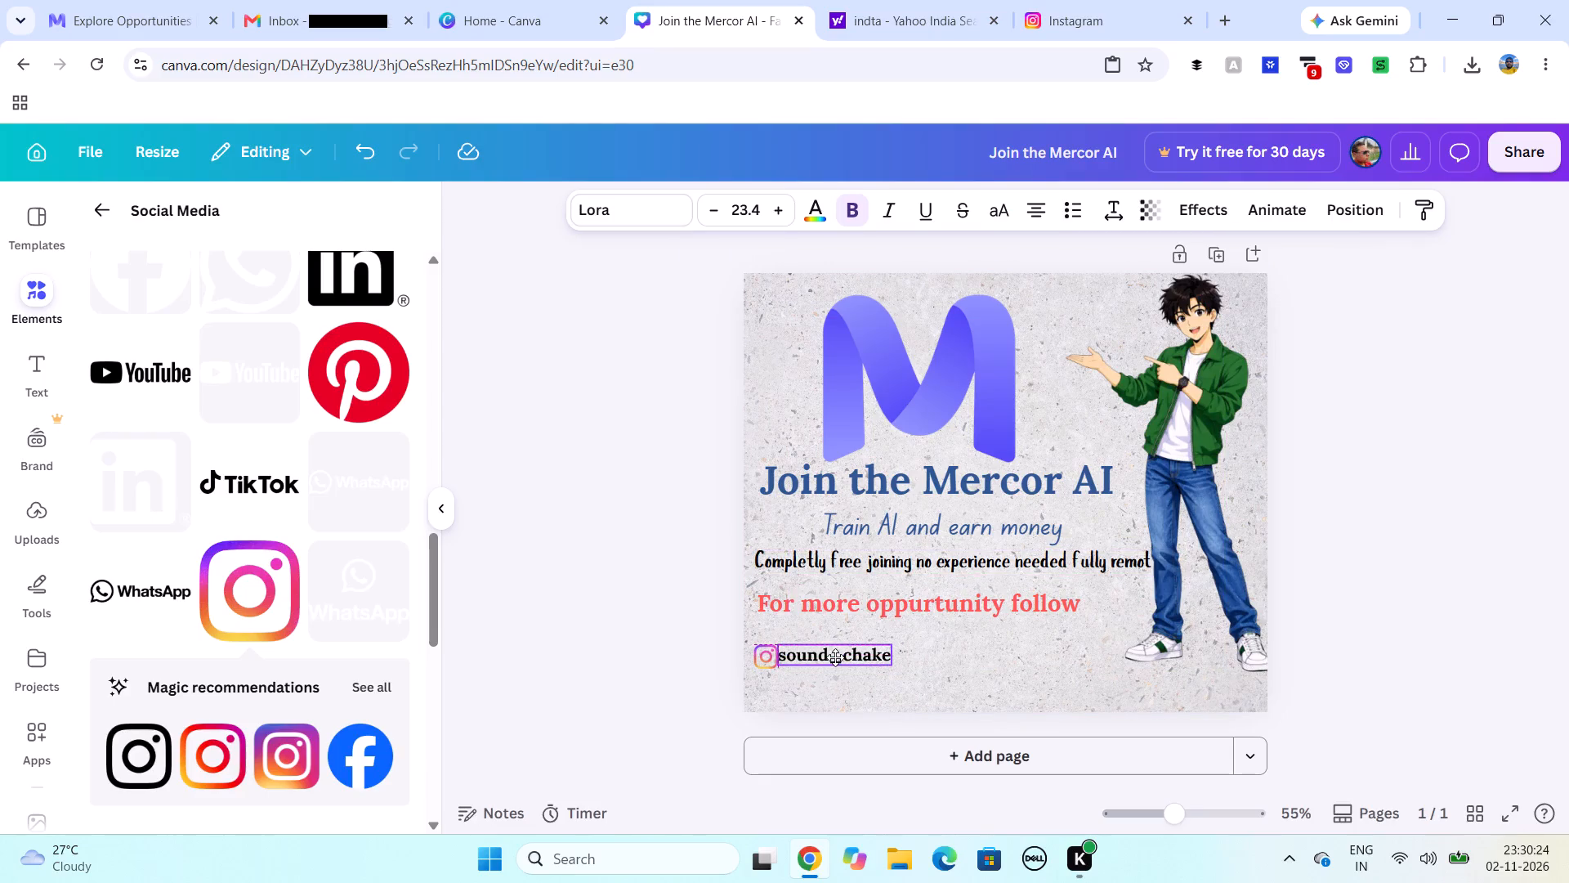
pyautogui.moveTo(835, 657); pyautogui.dragTo(837, 657)
pyautogui.click(764, 651)
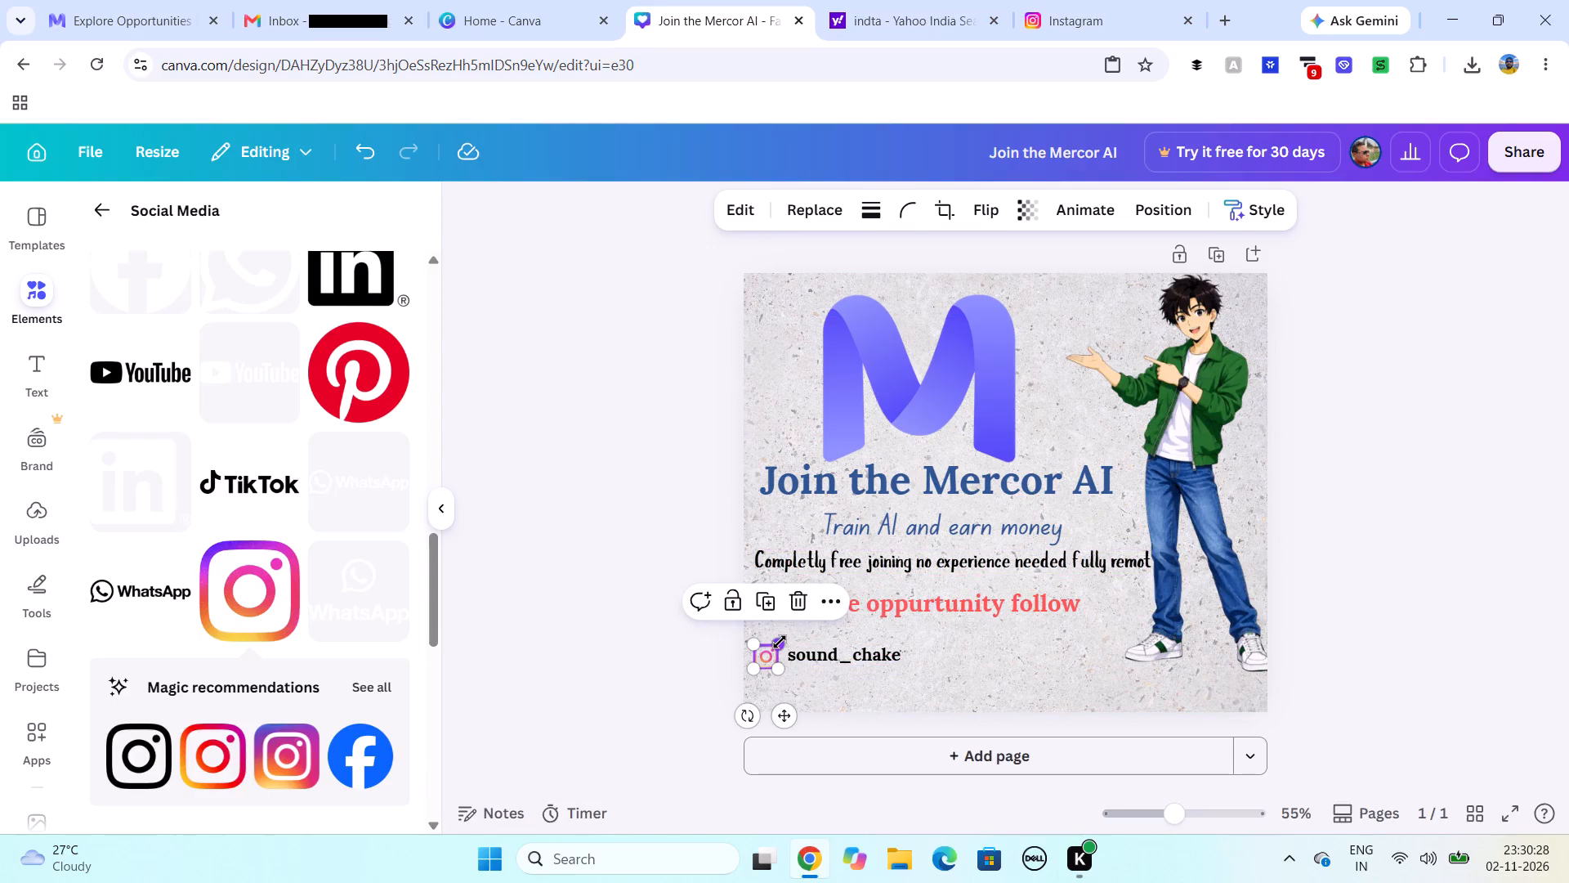
pyautogui.click(780, 642)
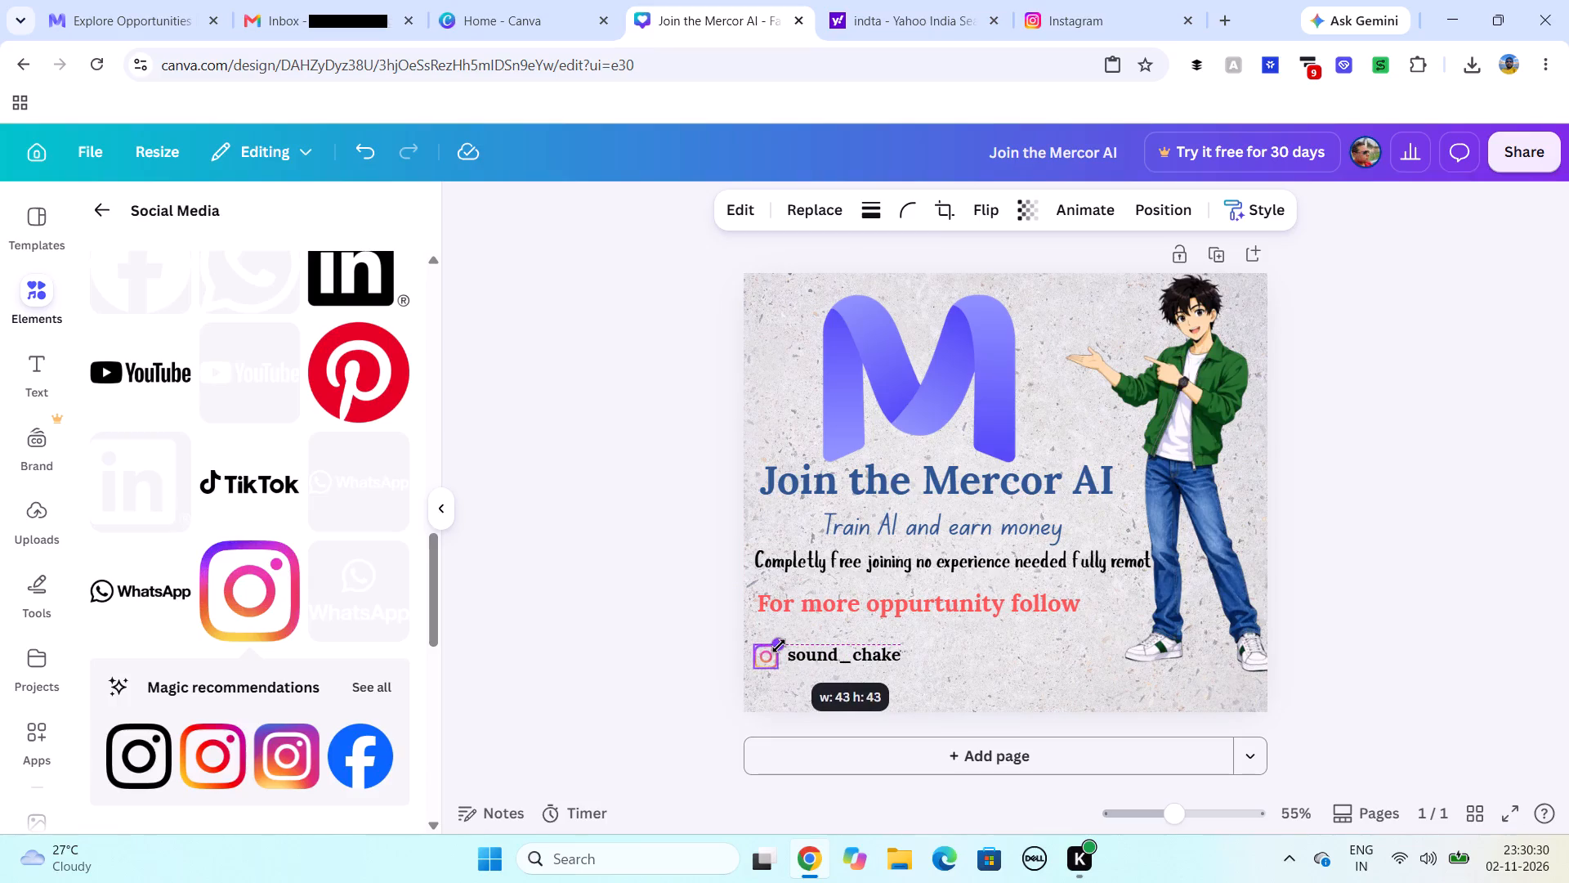
pyautogui.click(982, 651)
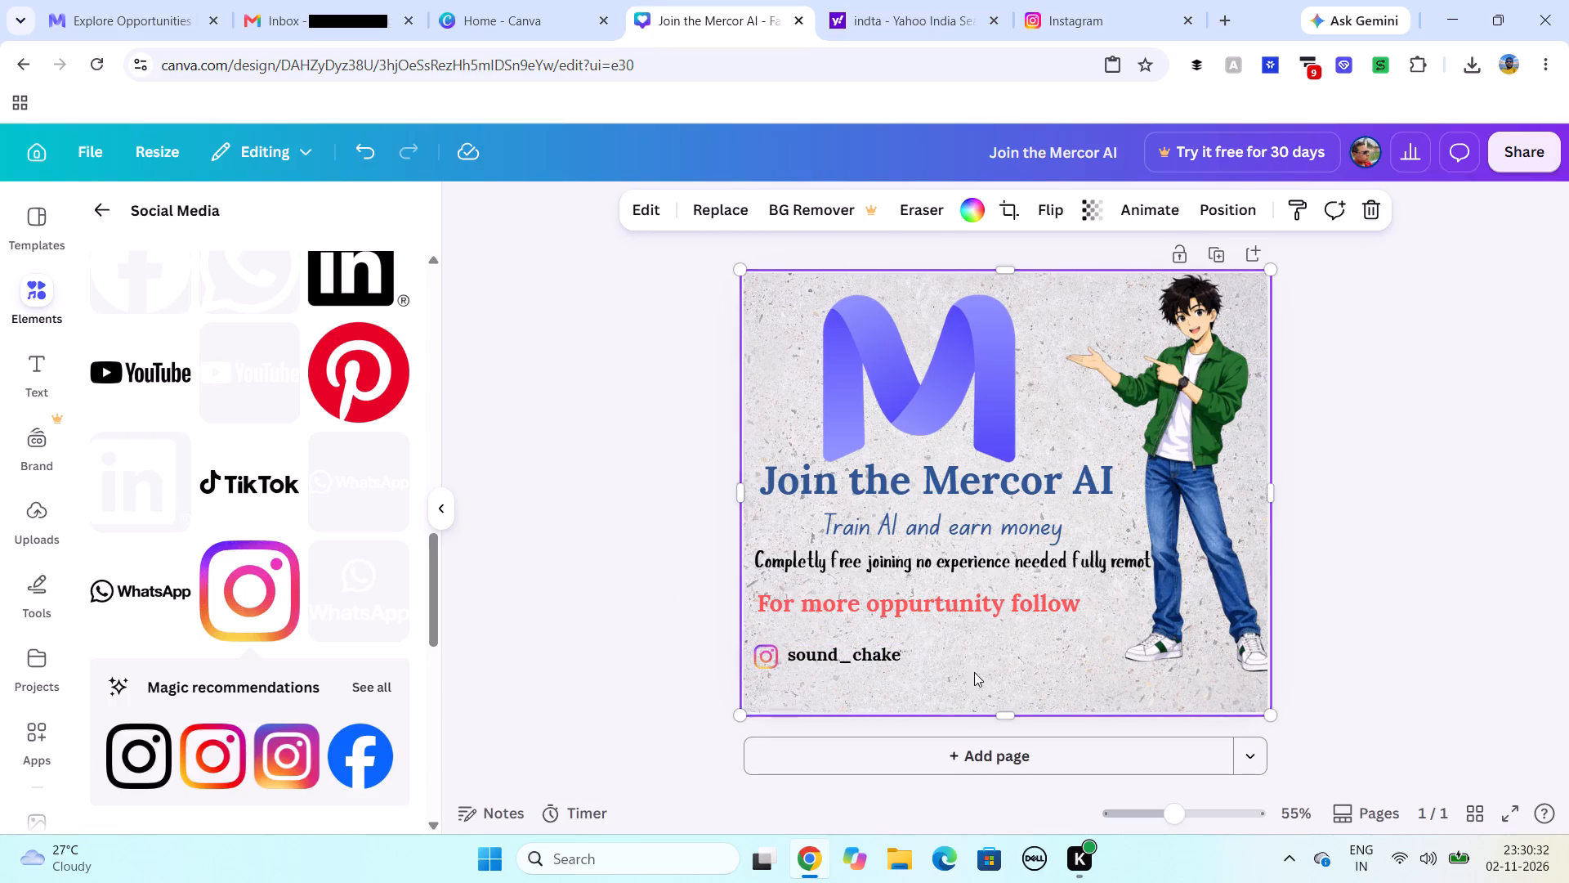
pyautogui.click(766, 658)
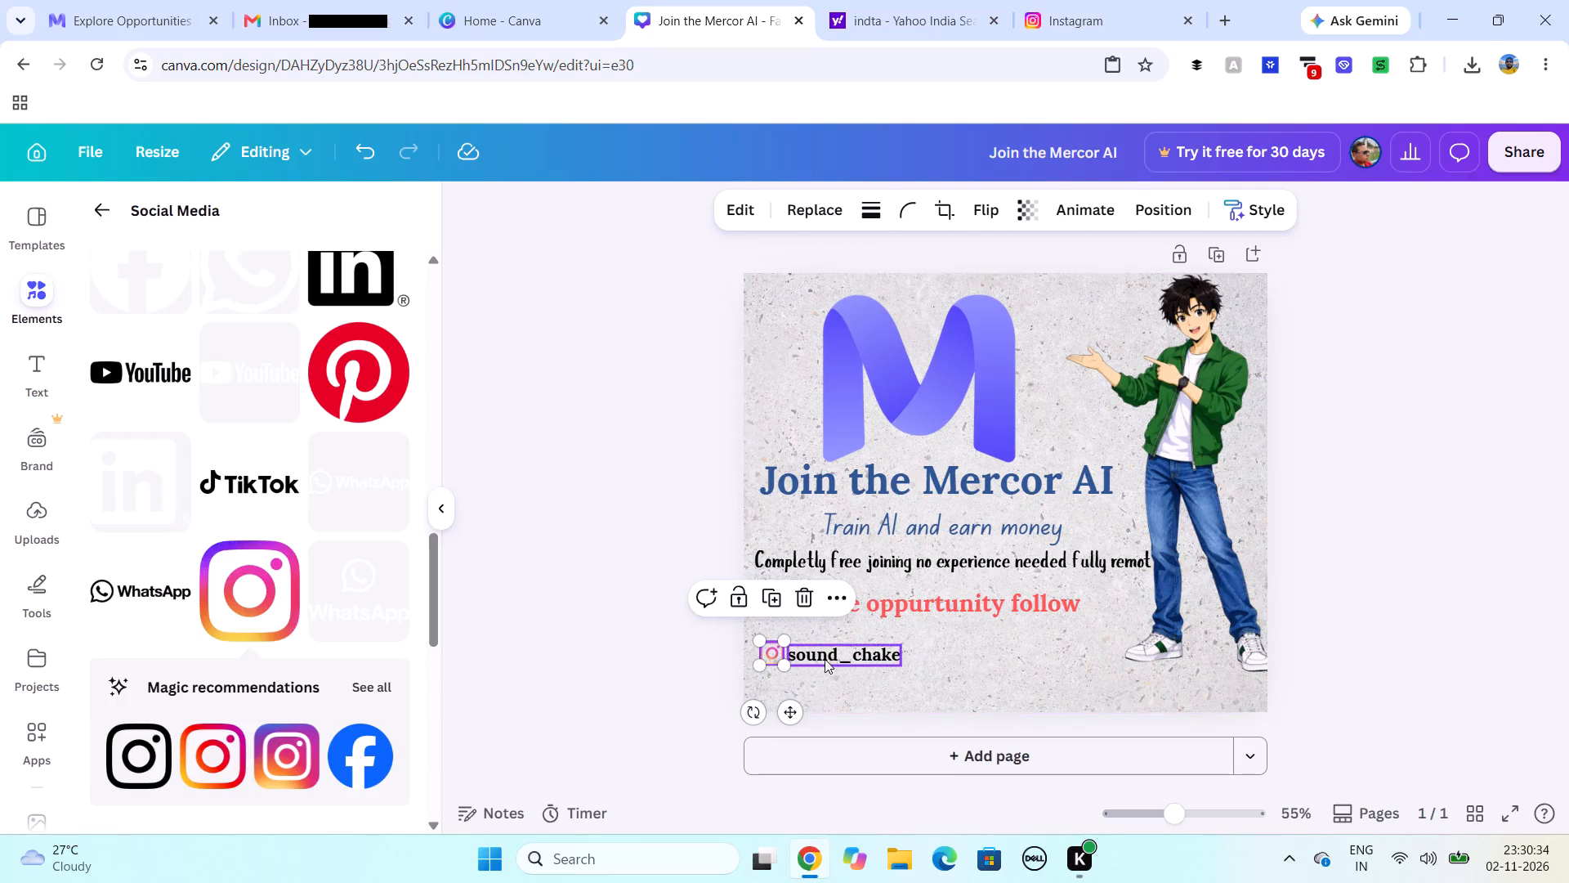
pyautogui.click(965, 661)
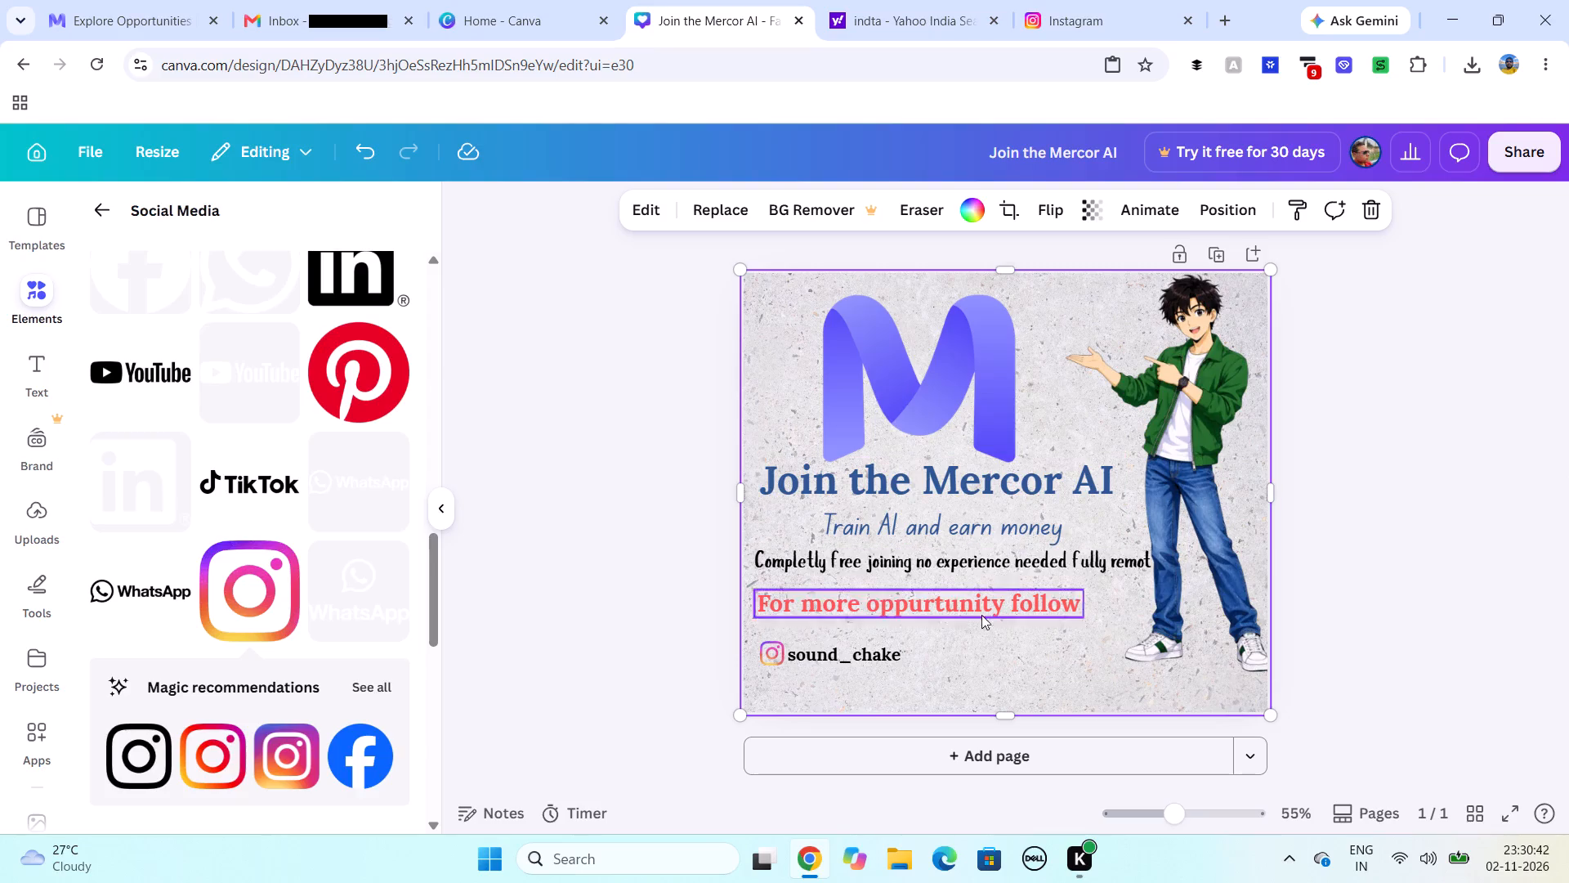
# Shift the "For more oppurtunity follow" line slightly down and to the right, closer to the Instagram username row.
pyautogui.moveTo(989, 607); pyautogui.dragTo(992, 620)
pyautogui.click(1024, 661)
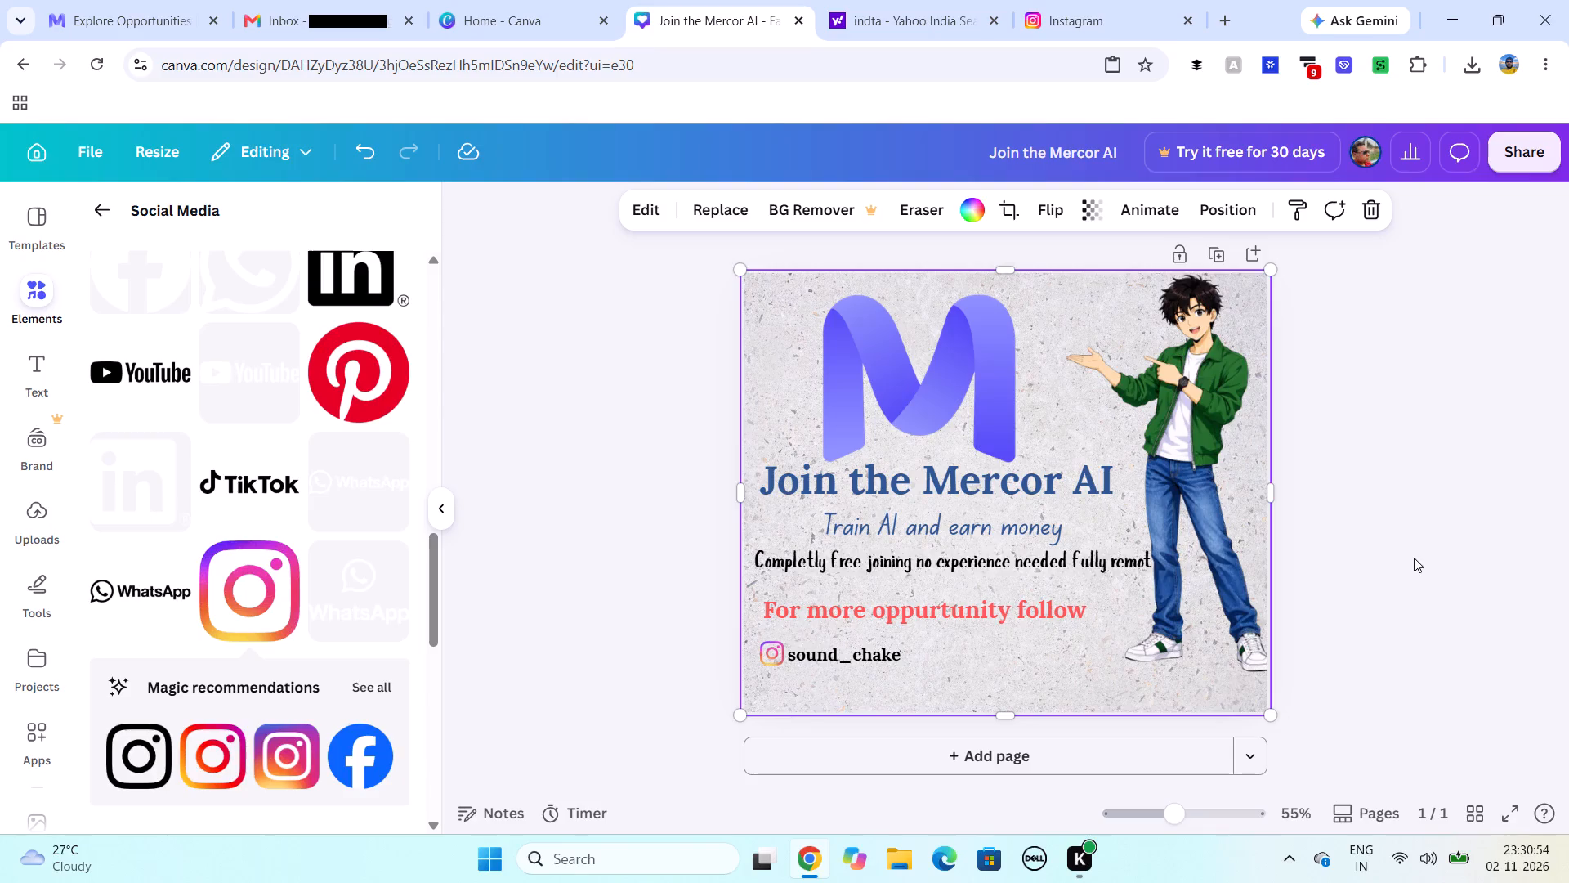
# Add the Reddit logo with wordmark from the Social Media graphics, shrink it, and place it beside the Instagram handle.
pyautogui.scroll(5, 290, 530)
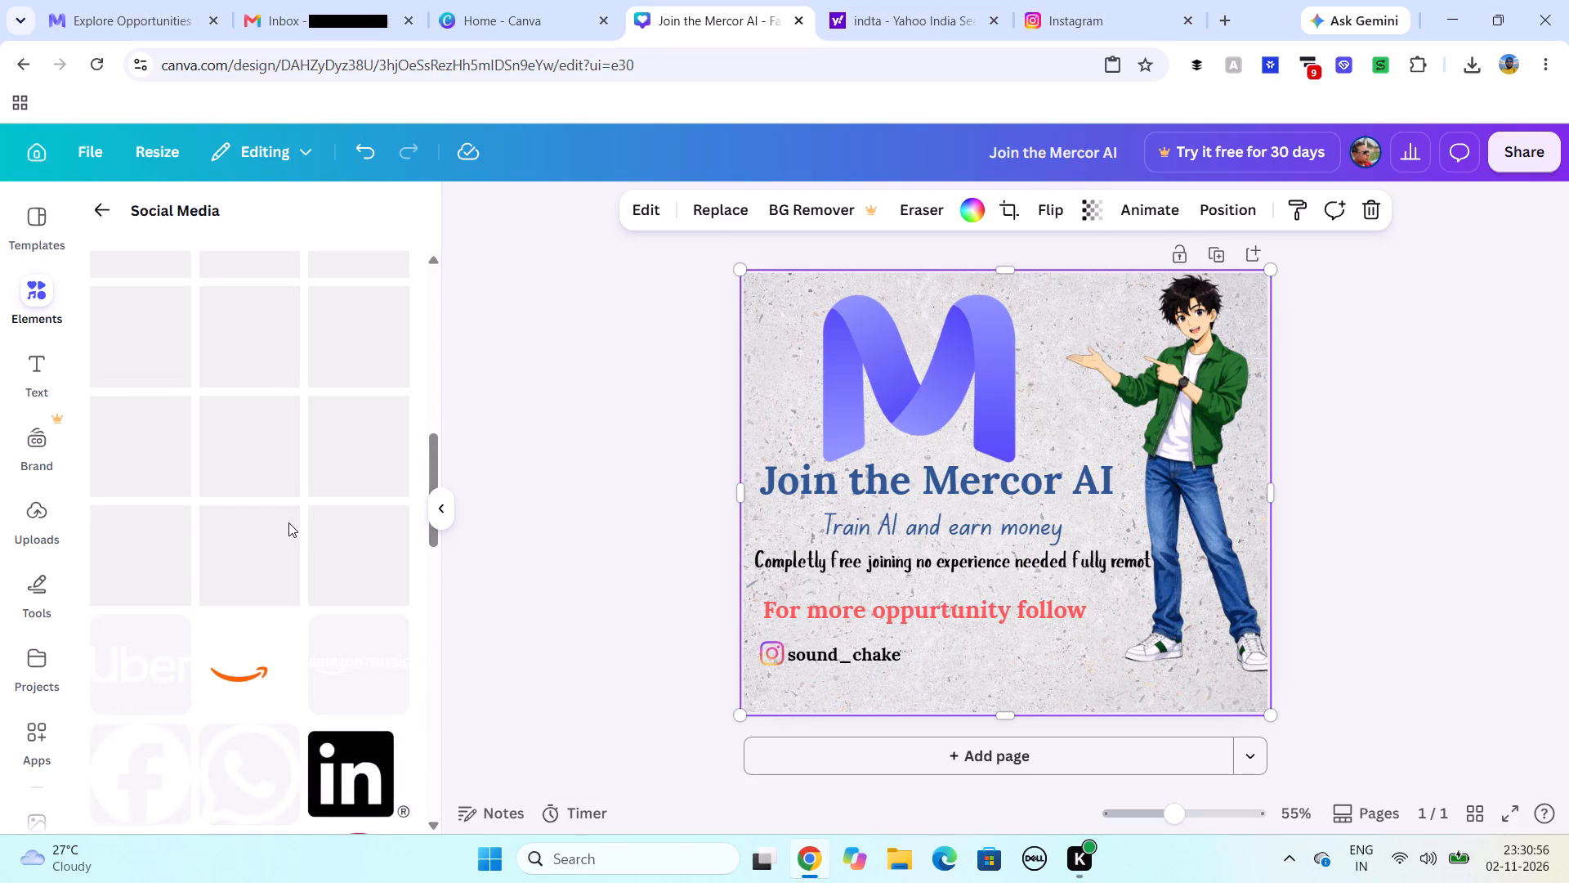
pyautogui.scroll(6, 288, 519)
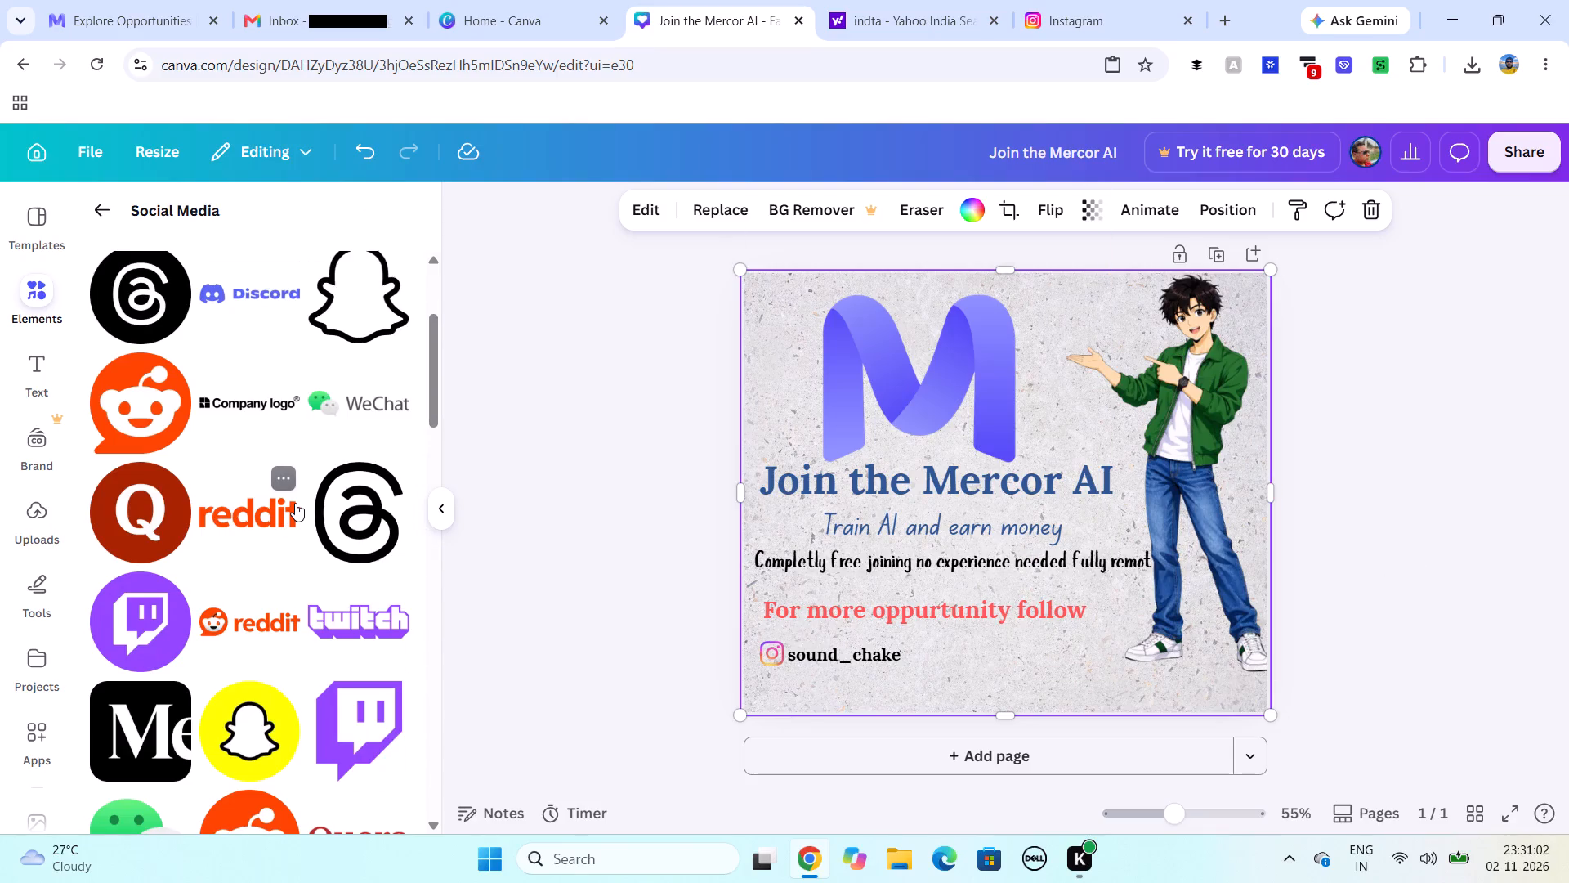
pyautogui.click(252, 622)
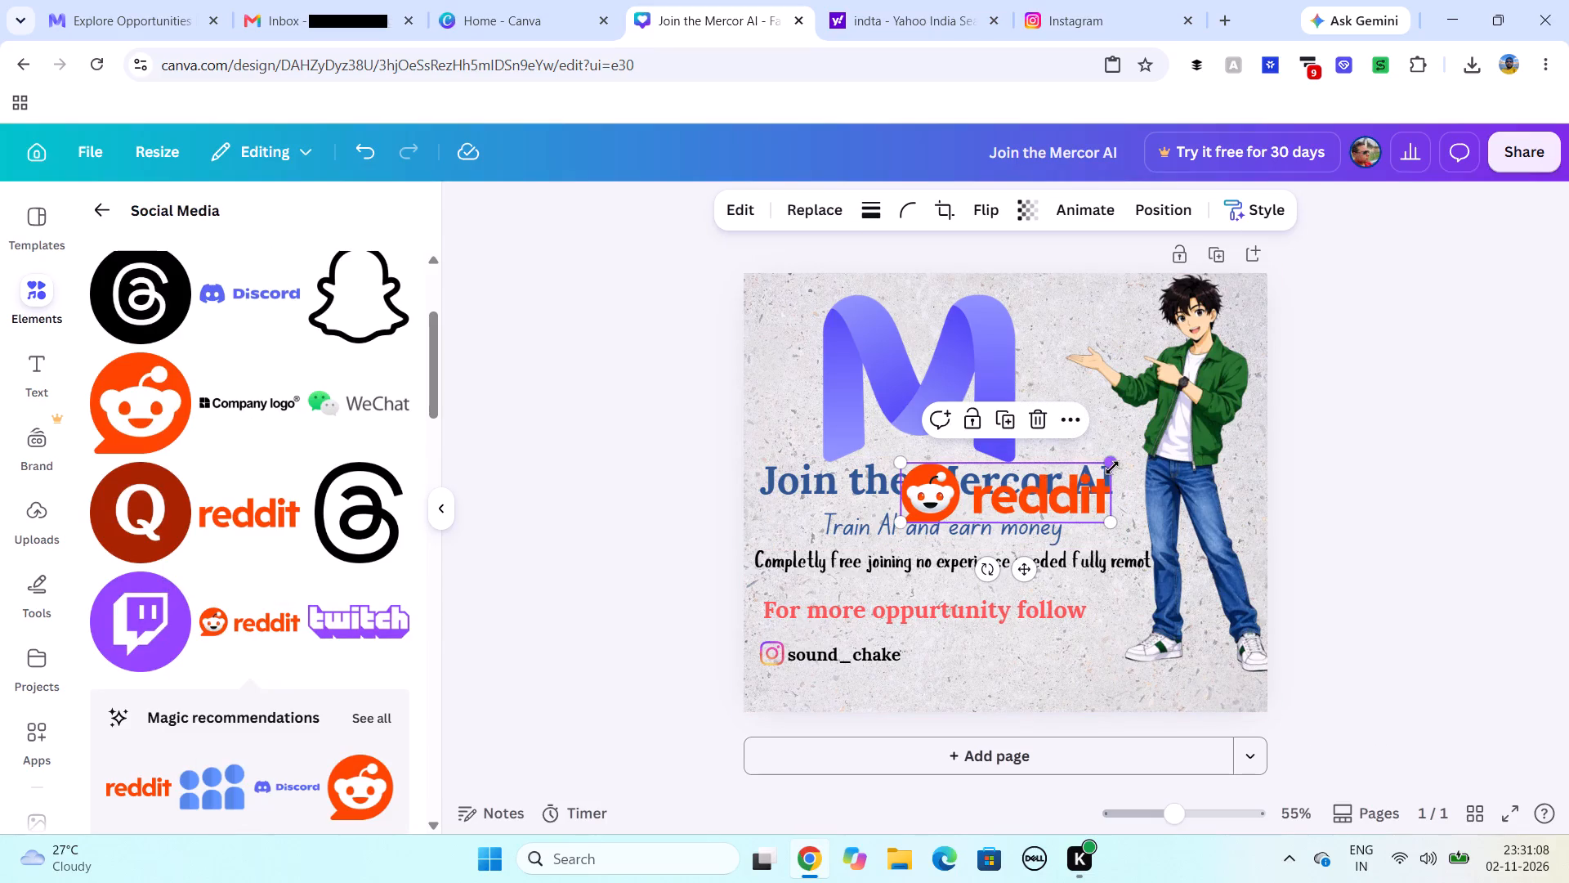
pyautogui.moveTo(1112, 468); pyautogui.dragTo(1024, 532)
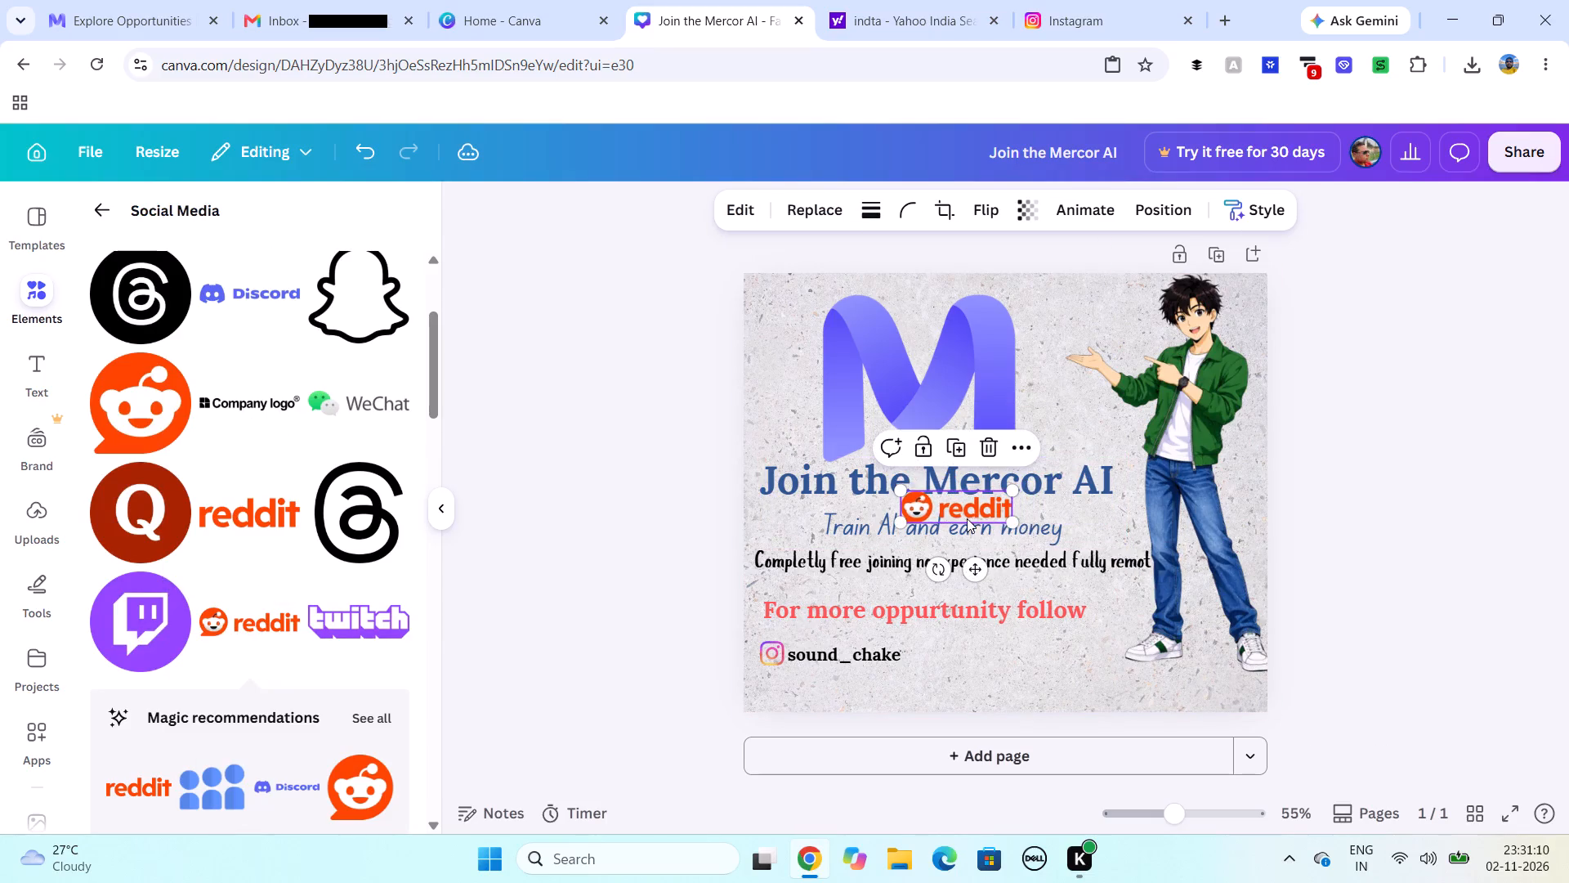
pyautogui.moveTo(967, 512); pyautogui.dragTo(977, 657)
pyautogui.moveTo(1022, 640); pyautogui.dragTo(999, 651)
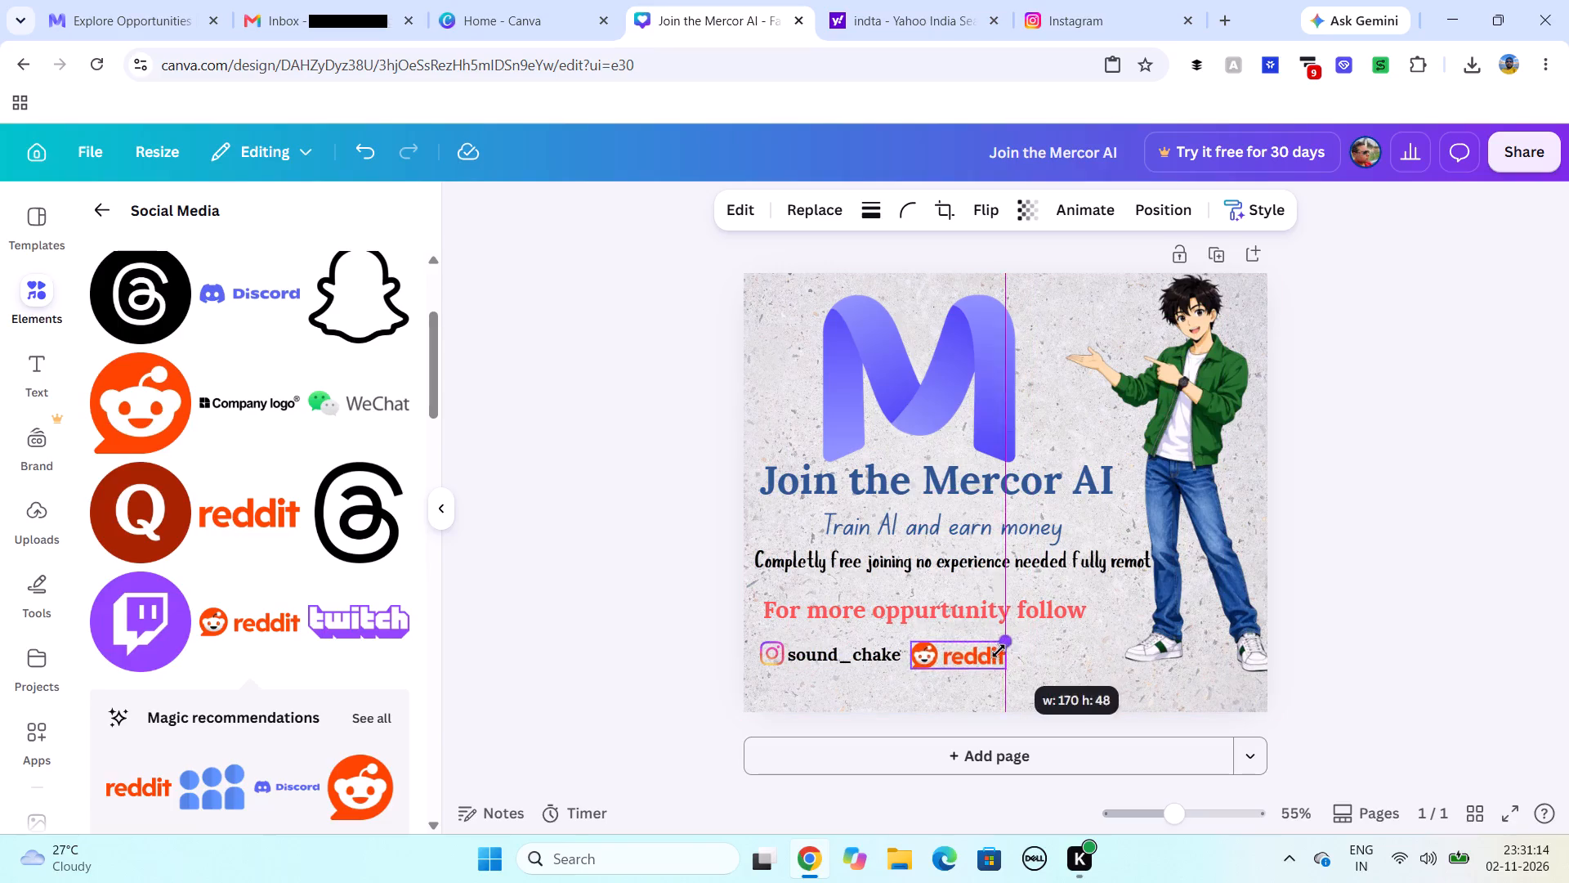
pyautogui.moveTo(999, 651); pyautogui.dragTo(981, 656)
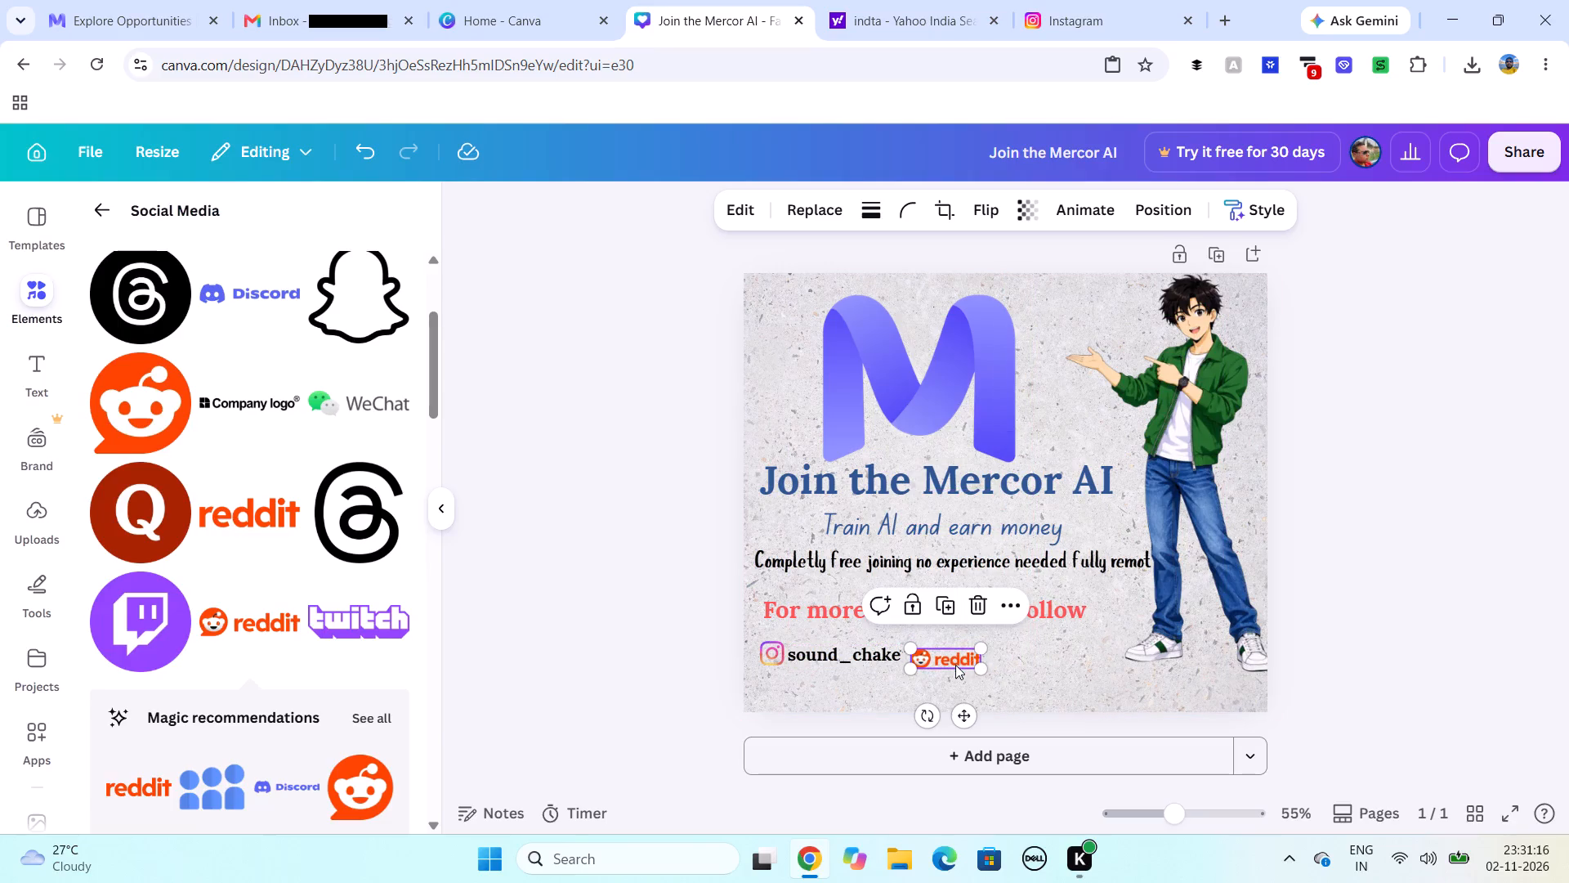
pyautogui.moveTo(955, 665); pyautogui.dragTo(953, 657)
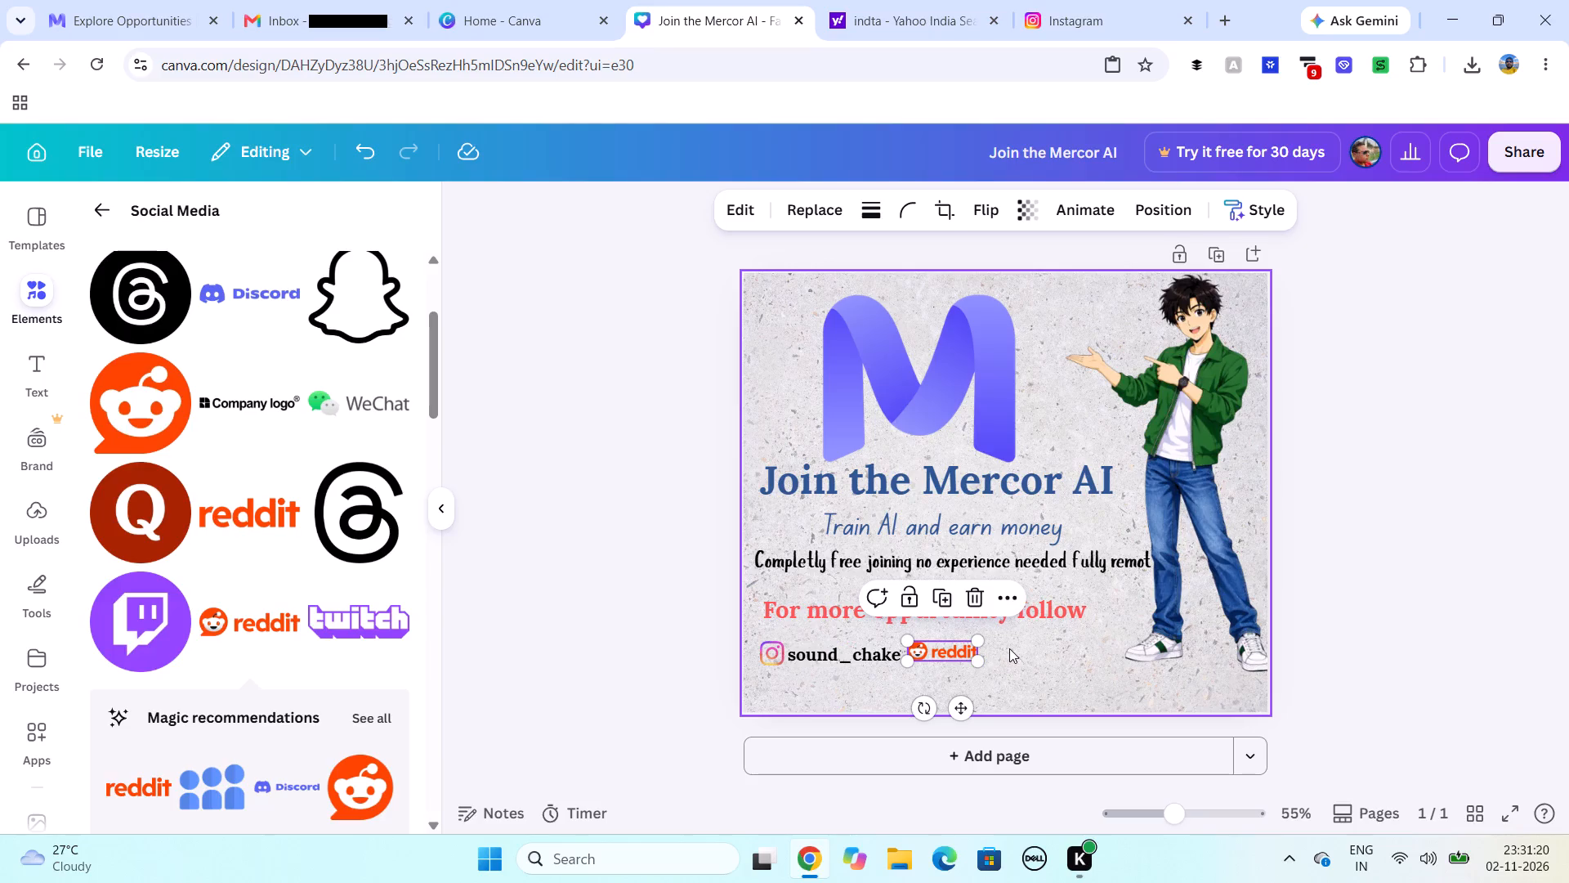
pyautogui.click(1009, 648)
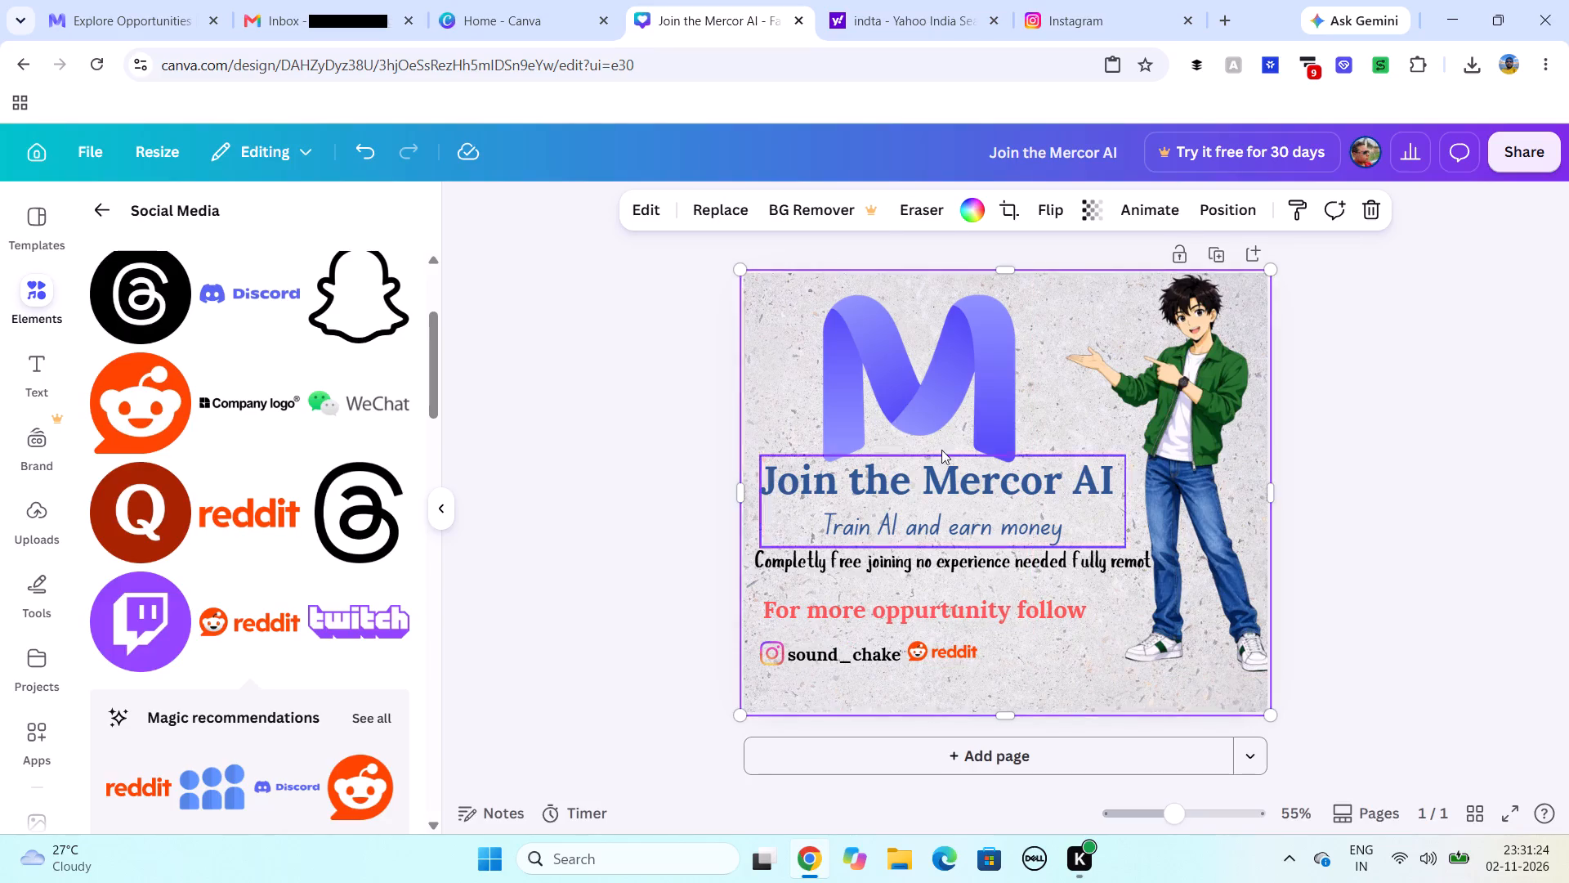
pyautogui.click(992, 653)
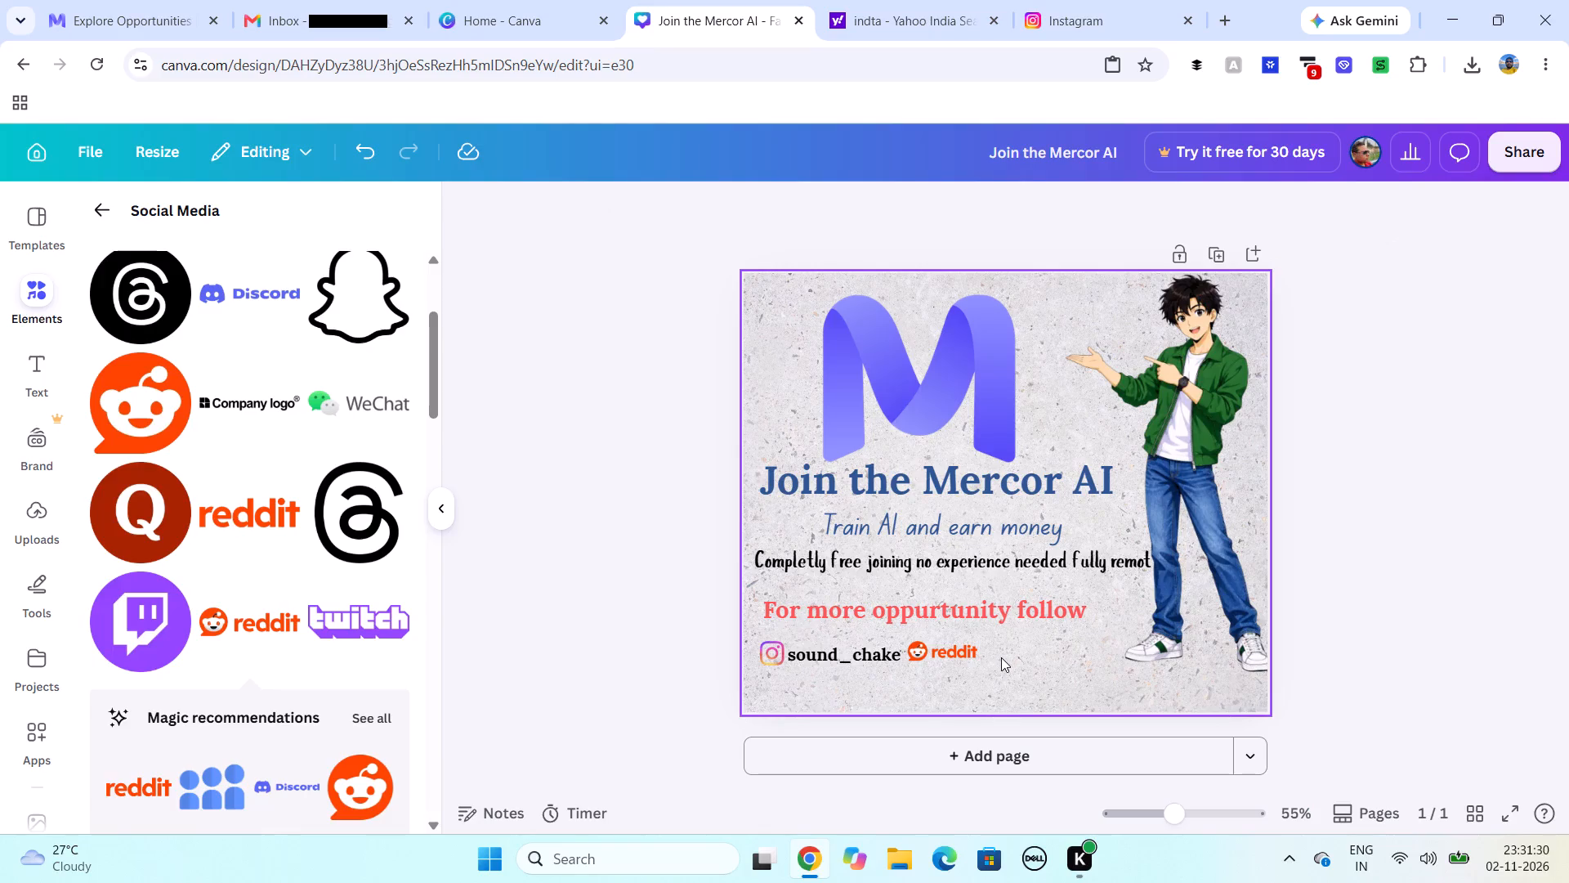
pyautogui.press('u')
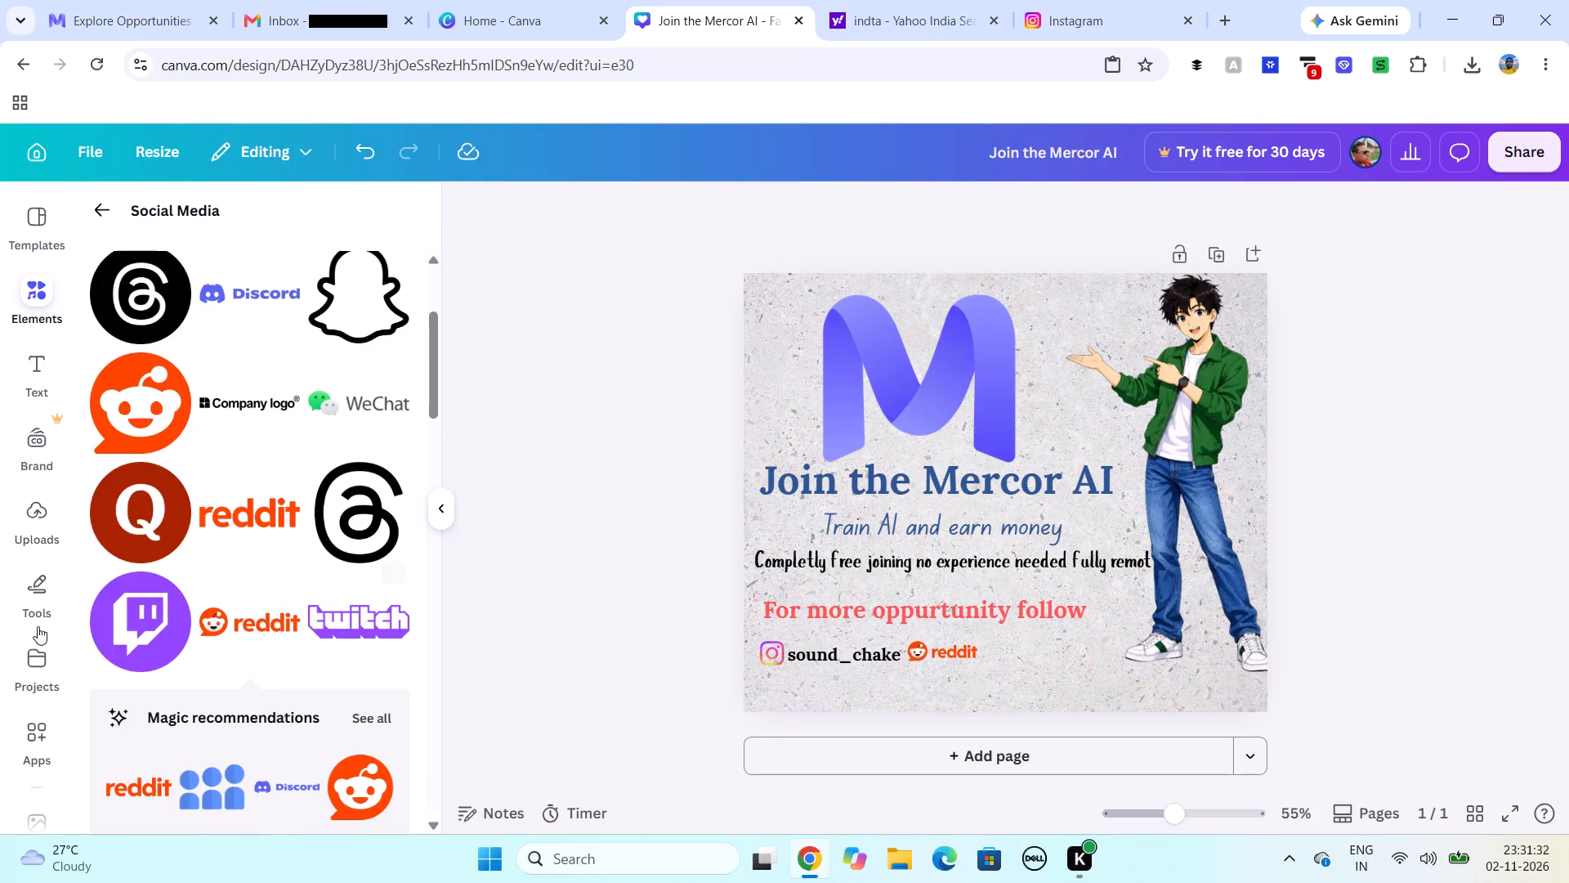
# Add a body text box and place it near the bottom edge of the post, below the Reddit logo.
pyautogui.click(29, 372)
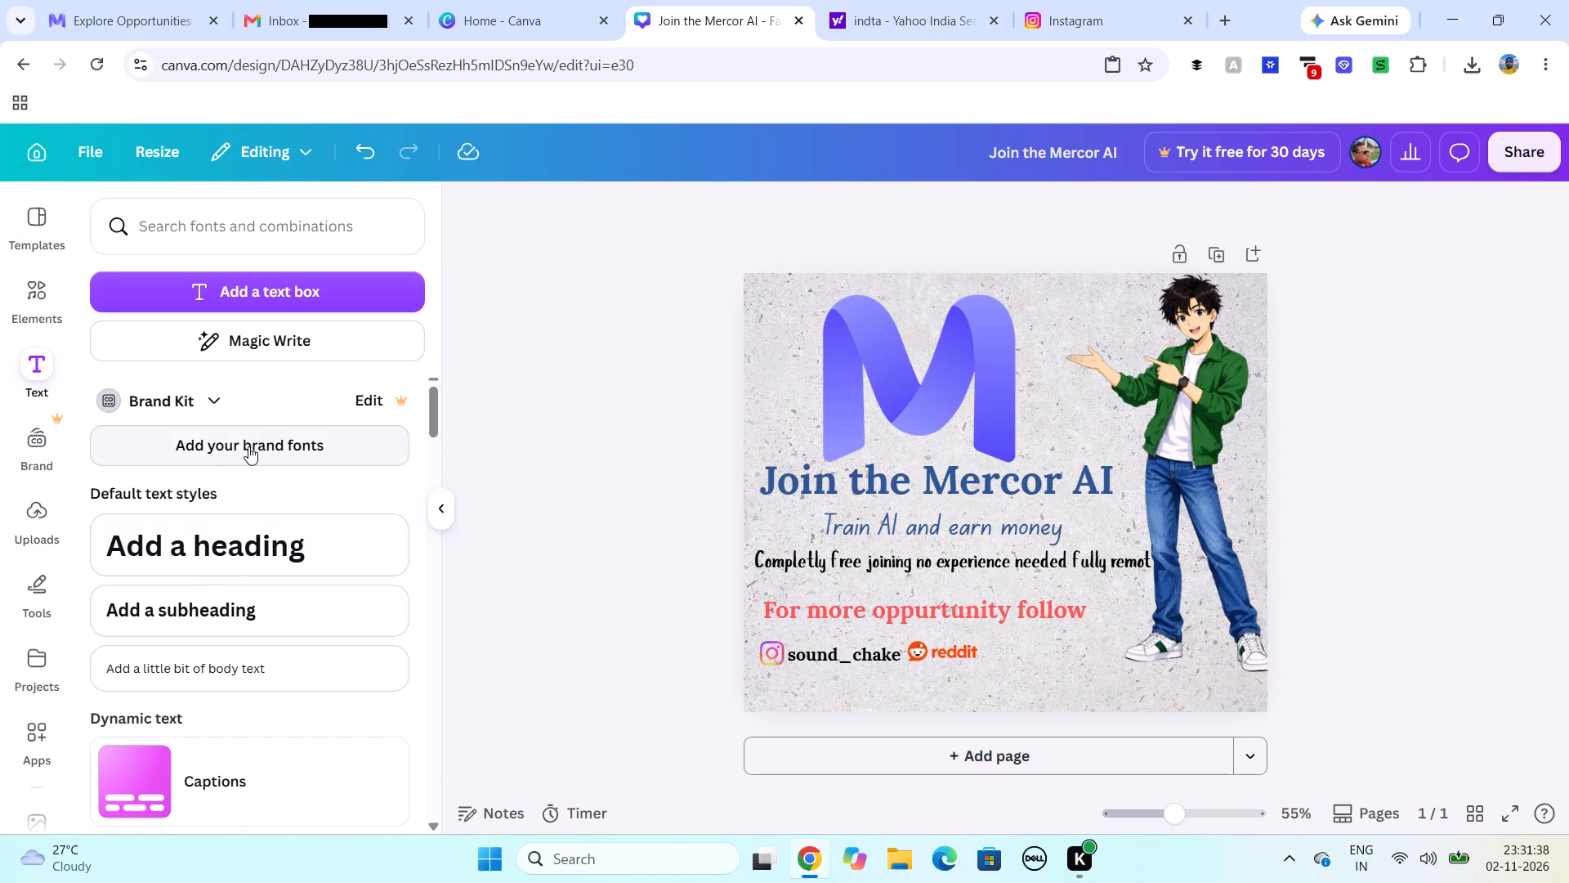
pyautogui.click(195, 668)
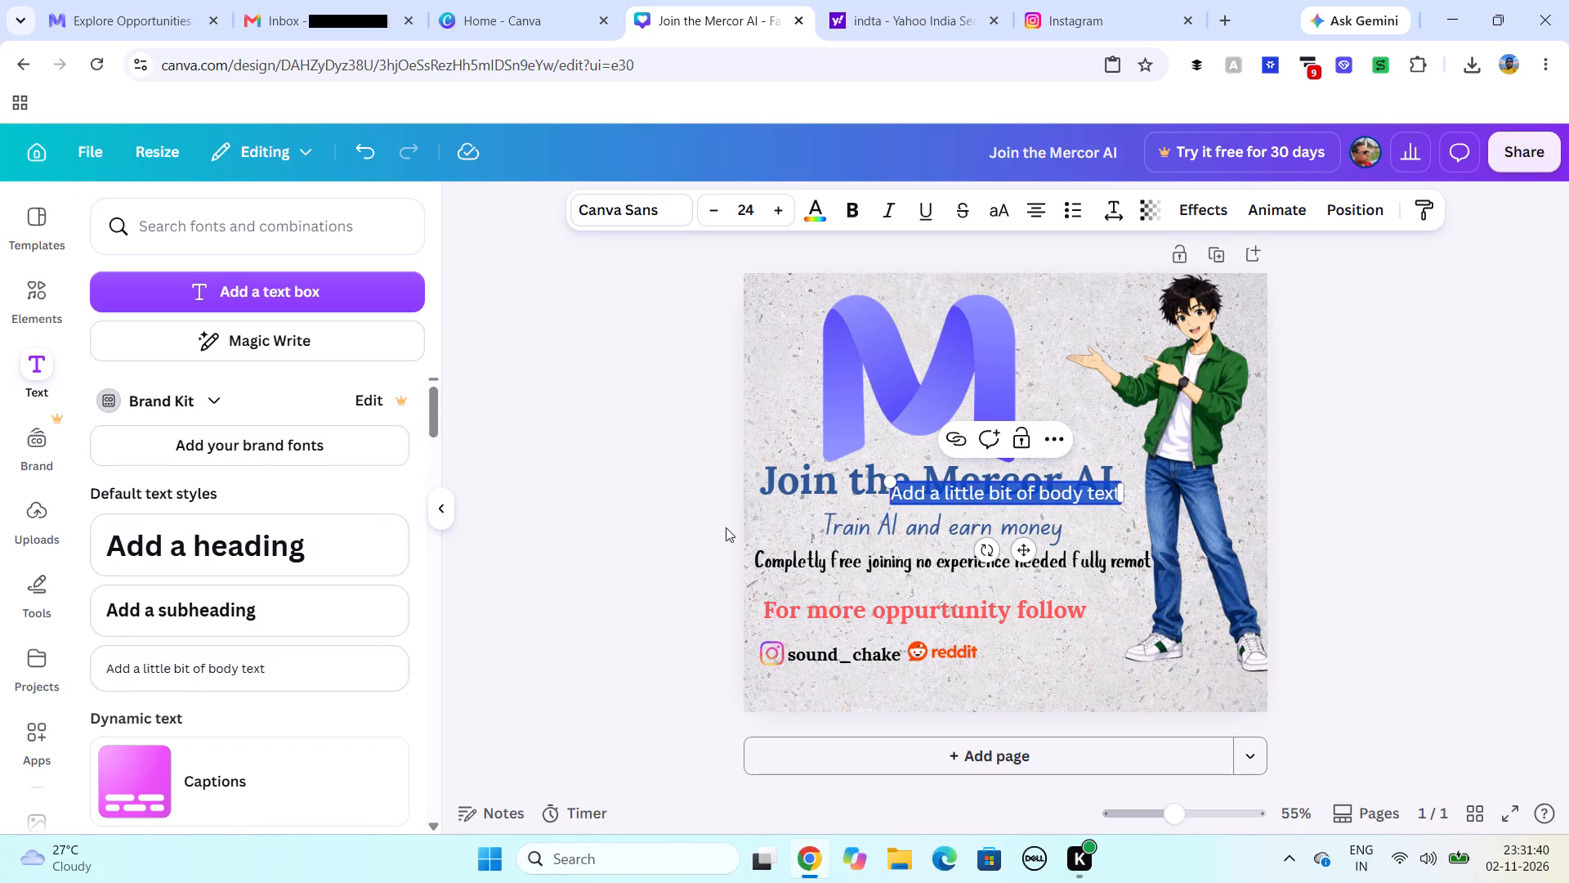
pyautogui.moveTo(1021, 554); pyautogui.dragTo(1074, 681)
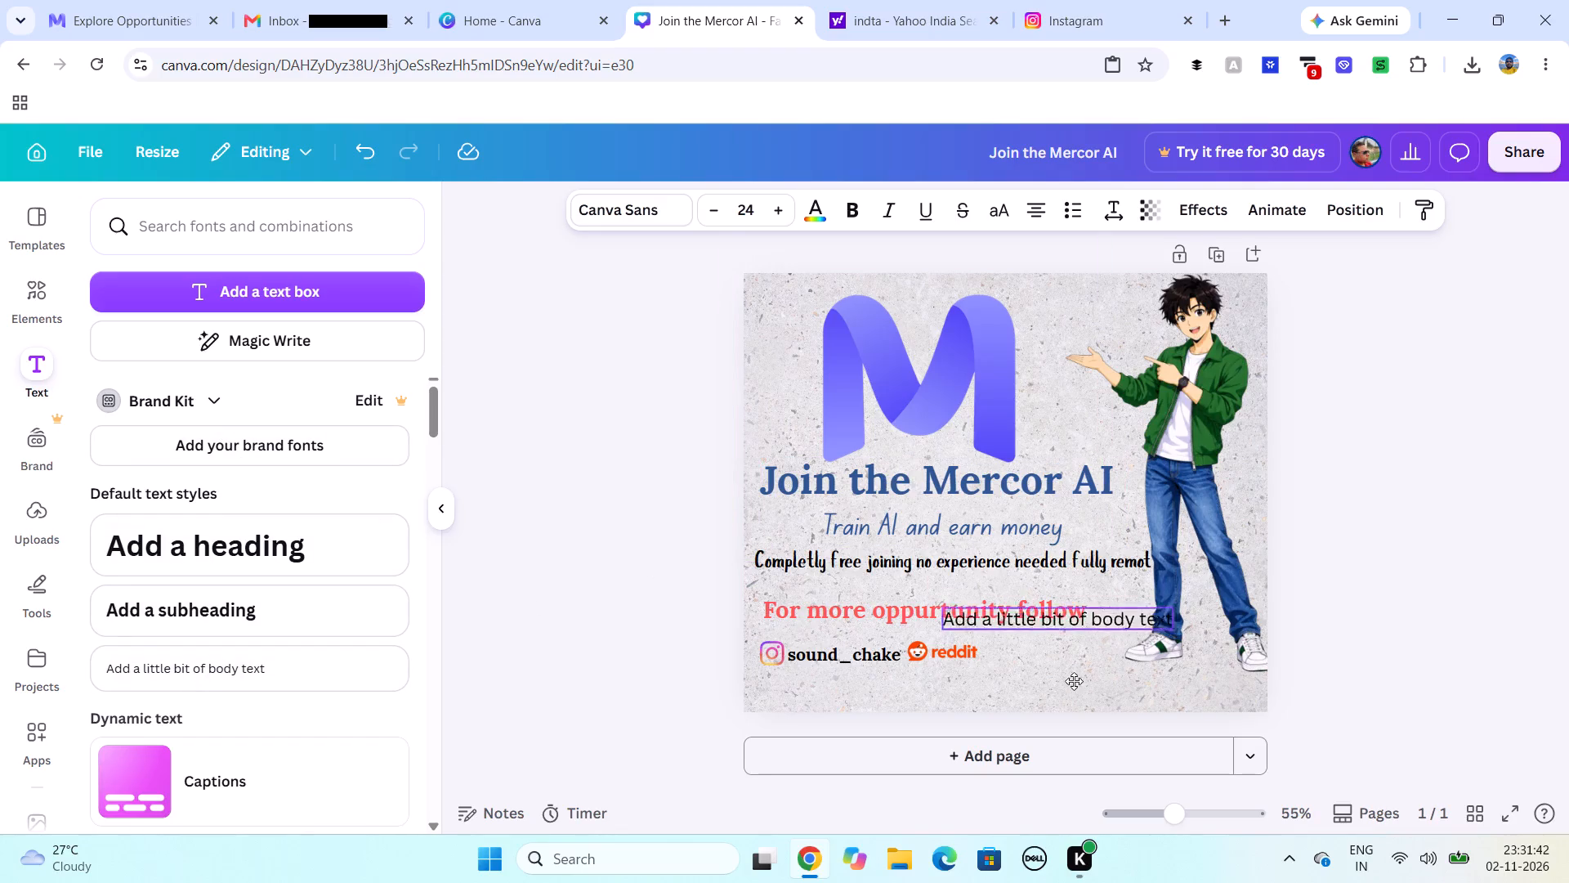
pyautogui.moveTo(1074, 681); pyautogui.dragTo(1062, 747)
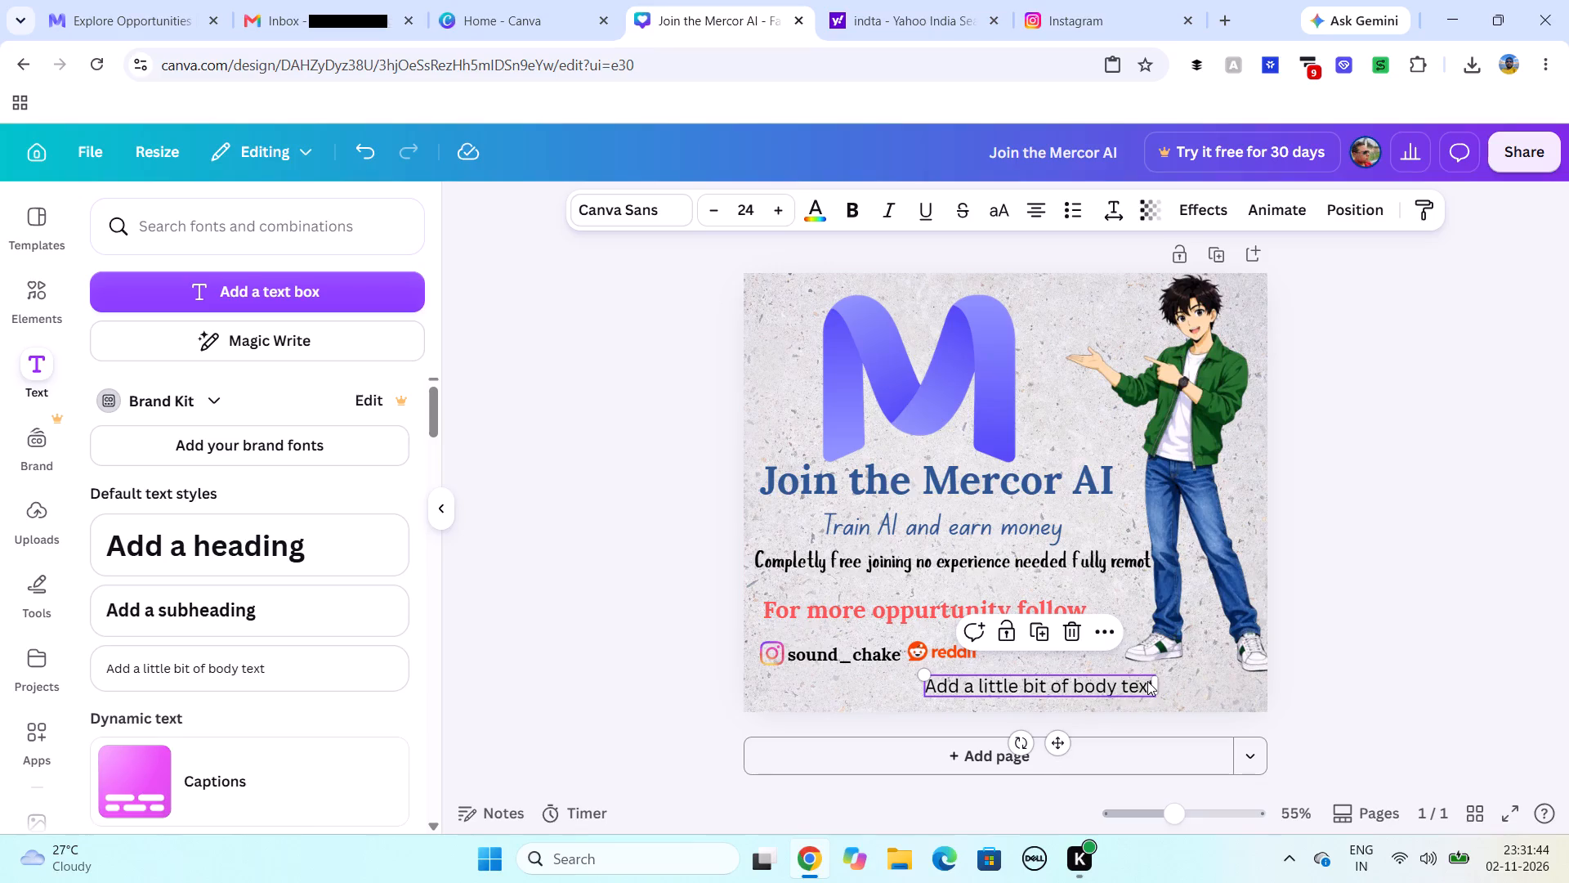
pyautogui.click(1149, 680)
pyautogui.click(1151, 681)
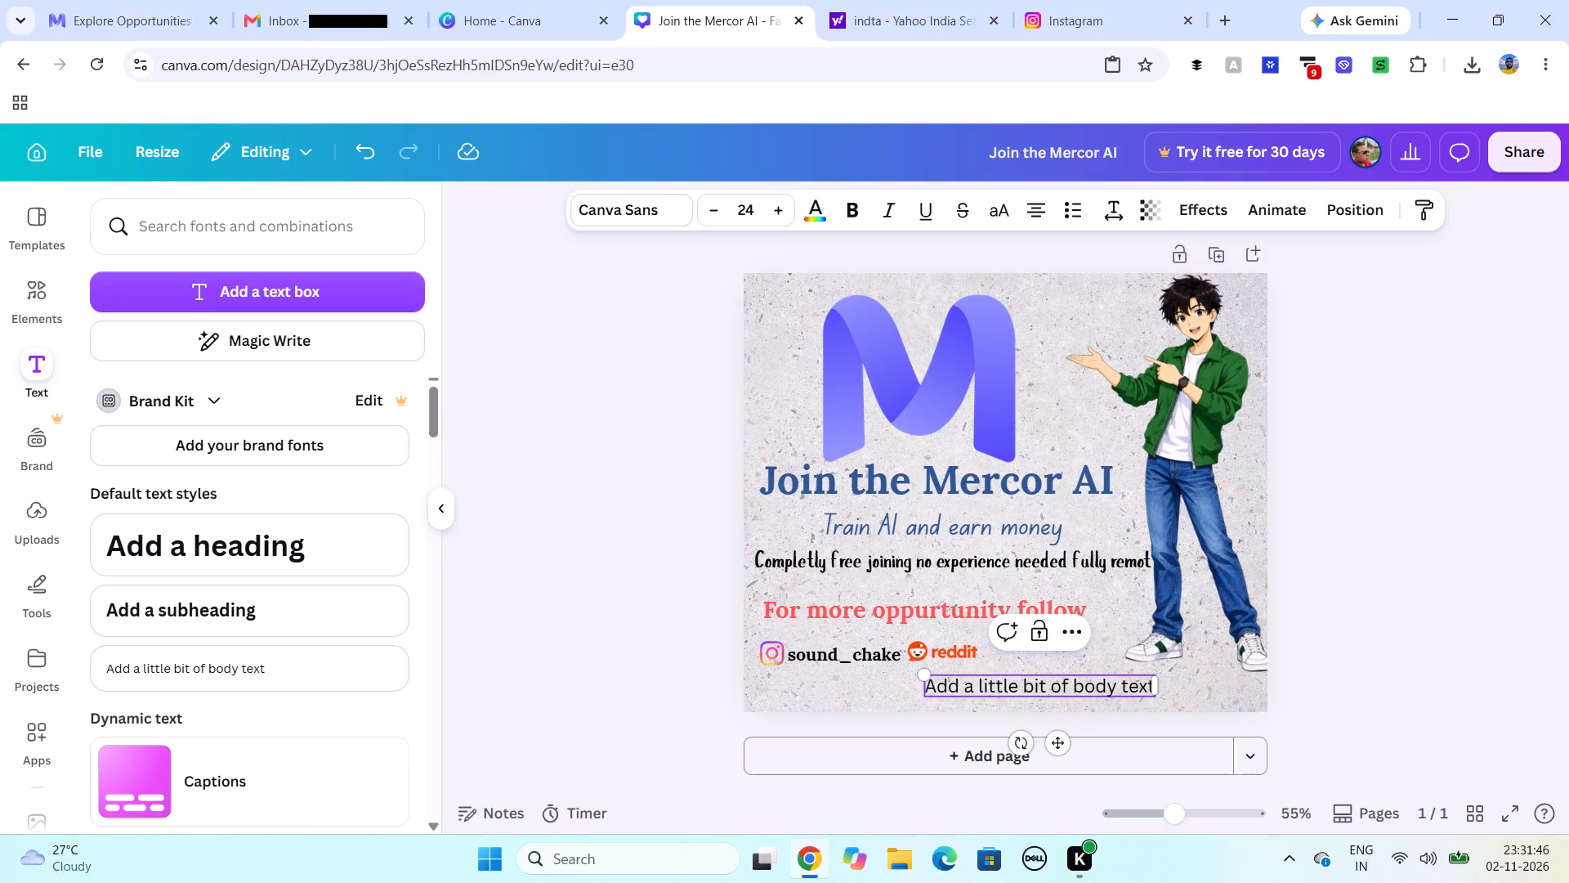
pyautogui.press('BackSpace')
pyautogui.press('BackSpace')
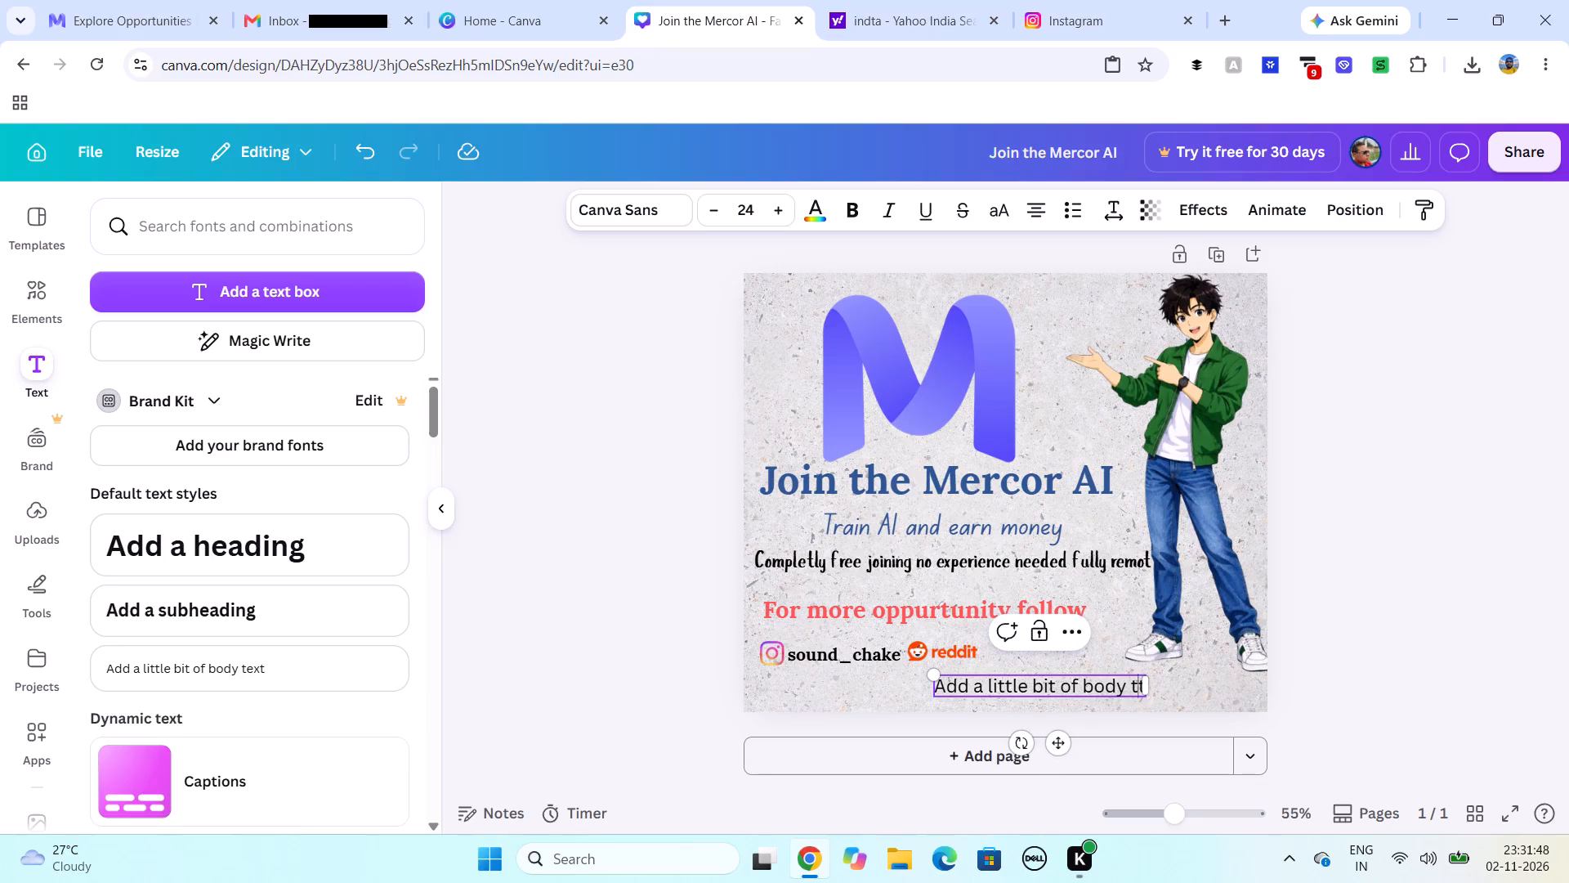
pyautogui.press('BackSpace')
pyautogui.press('BackSpace')
pyautogui.press('BackSpace')
pyautogui.press('BackSpace')
pyautogui.press('BackSpace')
pyautogui.press('BackSpace')
pyautogui.press('BackSpace')
pyautogui.press('BackSpace')
pyautogui.press('BackSpace')
pyautogui.press('BackSpace')
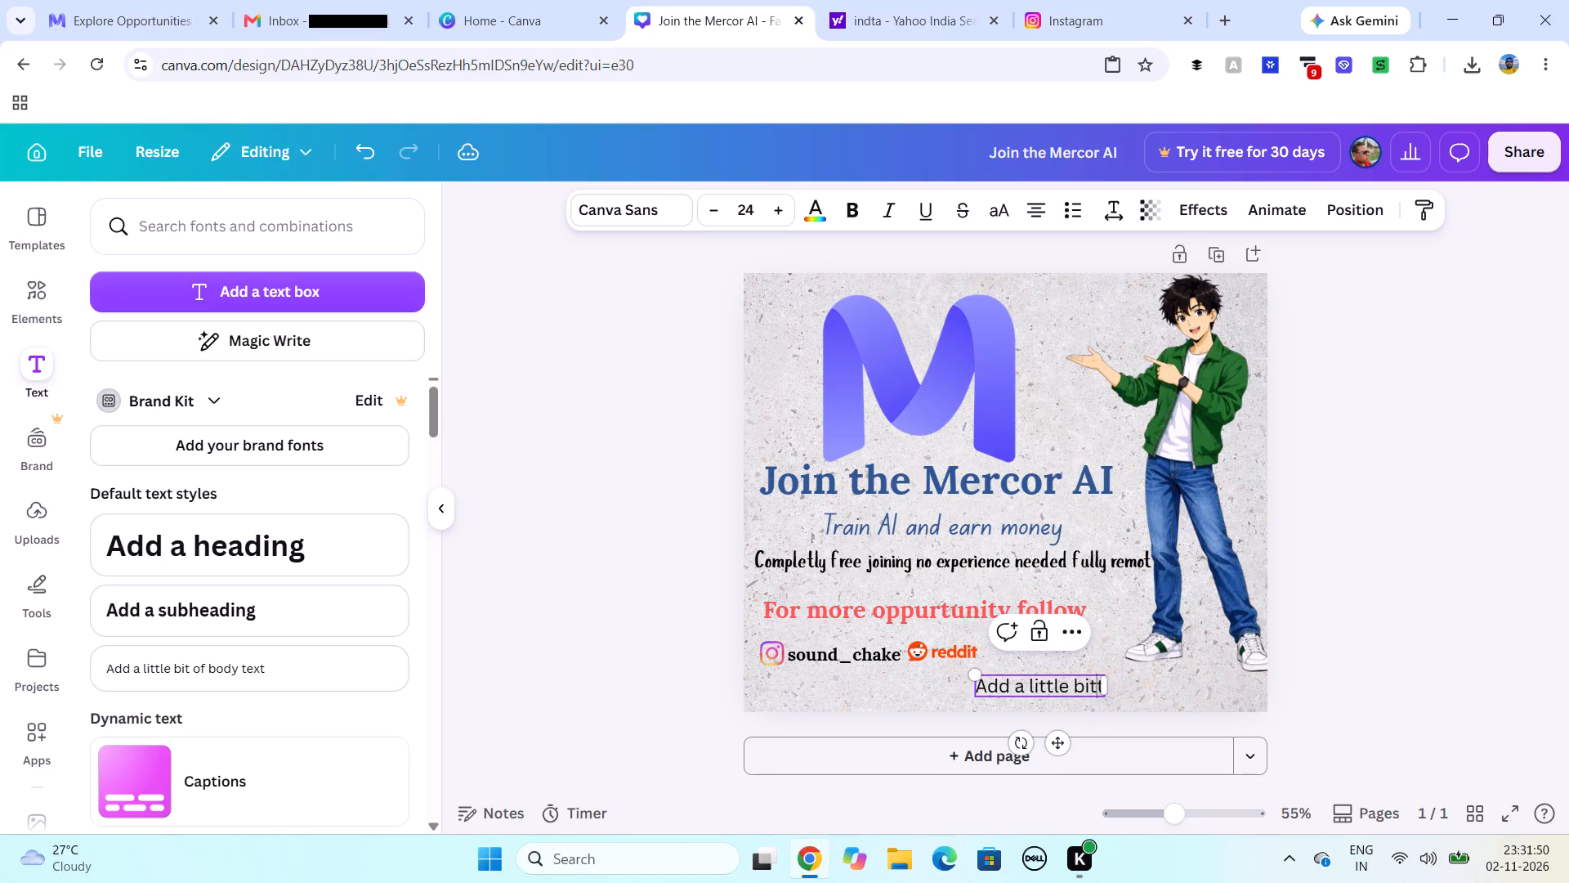
pyautogui.press('BackSpace')
pyautogui.press('BackSpace')
pyautogui.press('BackSpace')
pyautogui.press('BackSpace')
pyautogui.press('BackSpace')
pyautogui.press('BackSpace')
pyautogui.press('BackSpace')
pyautogui.press('BackSpace')
pyautogui.press('BackSpace')
pyautogui.press('BackSpace')
pyautogui.press('BackSpace')
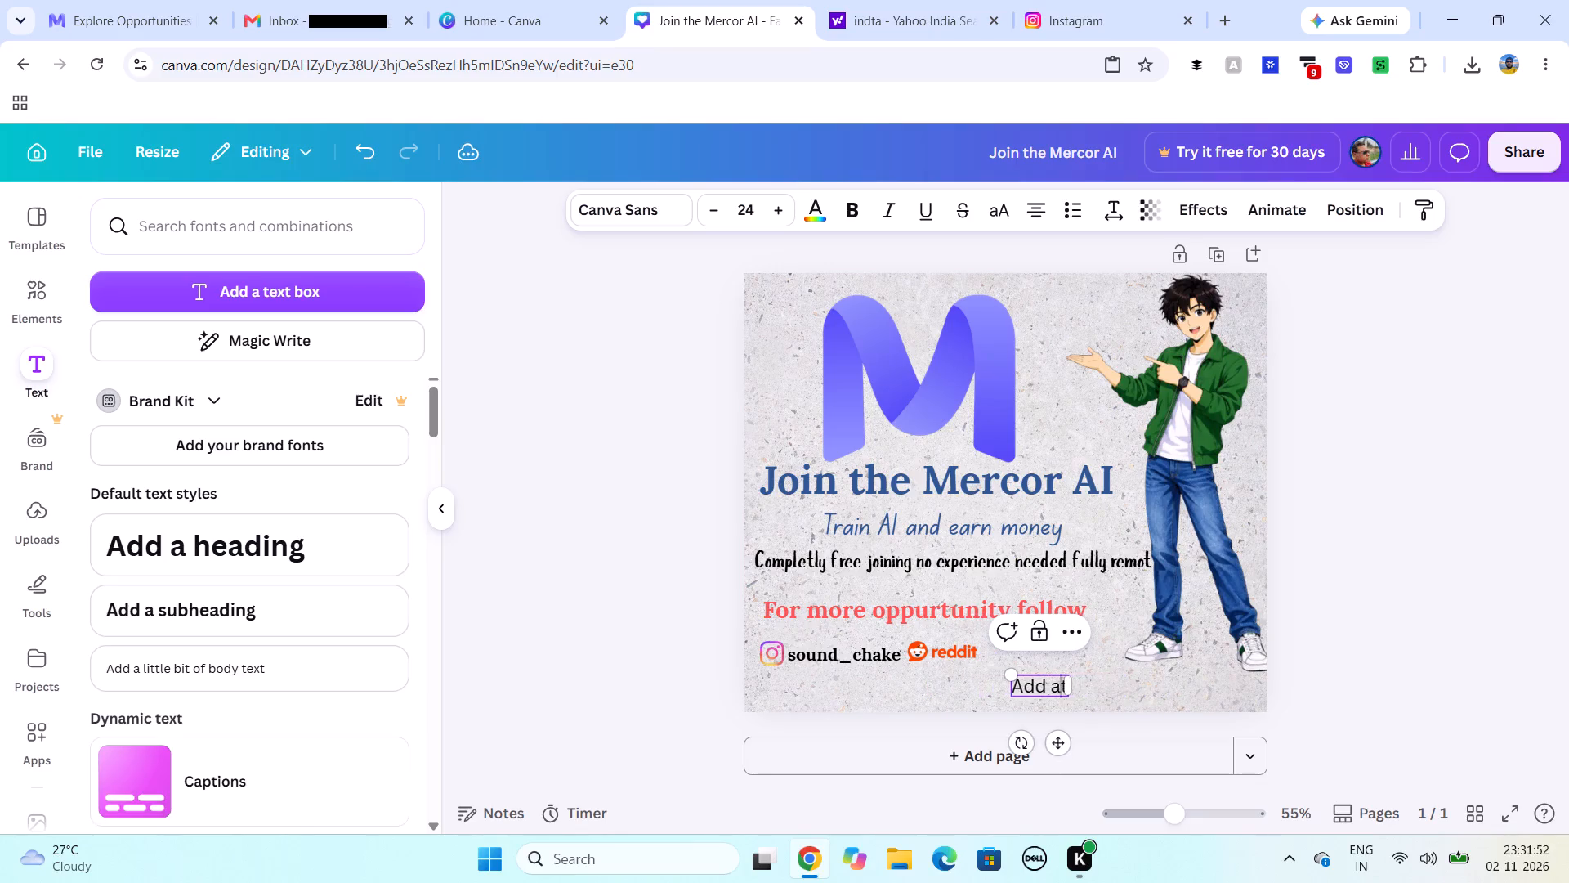
pyautogui.press('BackSpace')
pyautogui.press('BackSpace')
pyautogui.press('BackSpace')
pyautogui.press('BackSpace')
pyautogui.press('BackSpace')
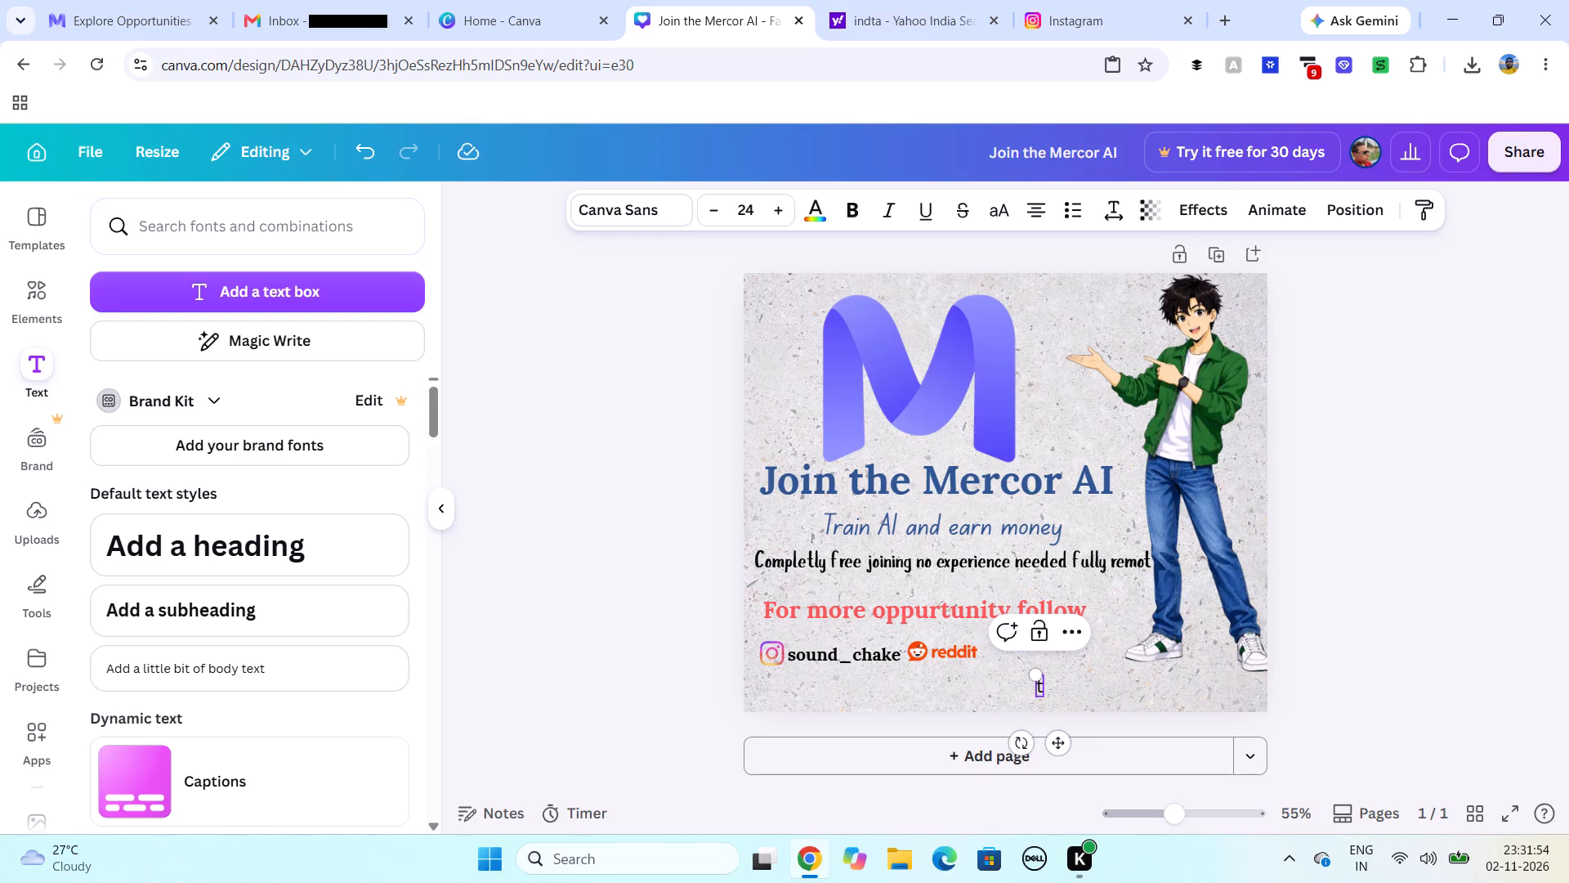
pyautogui.click(1039, 689)
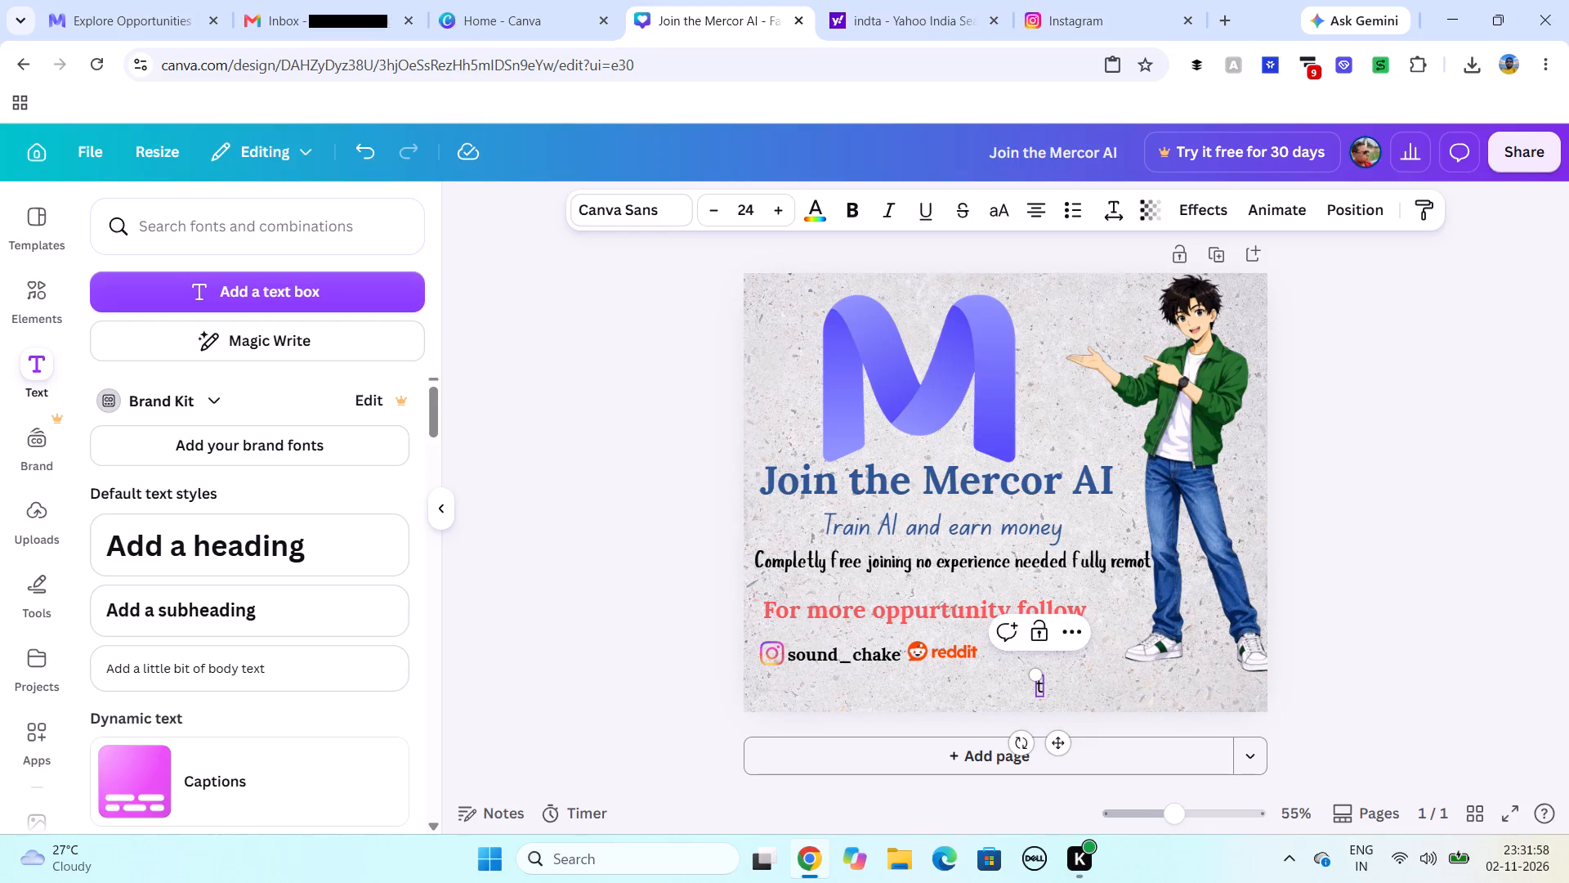
pyautogui.click(1042, 688)
pyautogui.press('BackSpace')
pyautogui.press('u')
pyautogui.press('/')
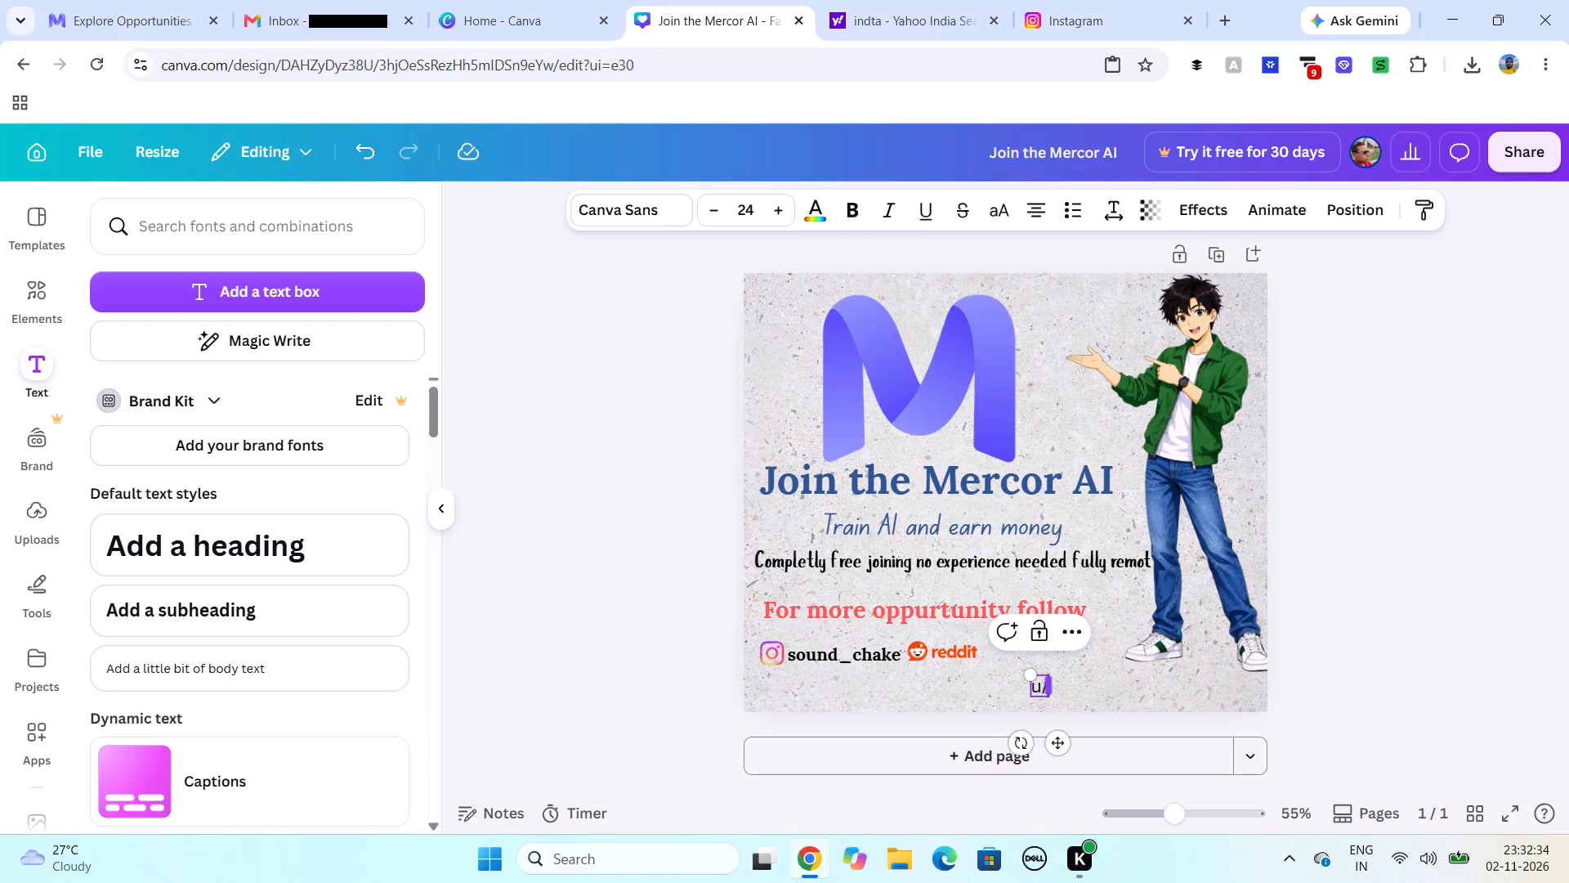
pyautogui.press('s')
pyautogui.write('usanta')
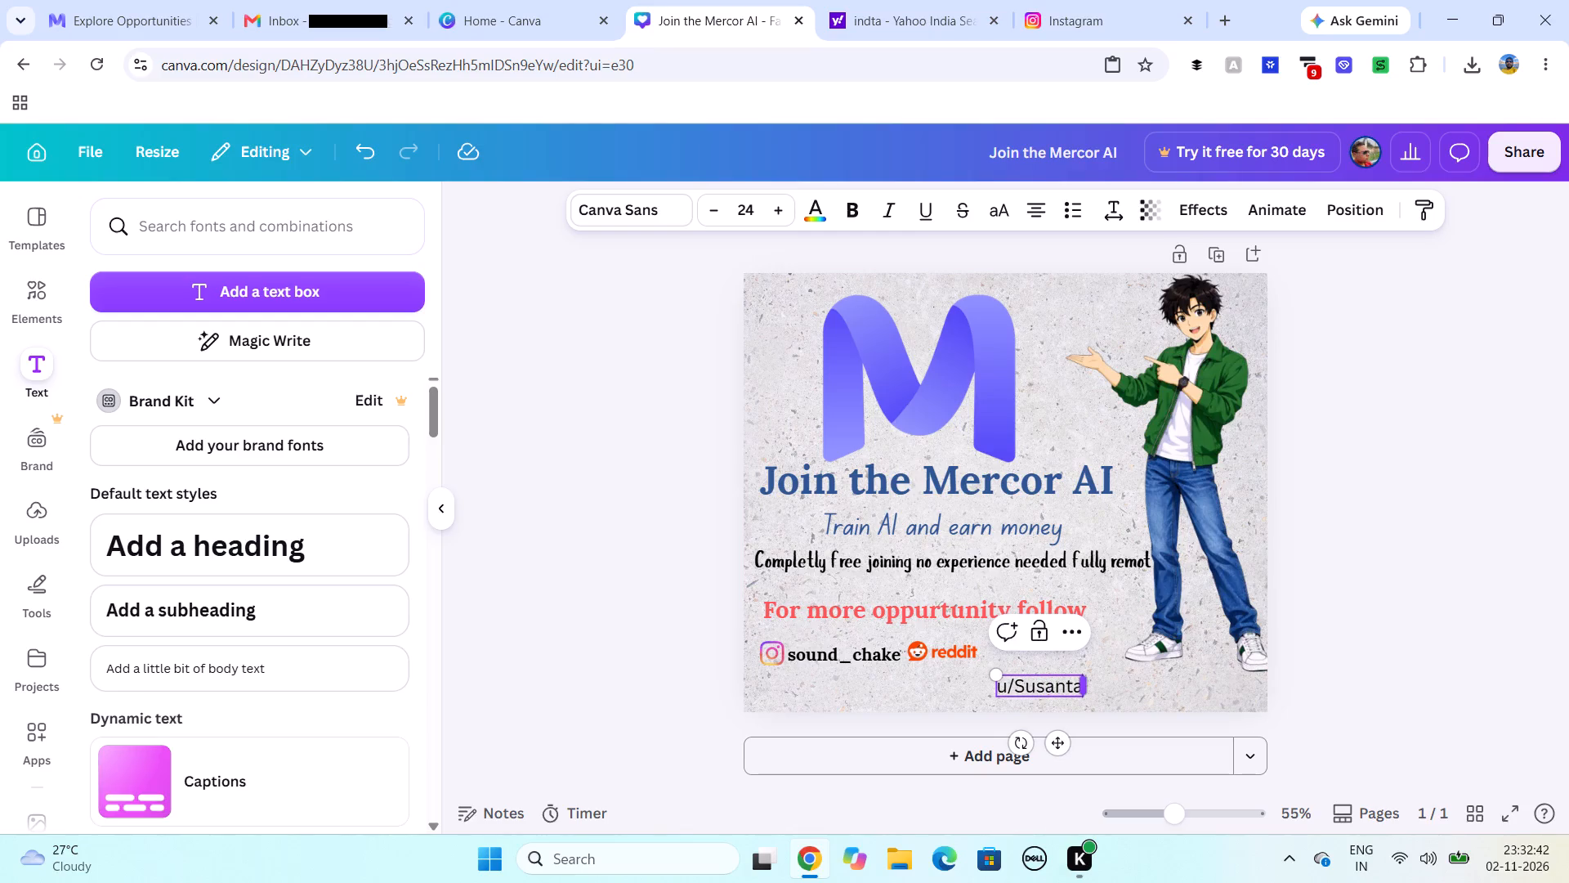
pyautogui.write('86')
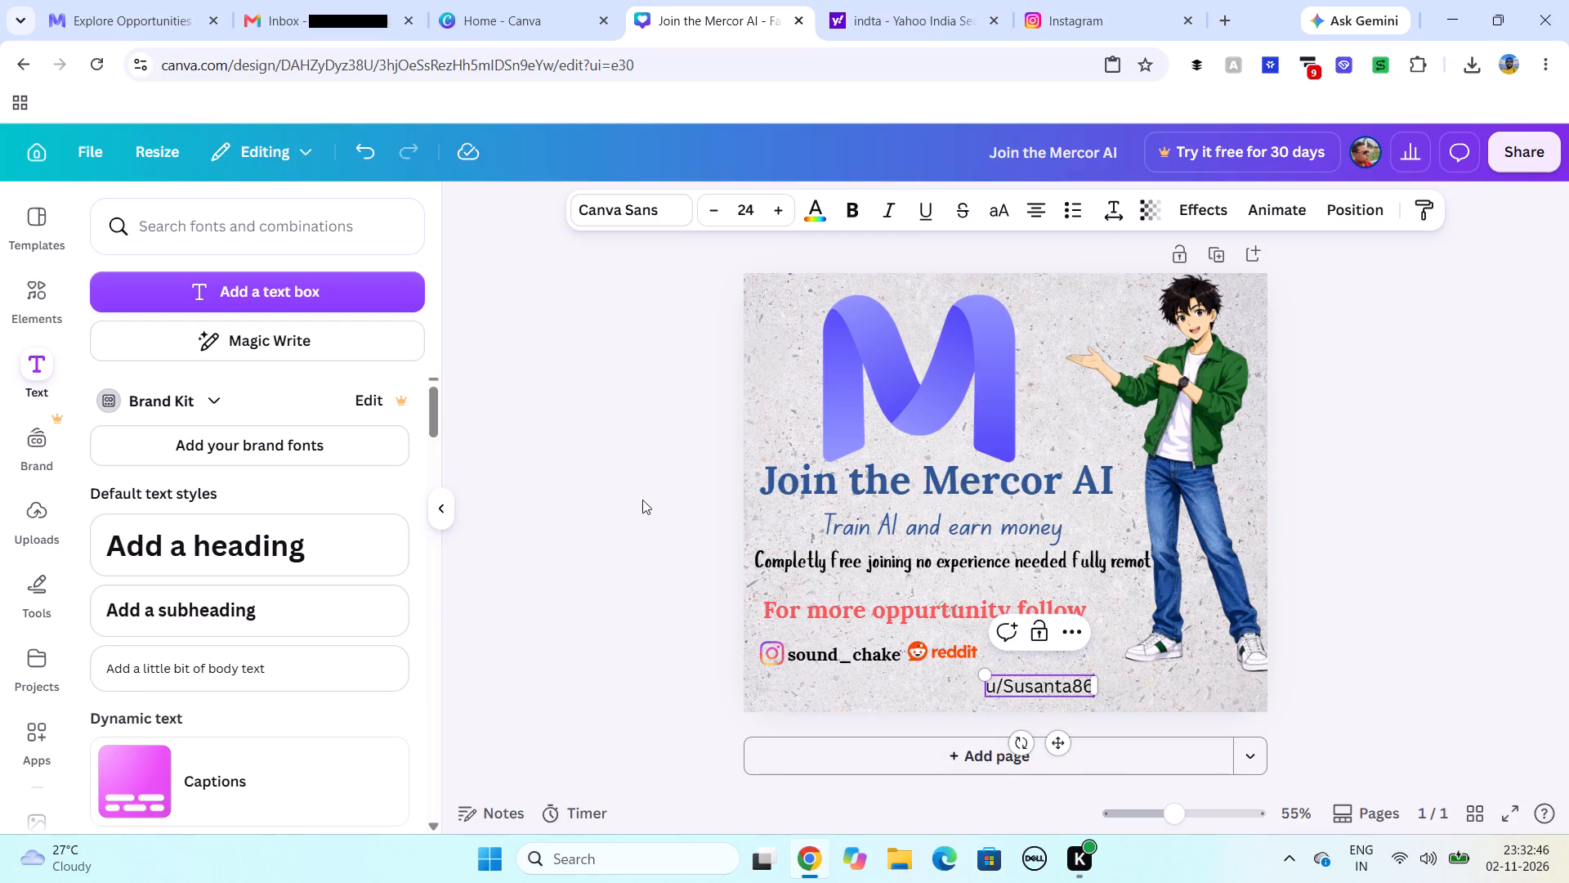
# Set the font of the Reddit handle text to Abril Fatface.
pyautogui.click(665, 208)
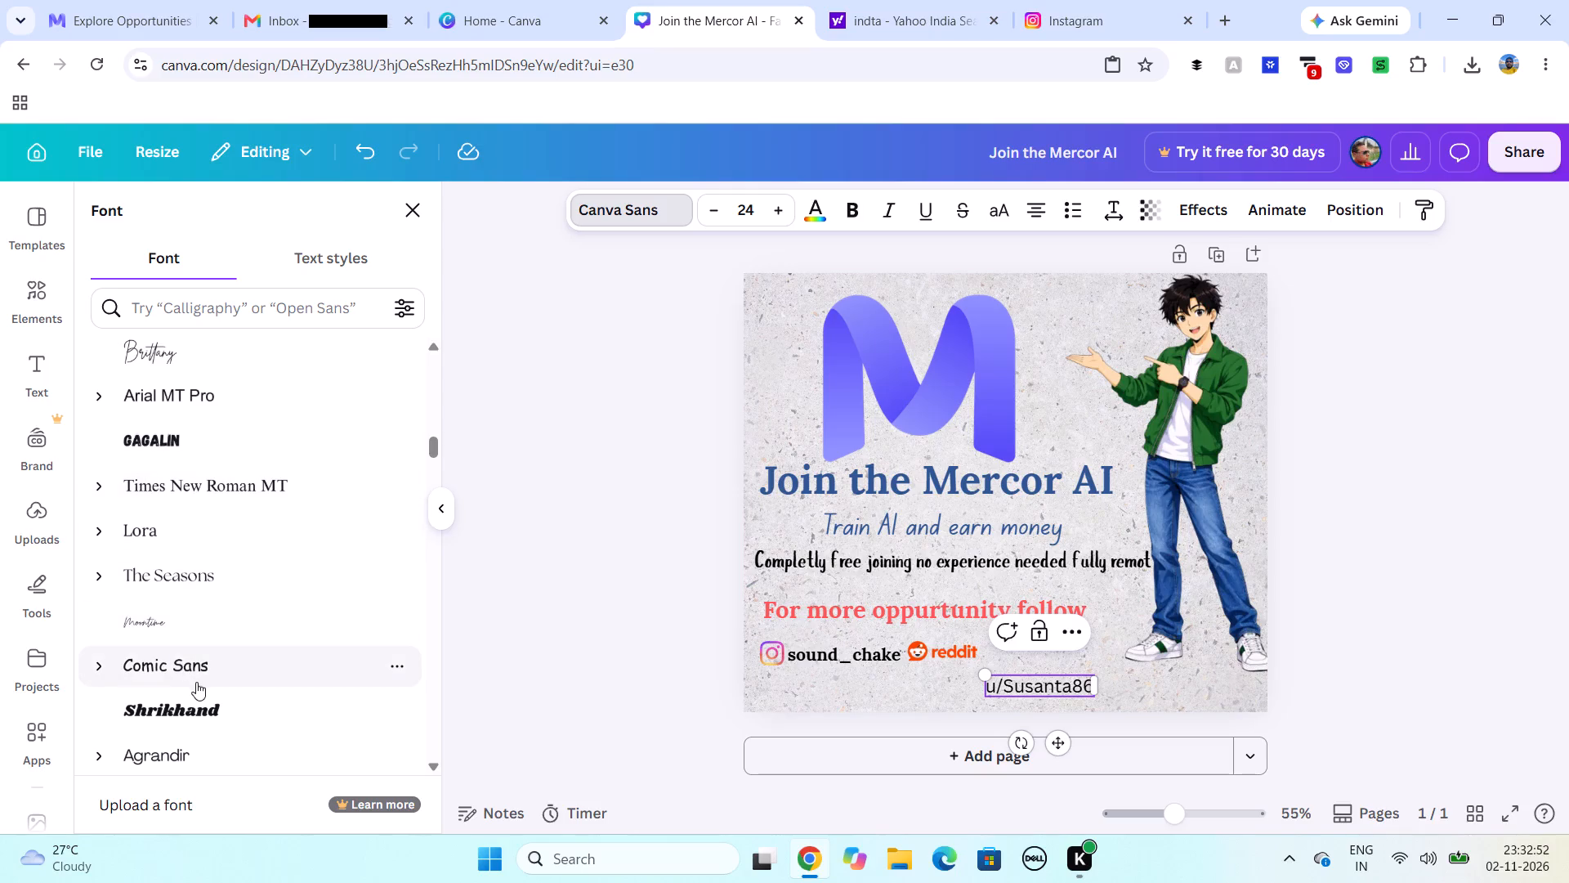
pyautogui.scroll(3, 151, 465)
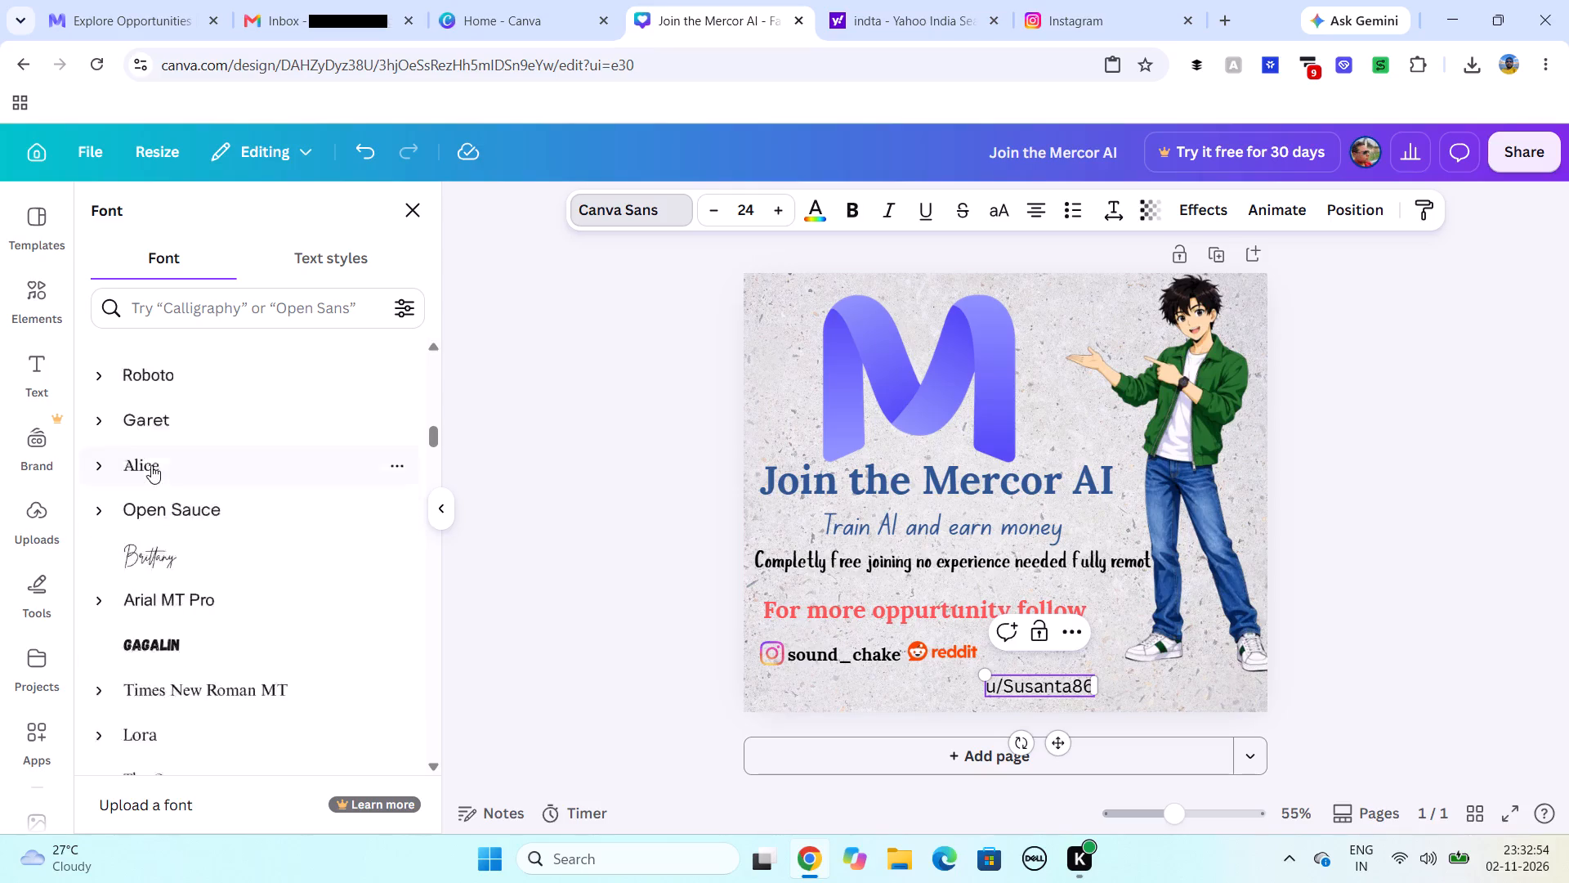
pyautogui.scroll(3, 151, 465)
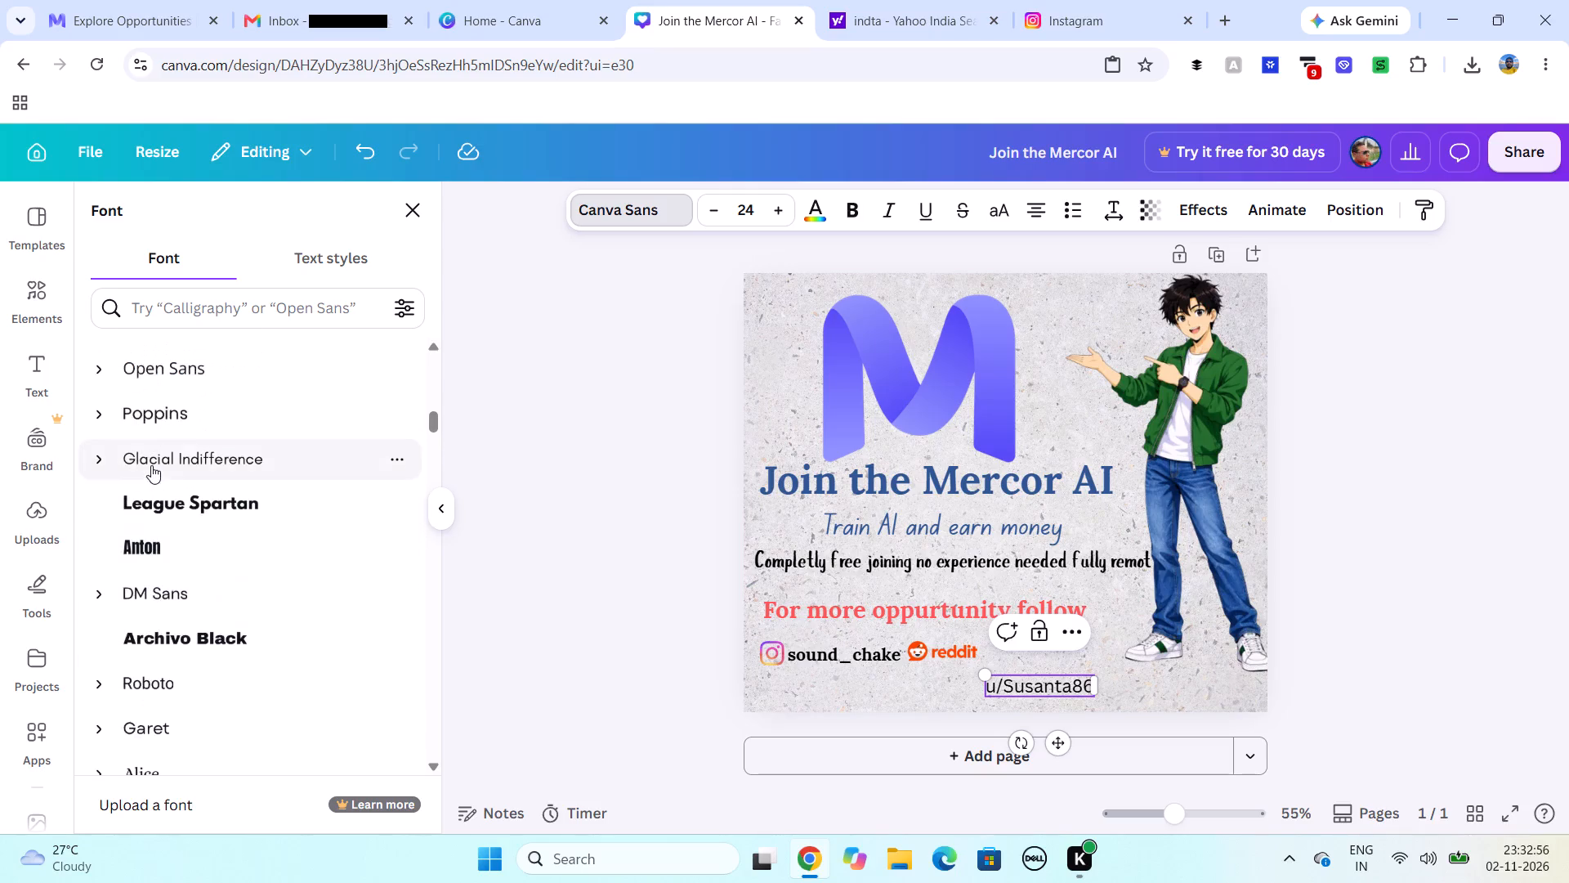
pyautogui.scroll(2, 151, 465)
pyautogui.scroll(-10, 151, 465)
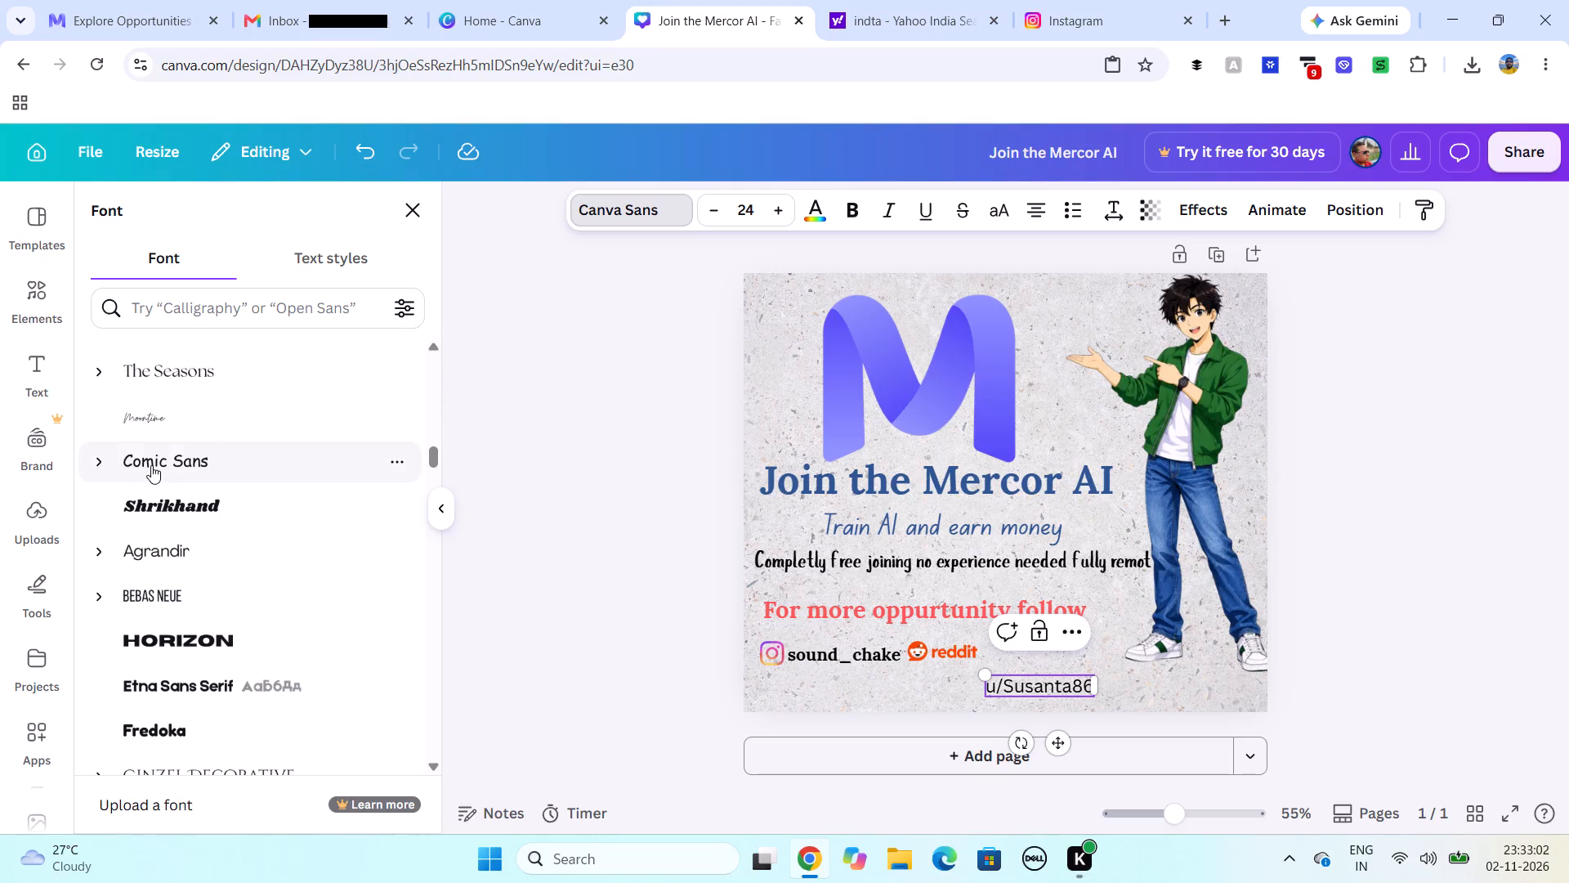
pyautogui.scroll(-1, 151, 465)
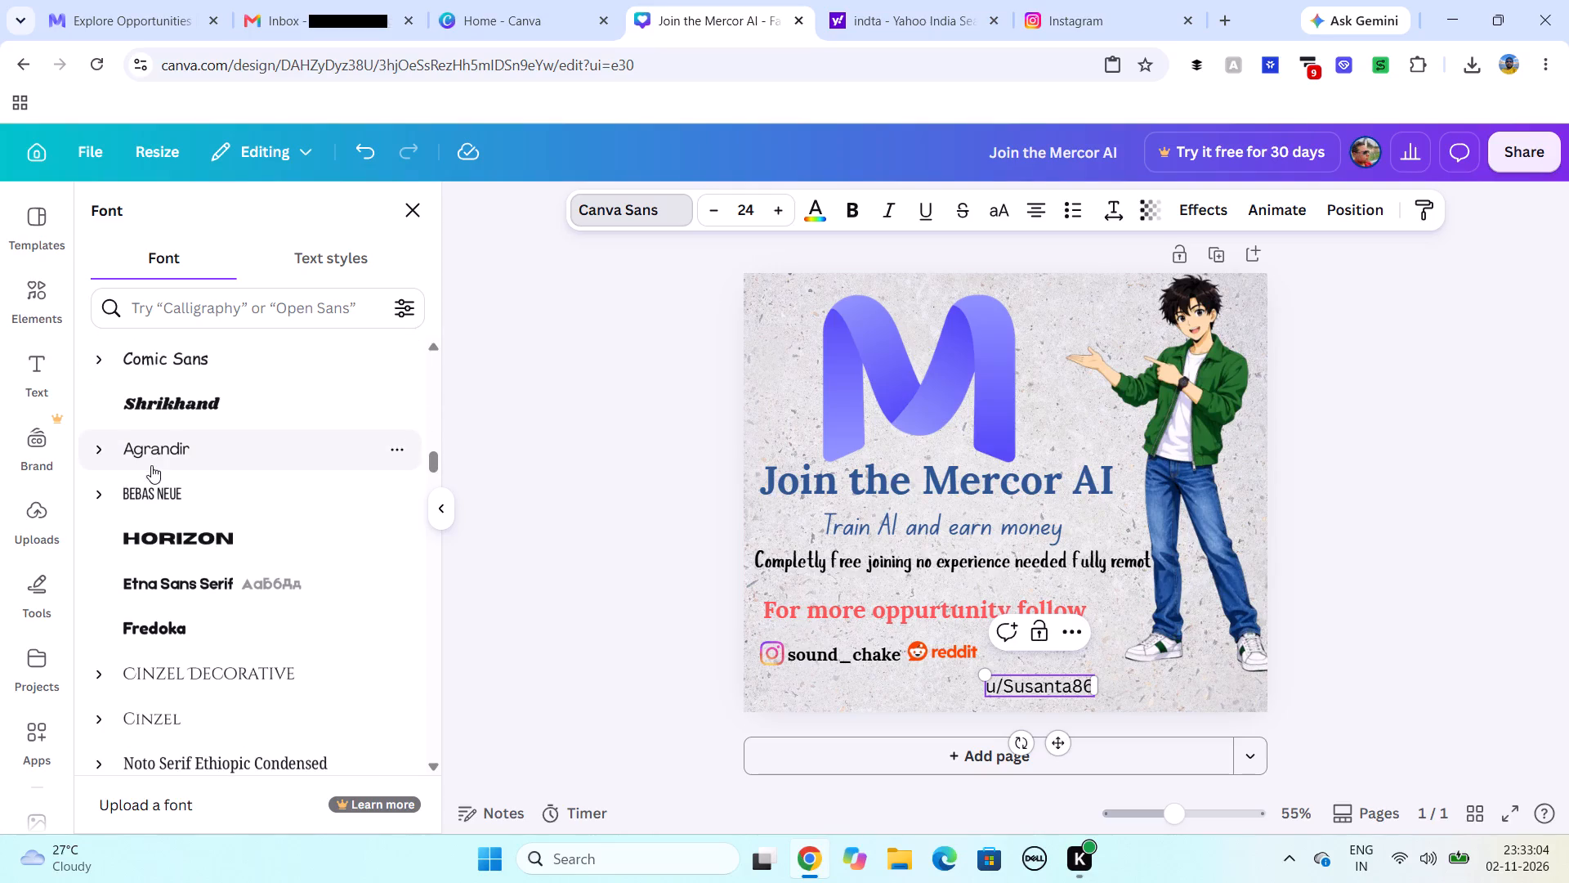
pyautogui.scroll(-4, 151, 465)
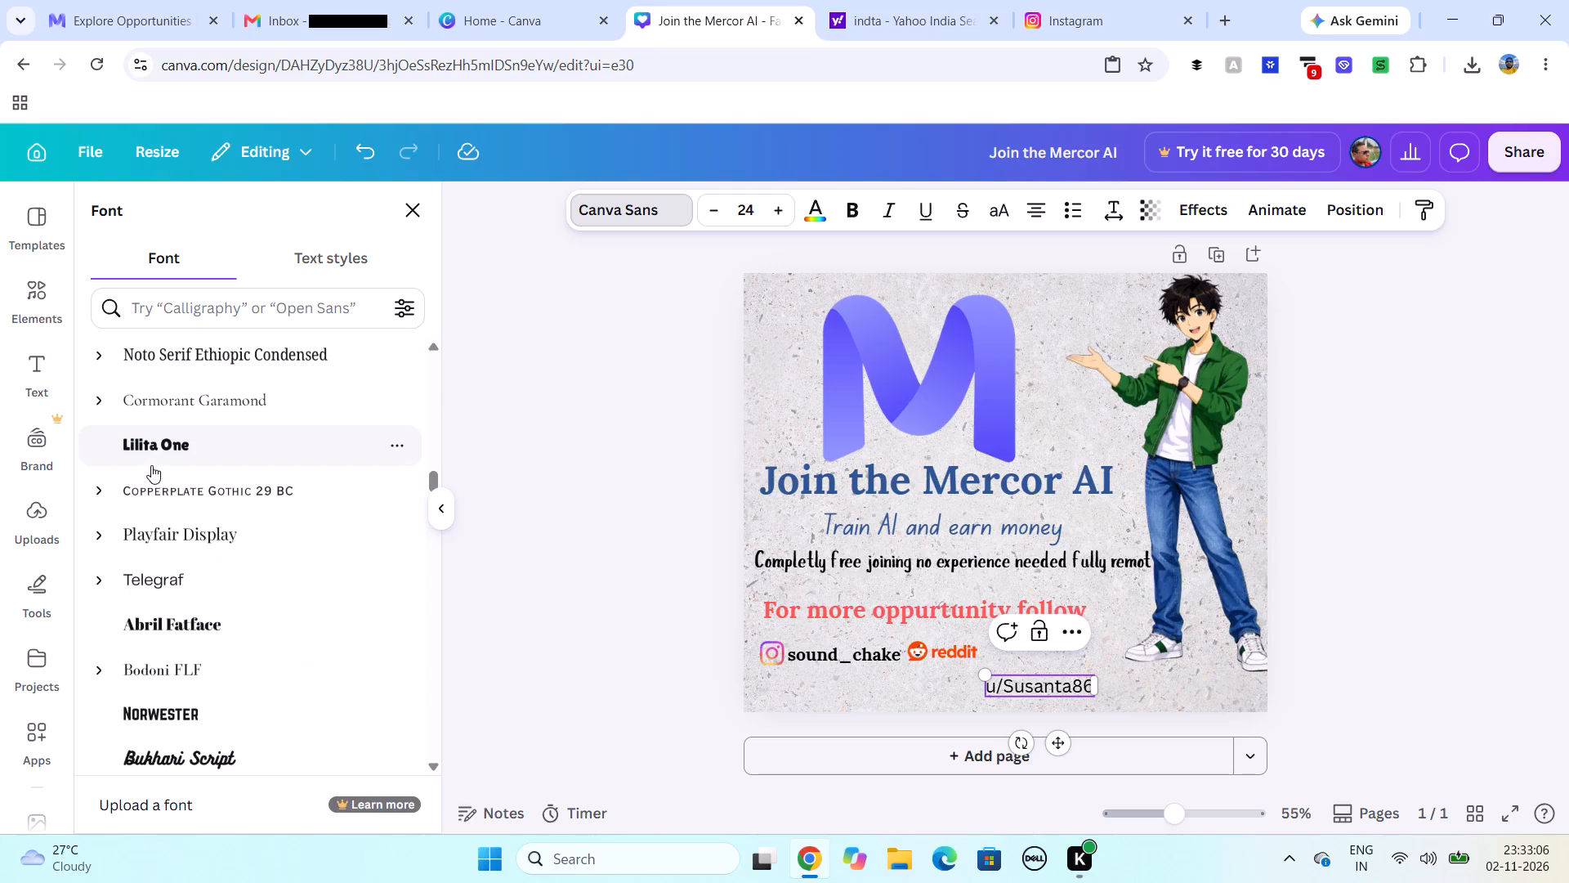
pyautogui.click(184, 630)
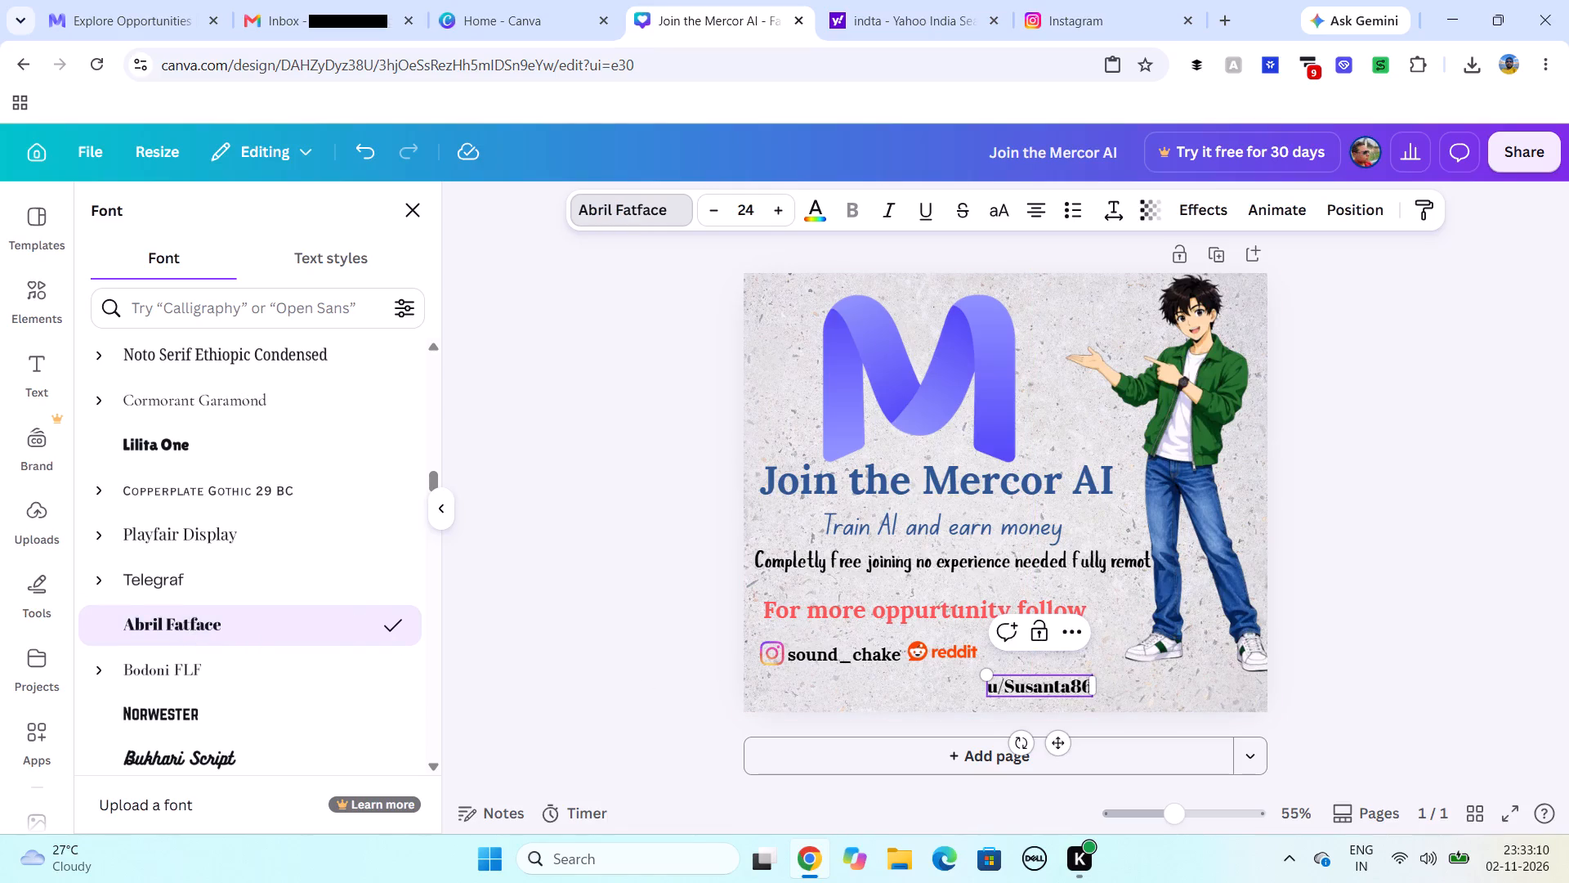
pyautogui.click(1161, 696)
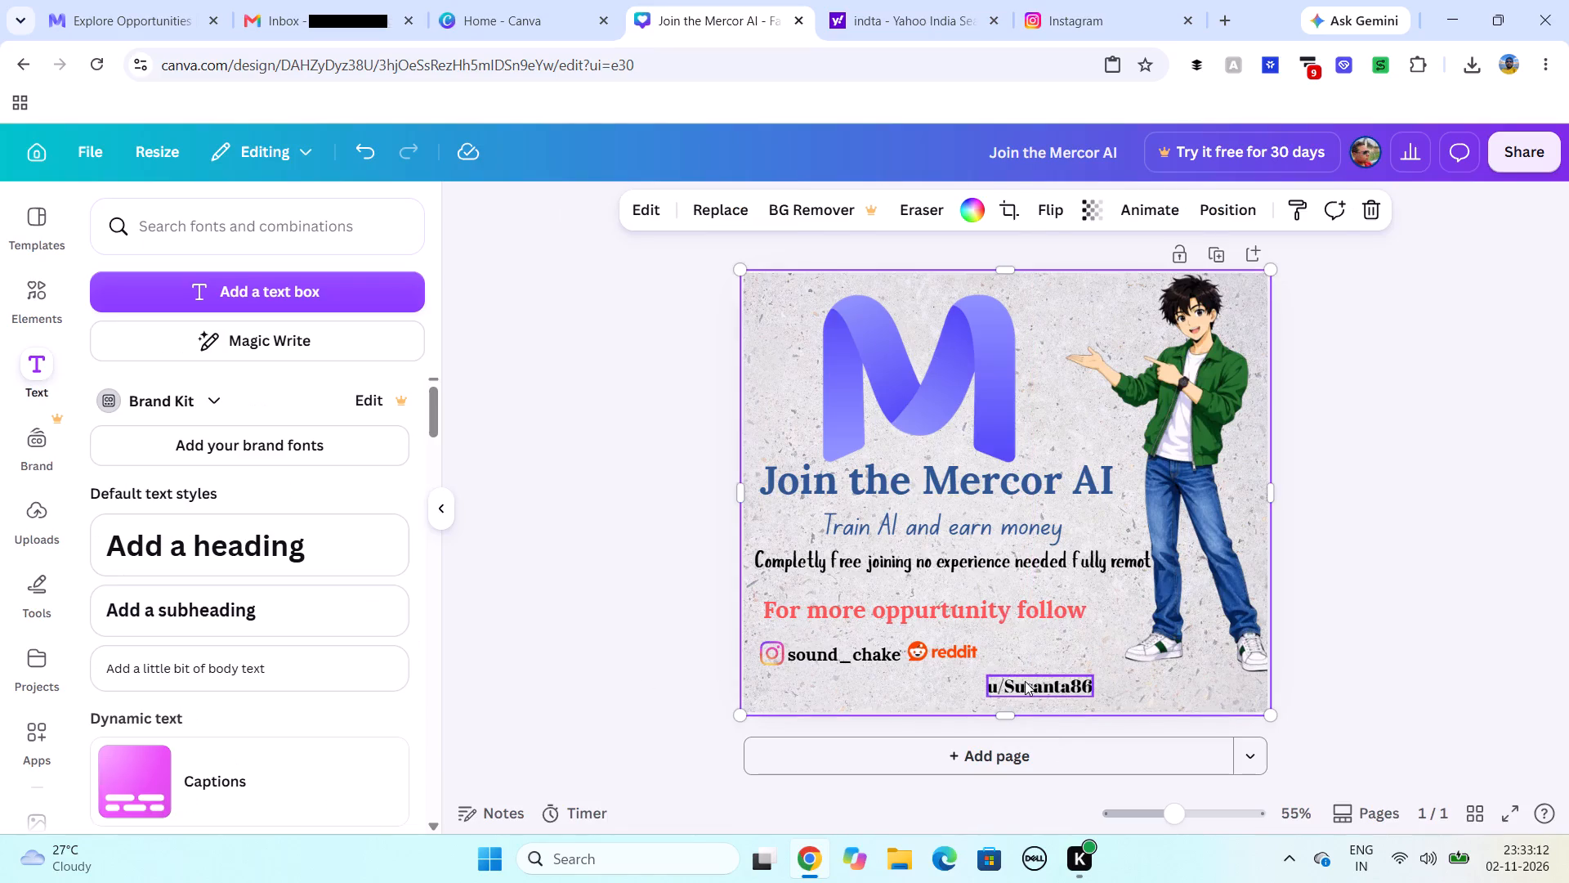
# Move the Reddit handle text up beside the Reddit logo, in line with the Instagram handle.
pyautogui.moveTo(1033, 684); pyautogui.dragTo(1033, 651)
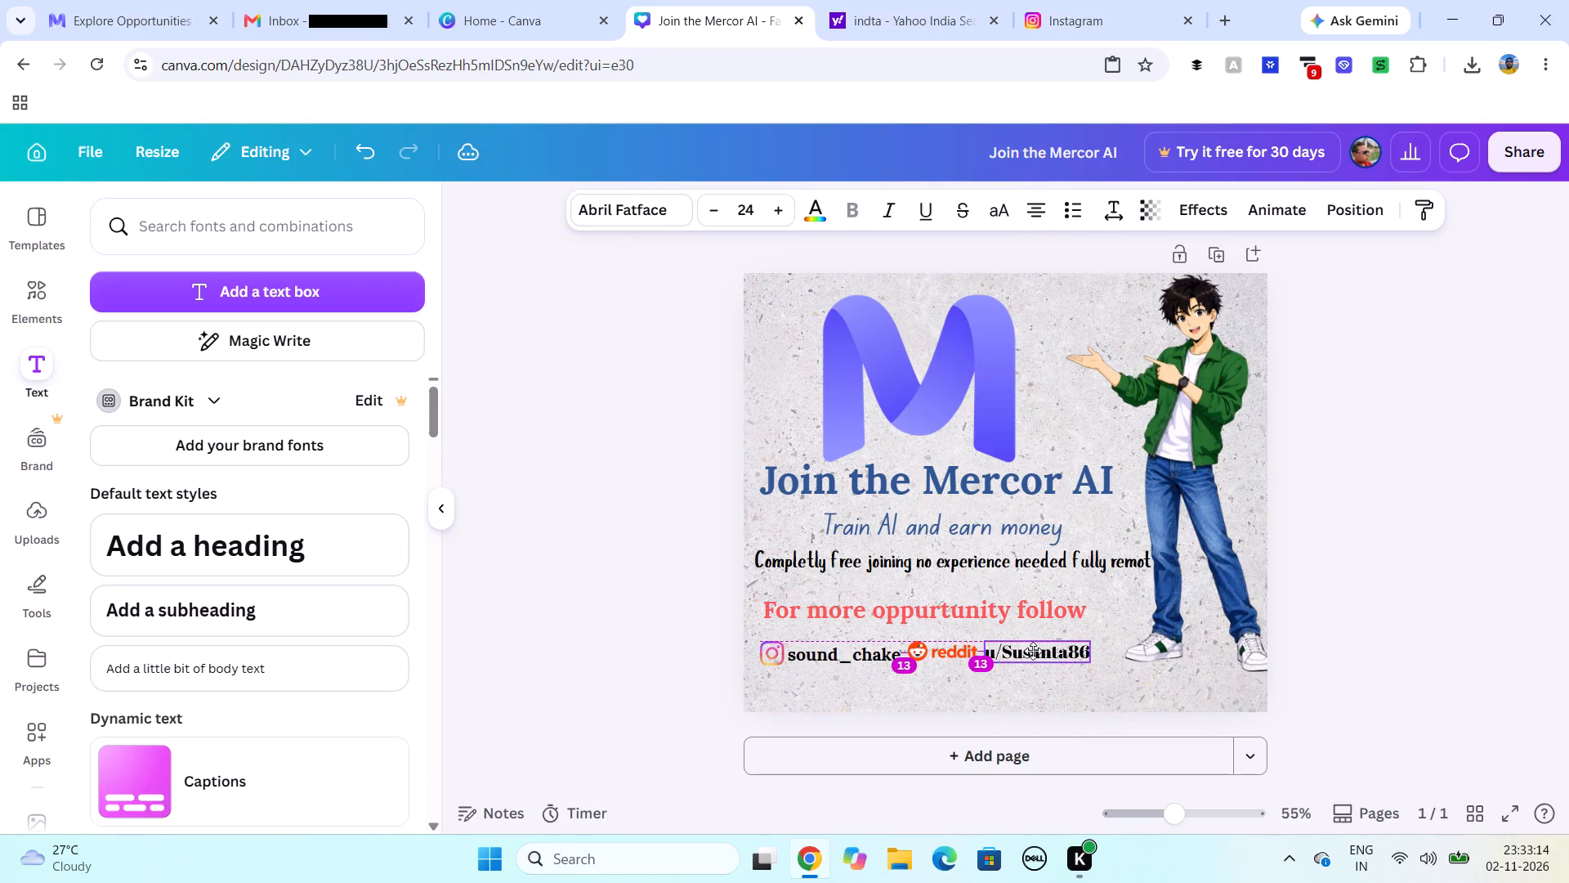
pyautogui.moveTo(1033, 651); pyautogui.dragTo(1032, 649)
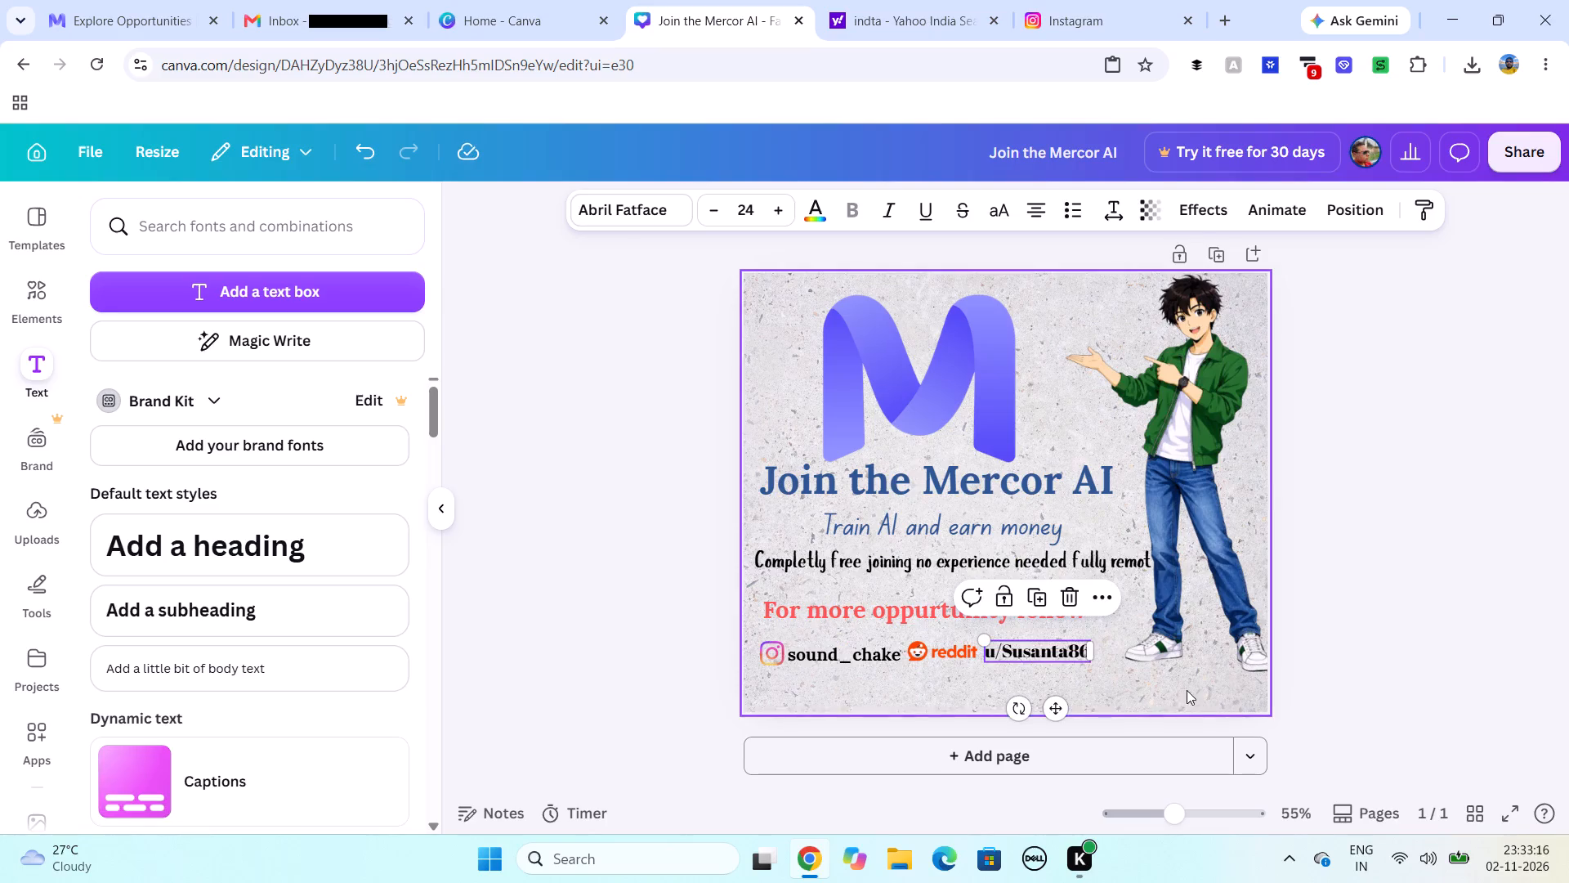
pyautogui.click(1187, 690)
# Shift the character illustration slightly inward so it fits within the post's edge.
pyautogui.click(1221, 558)
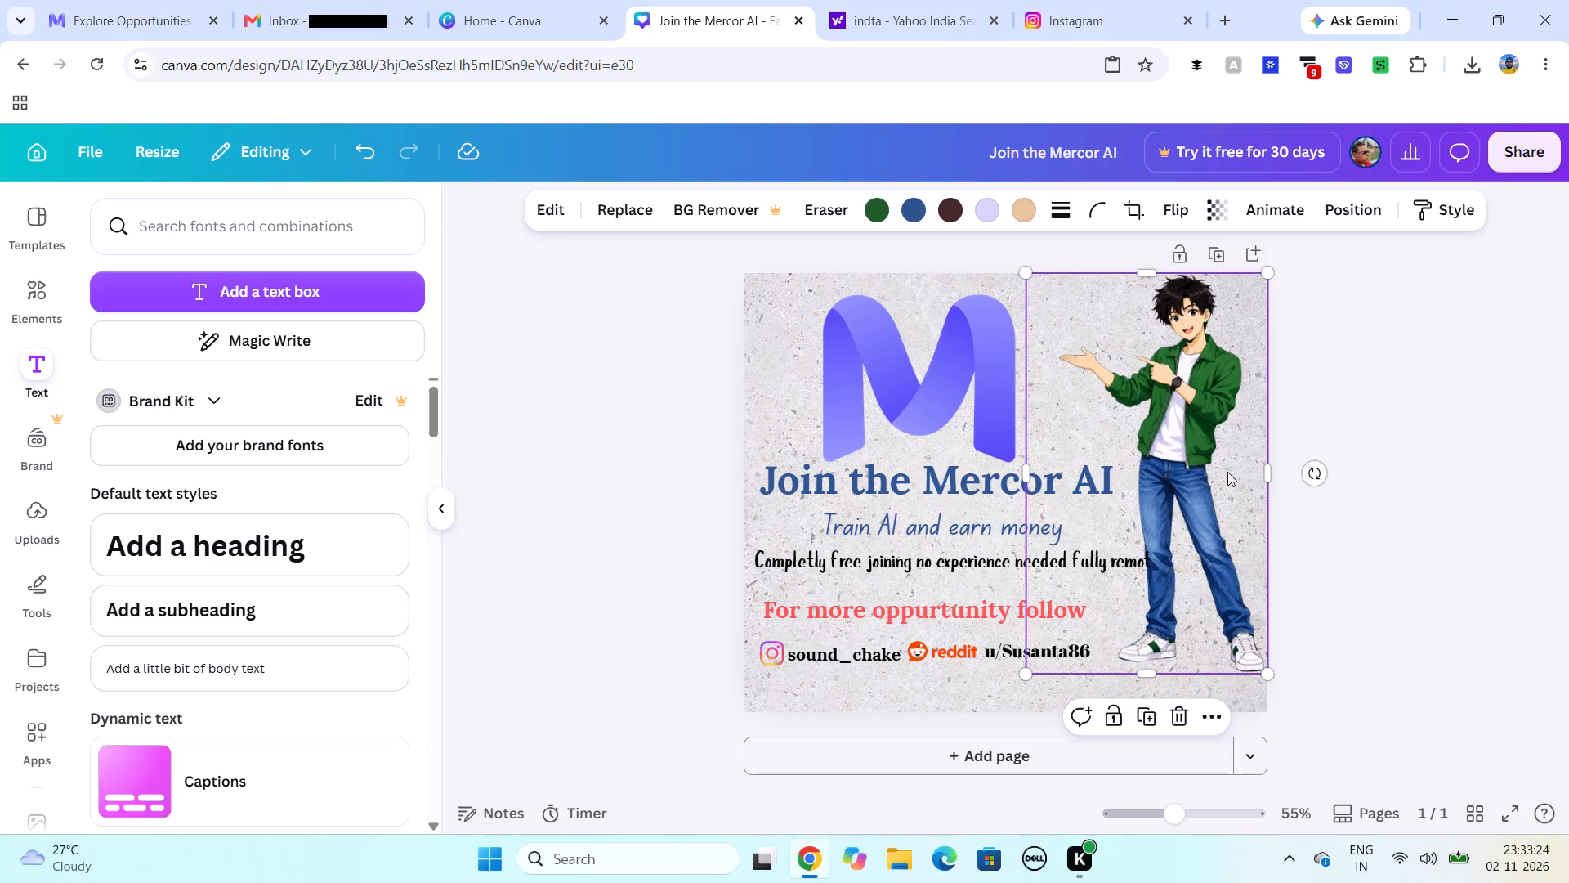
pyautogui.click(1355, 530)
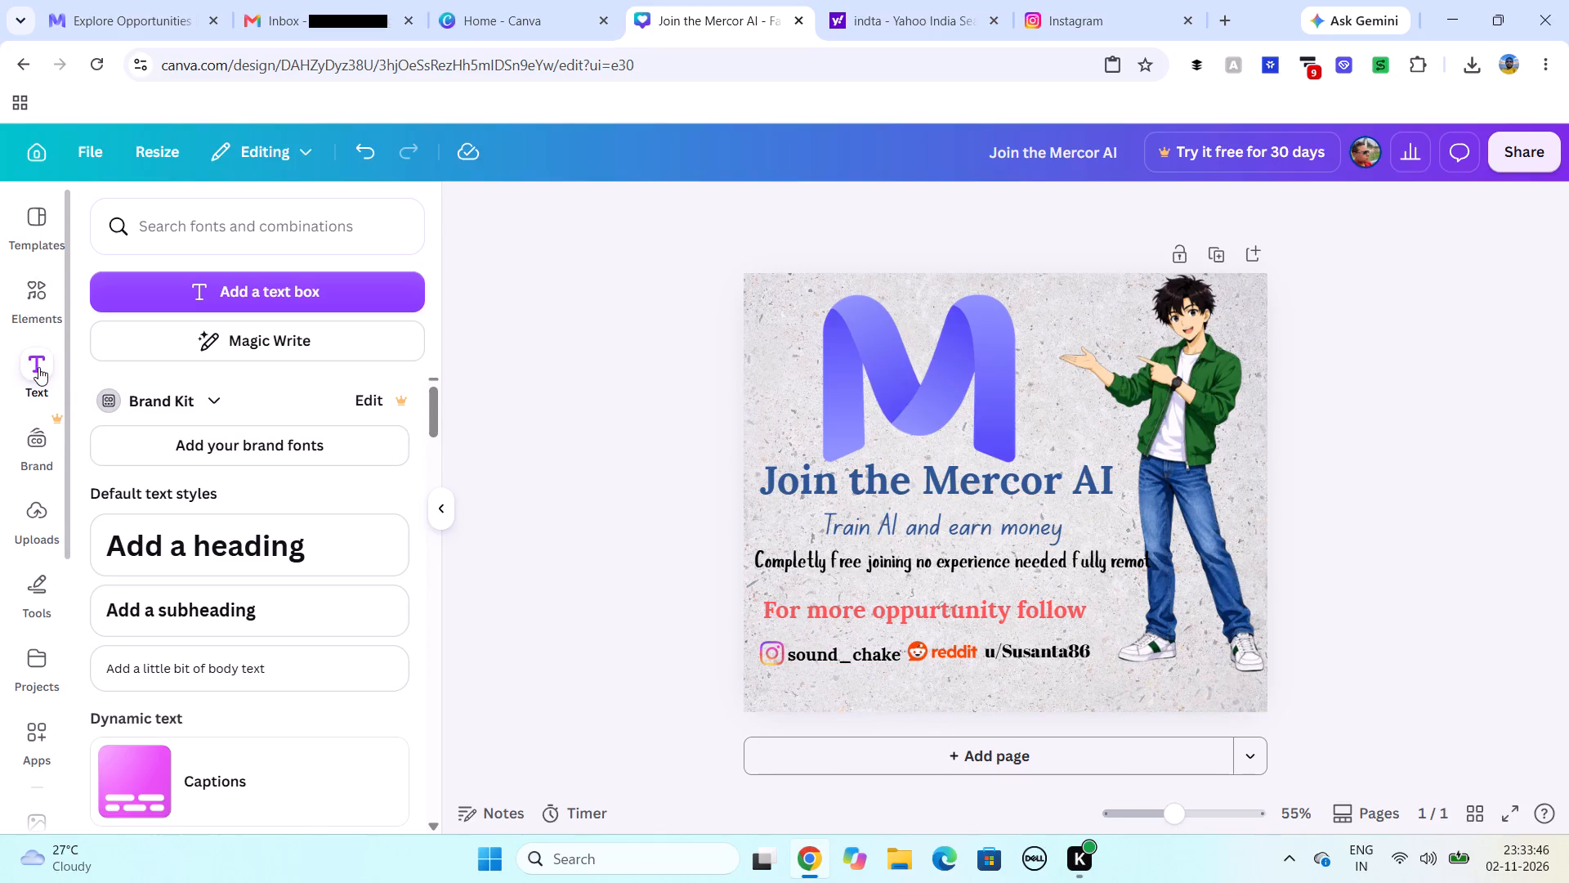
# Look through the Social Media graphics for another platform logo to put on the post.
pyautogui.click(29, 290)
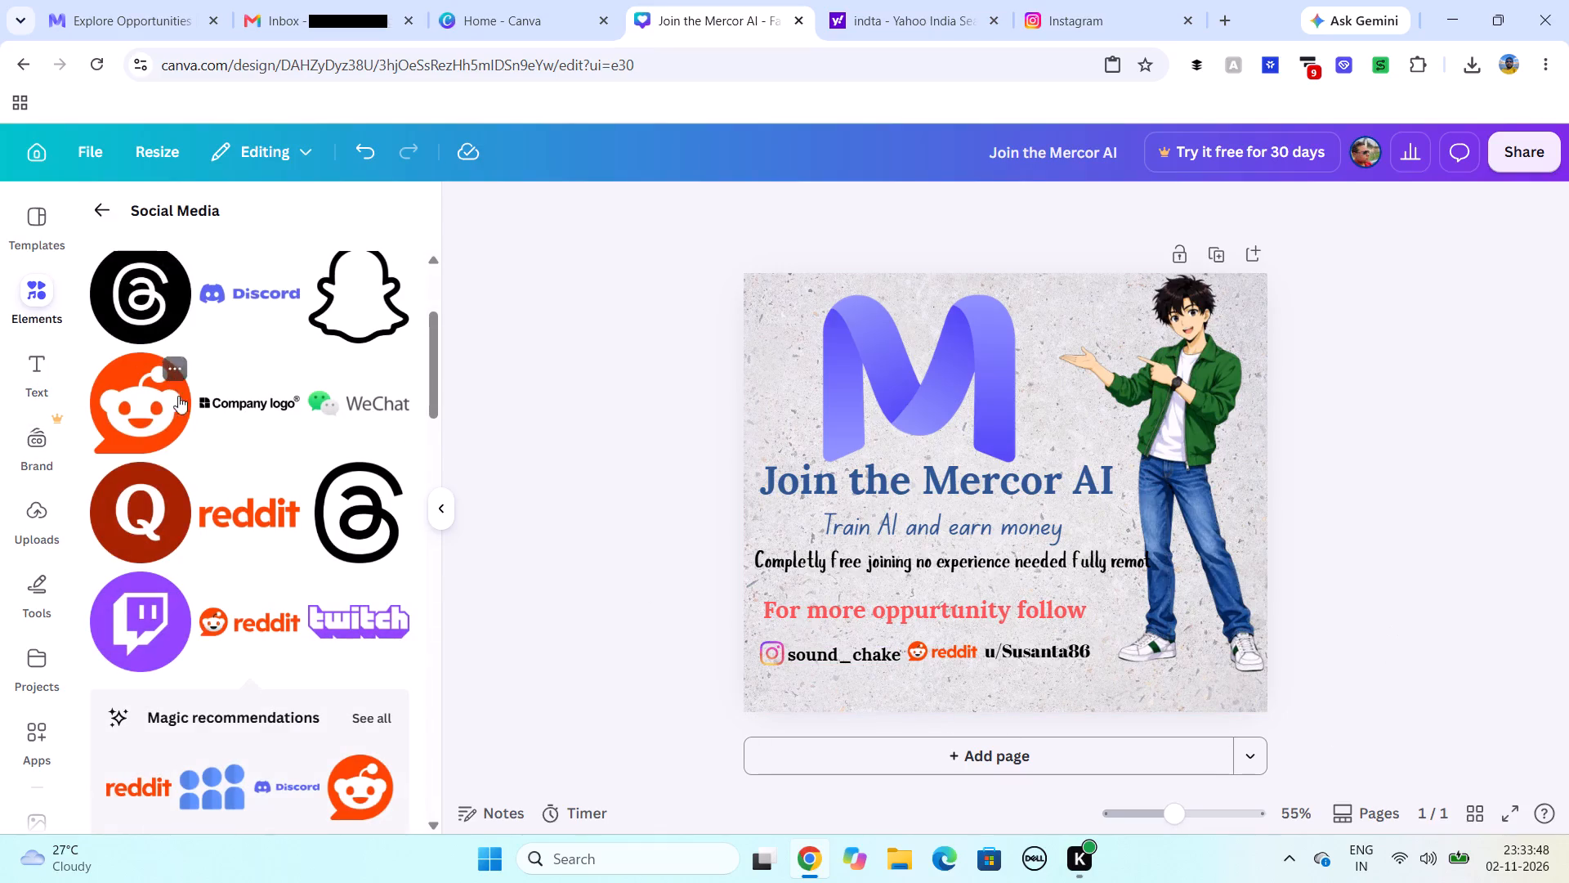
pyautogui.scroll(-6, 325, 490)
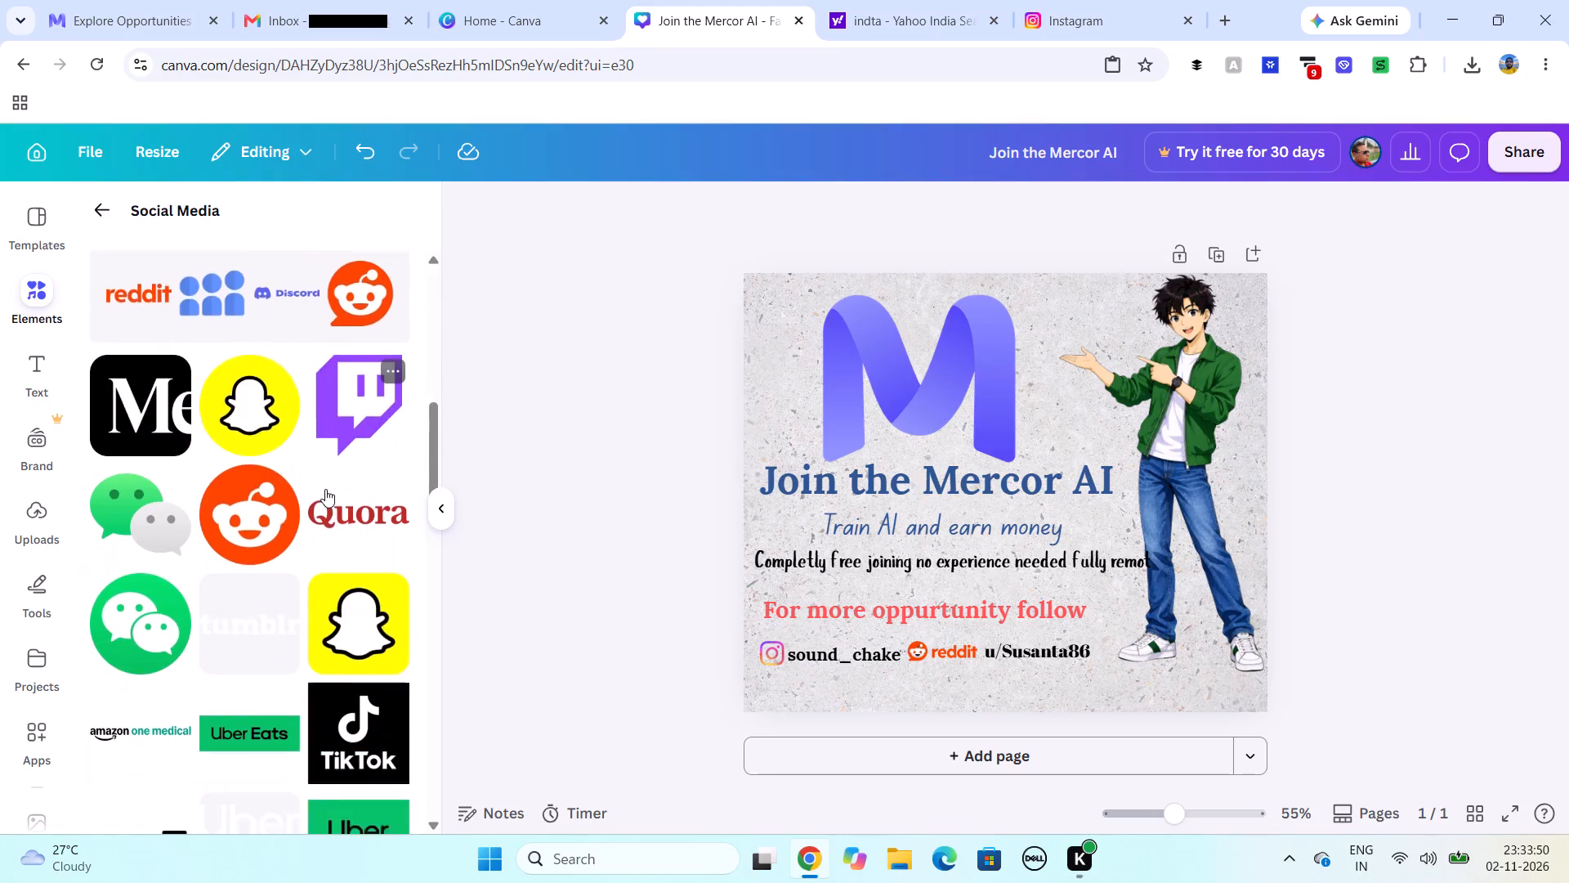
pyautogui.scroll(-6, 325, 487)
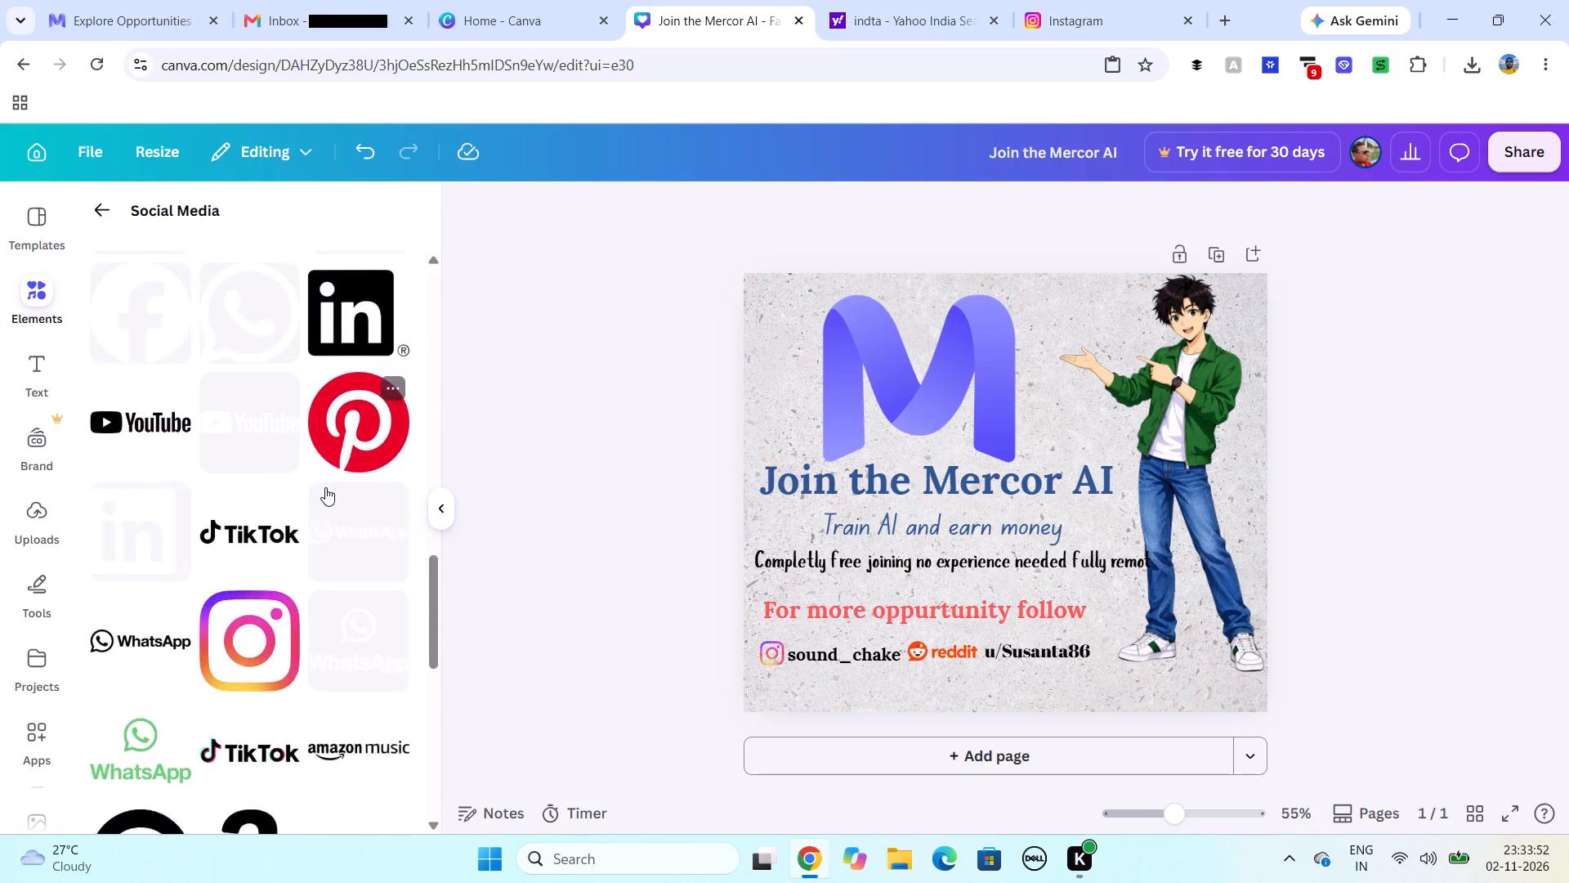
pyautogui.scroll(-2, 325, 487)
pyautogui.scroll(8, 325, 487)
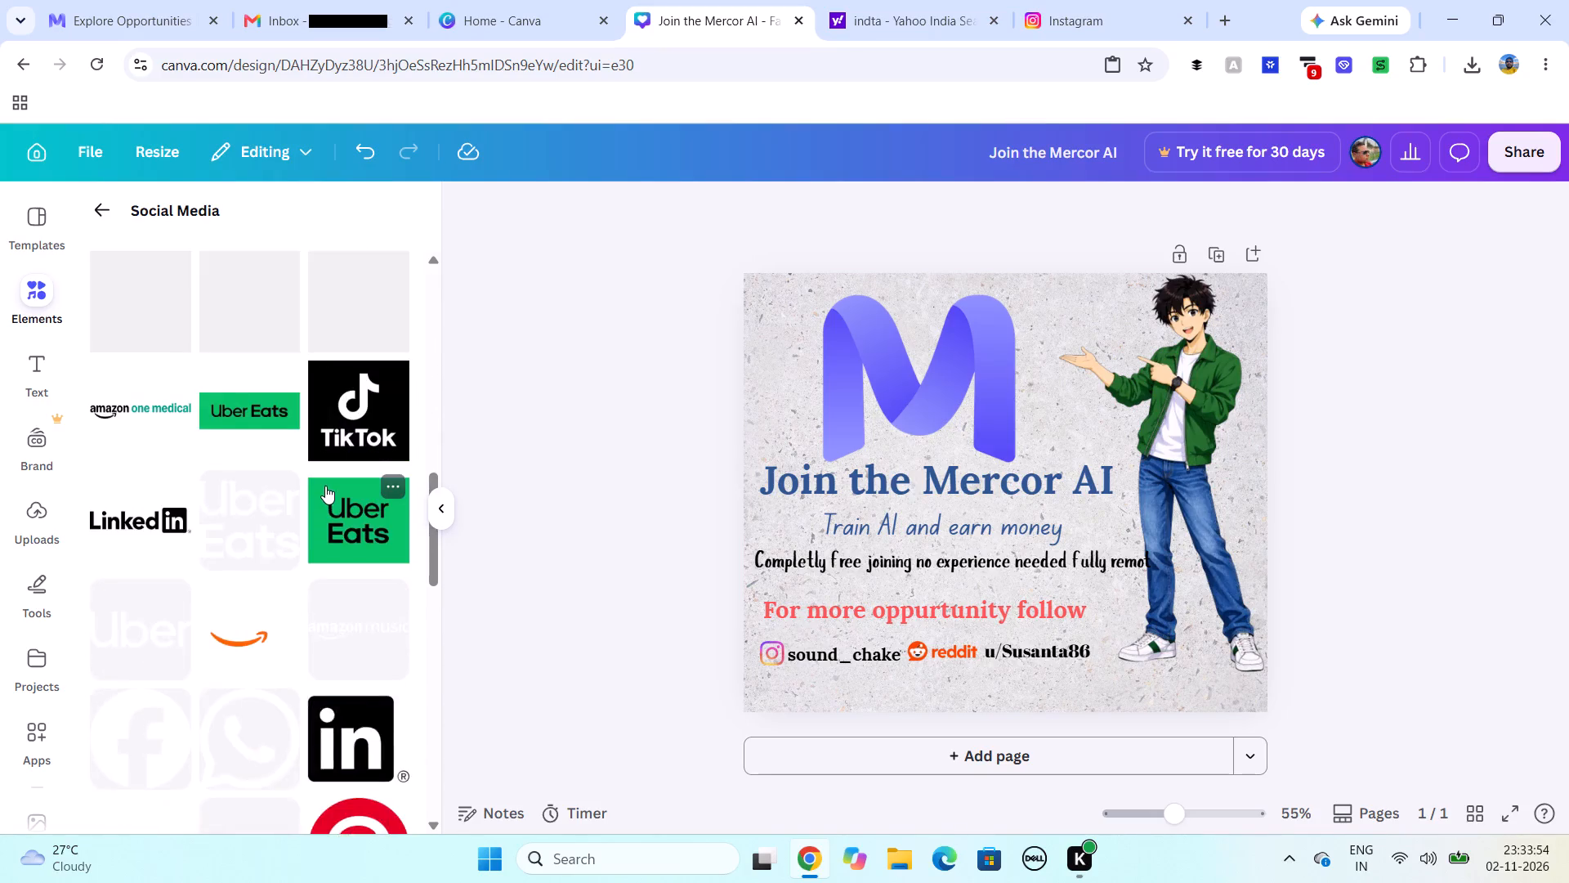
pyautogui.scroll(3, 325, 486)
pyautogui.scroll(-3, 325, 486)
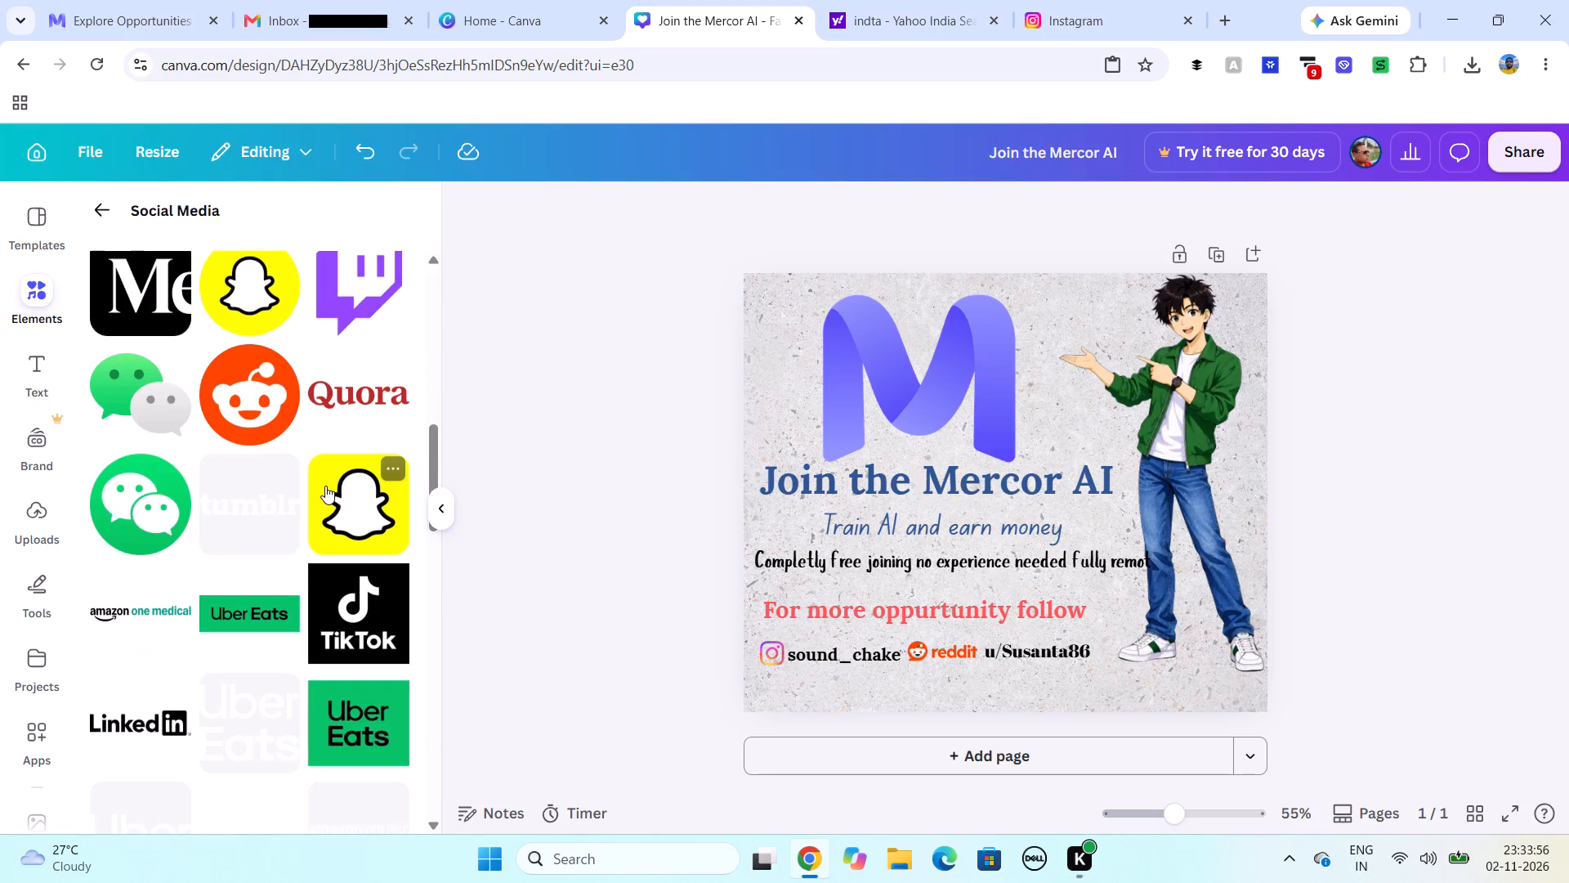
pyautogui.scroll(5, 325, 486)
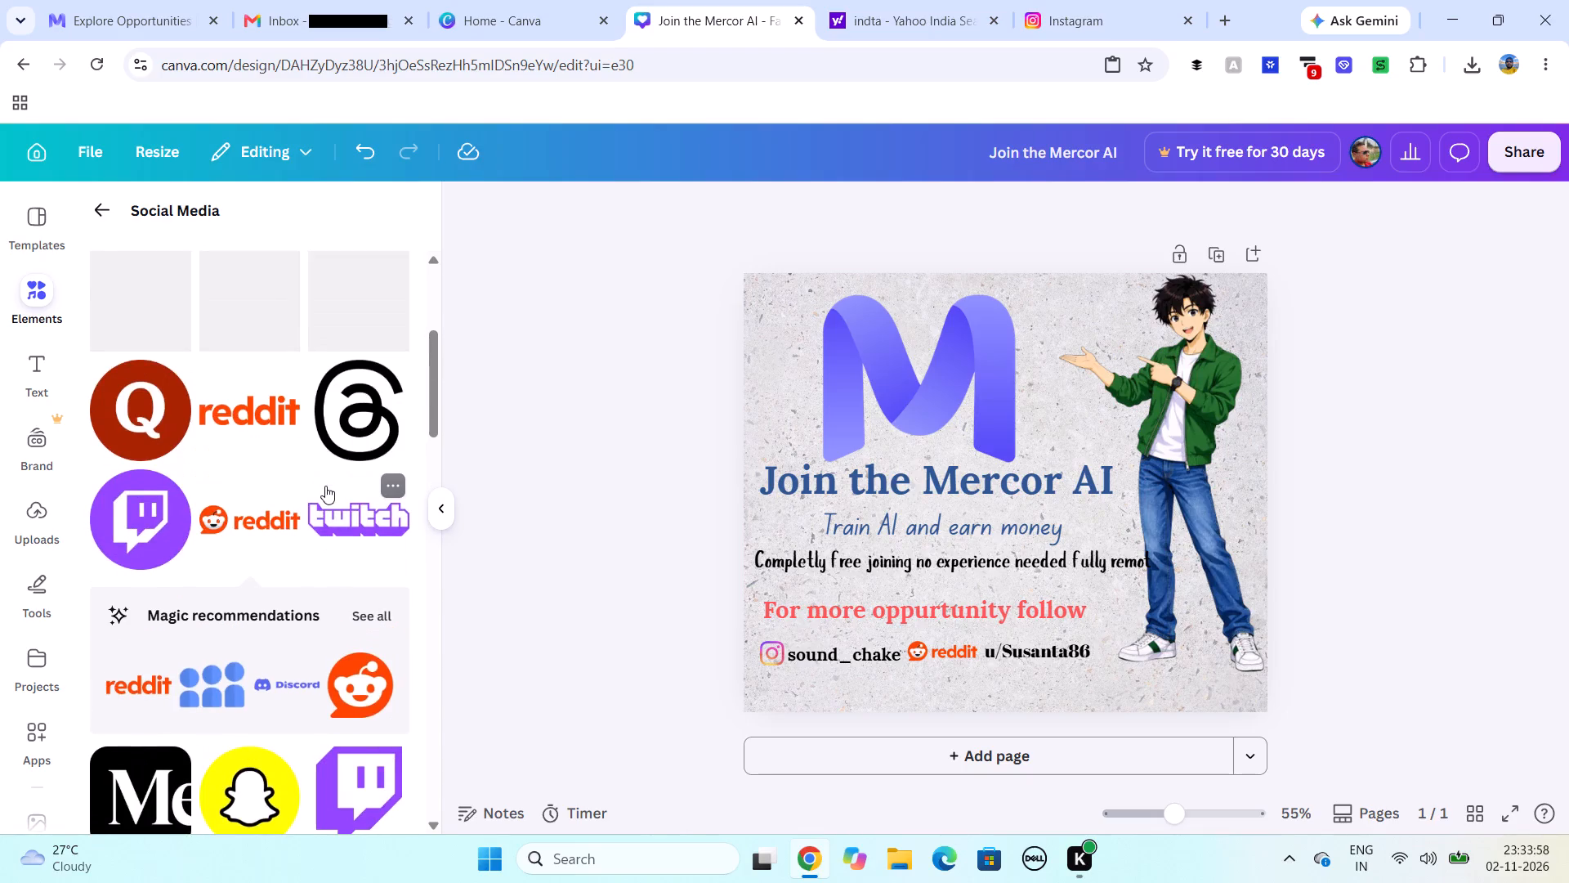
pyautogui.scroll(4, 325, 486)
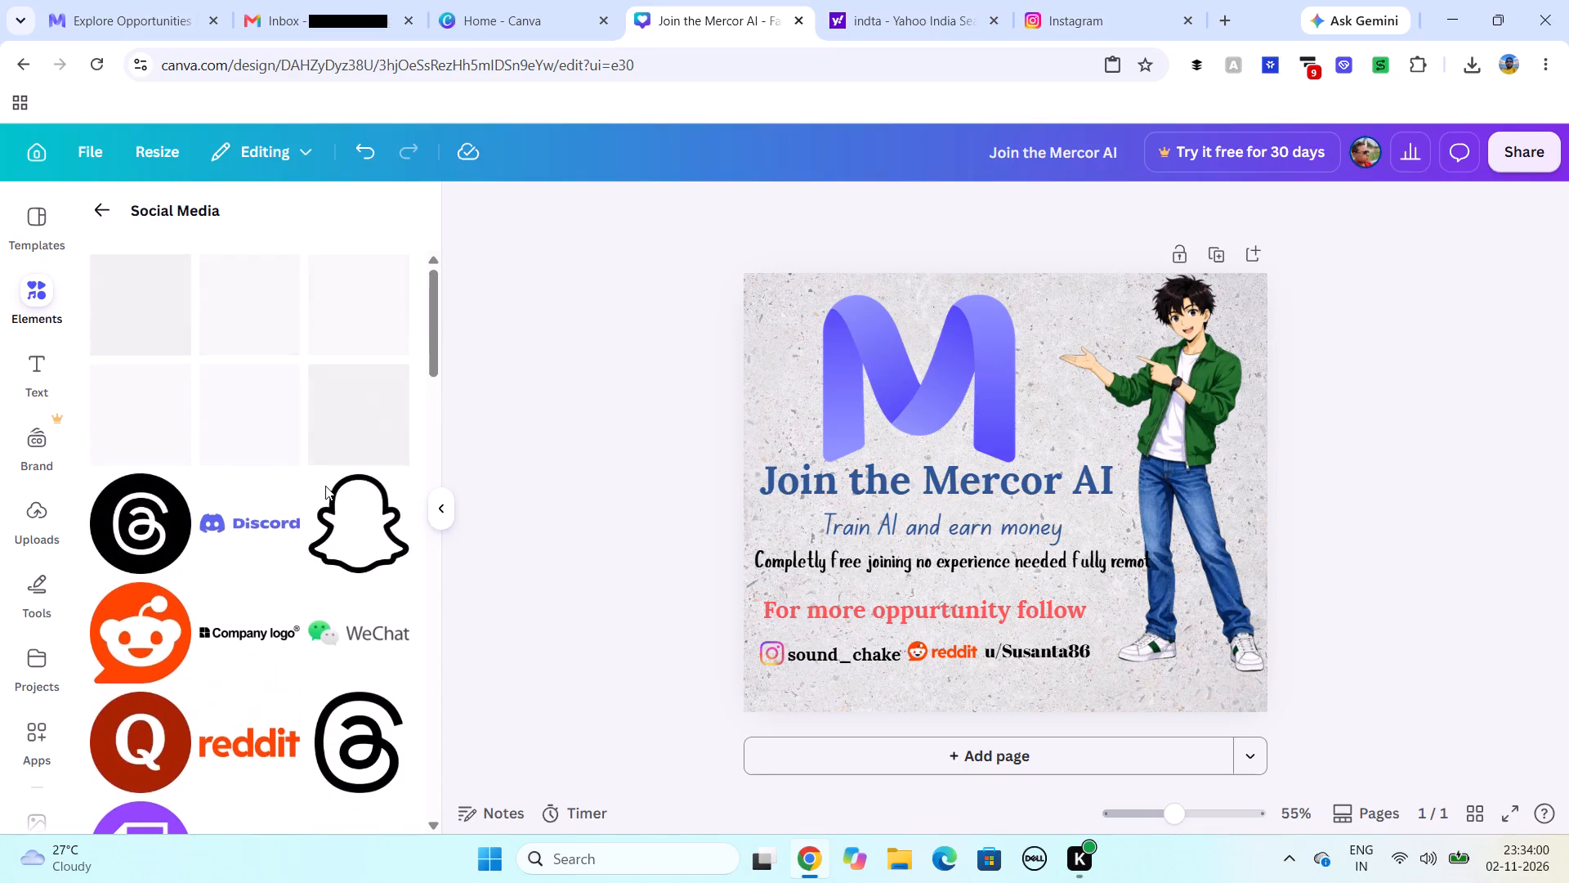
pyautogui.scroll(3, 325, 486)
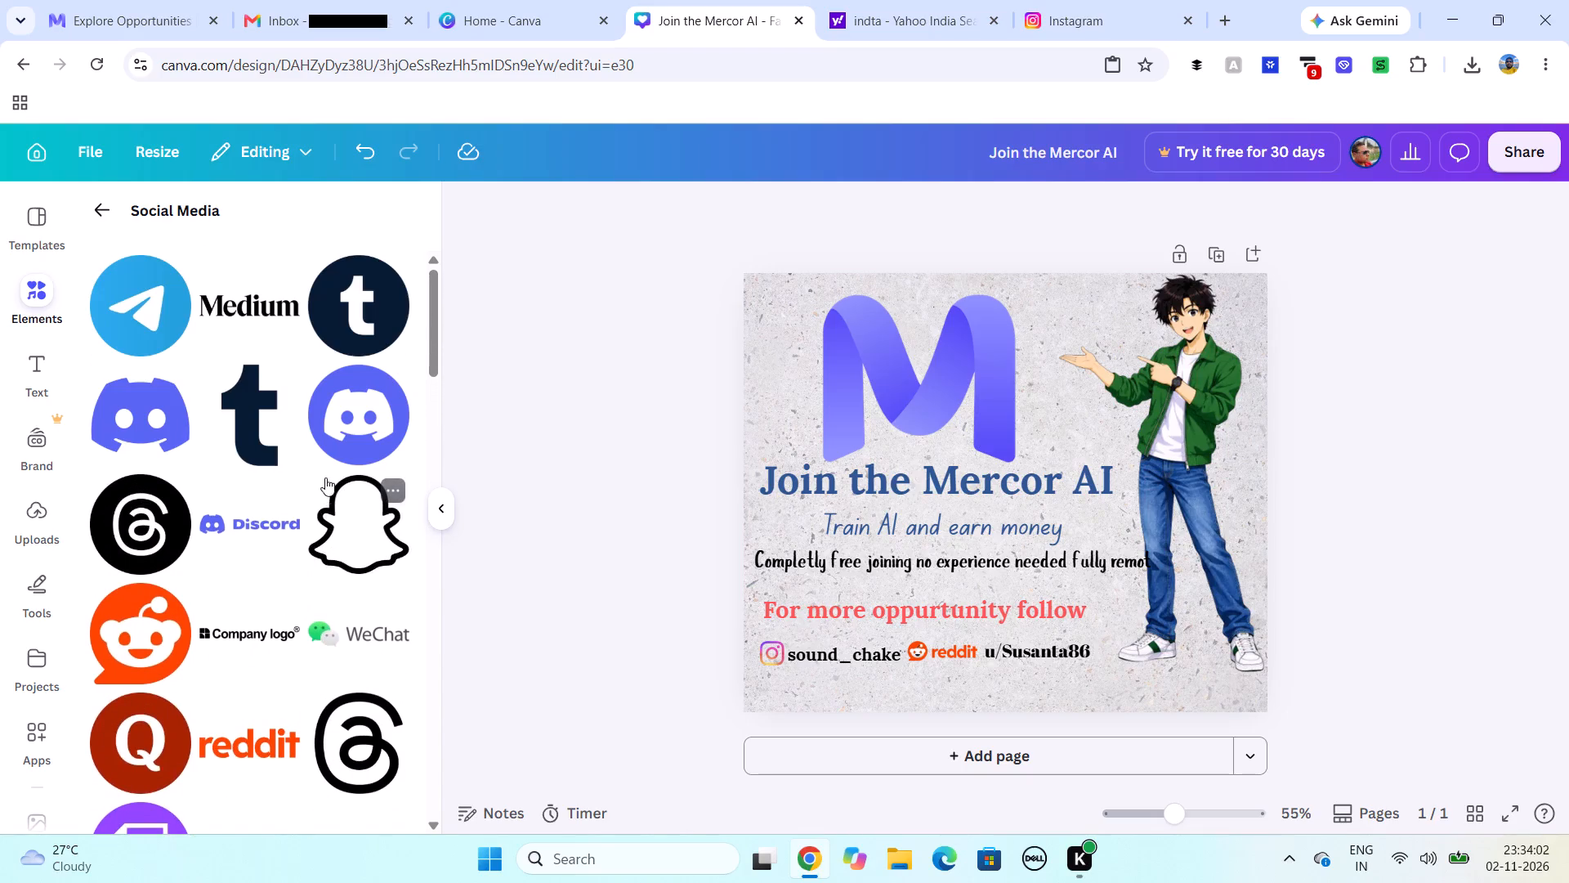
pyautogui.scroll(-12, 325, 477)
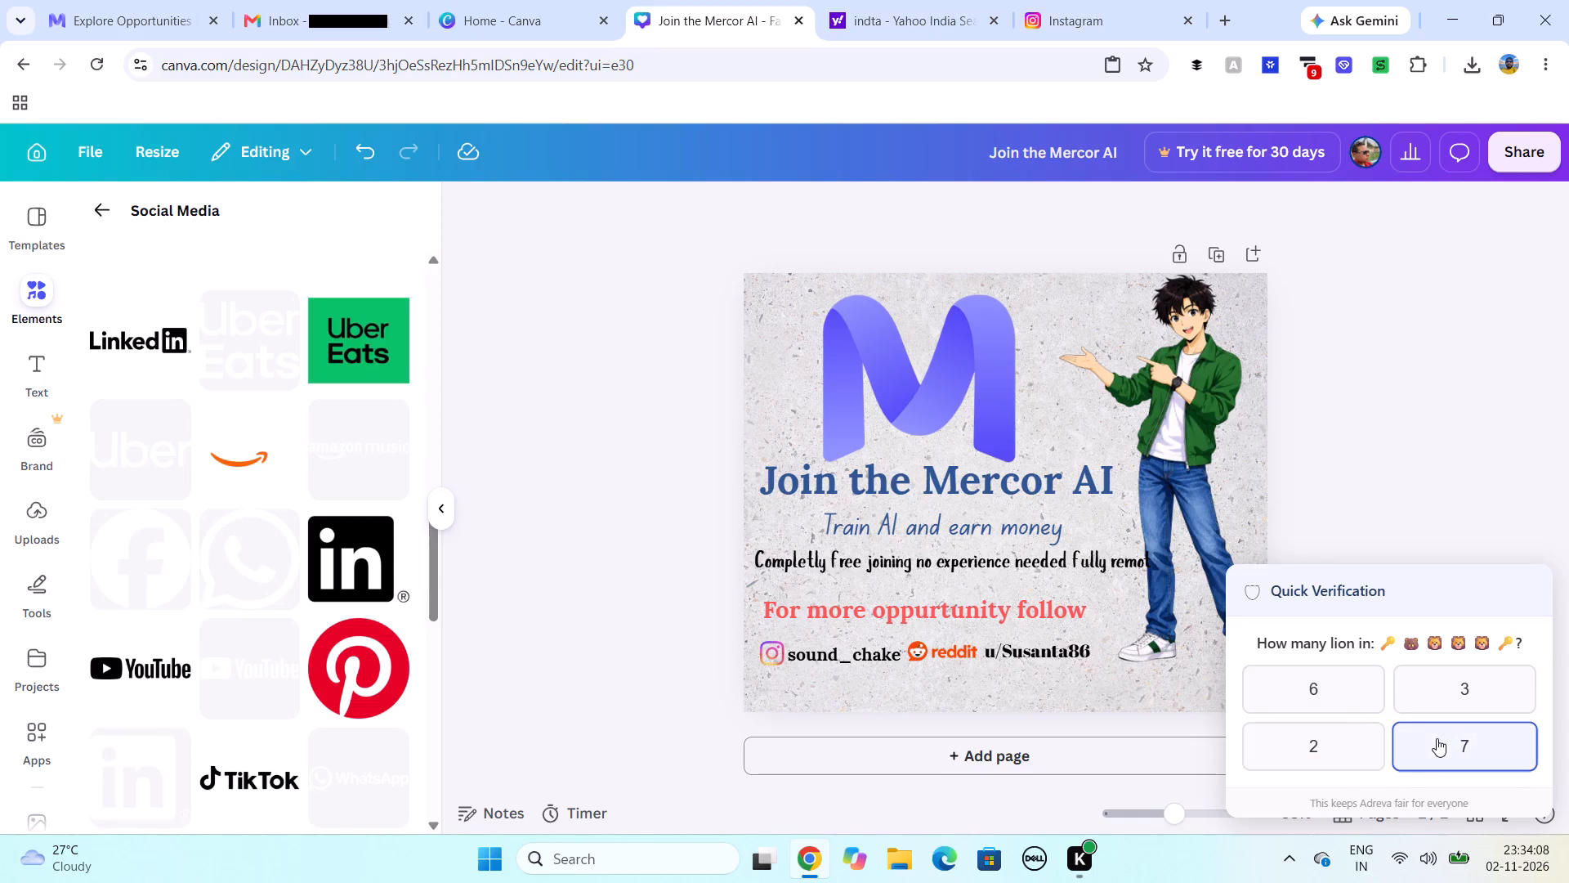
# Answer the lion-counting verification question with 3.
pyautogui.click(1467, 693)
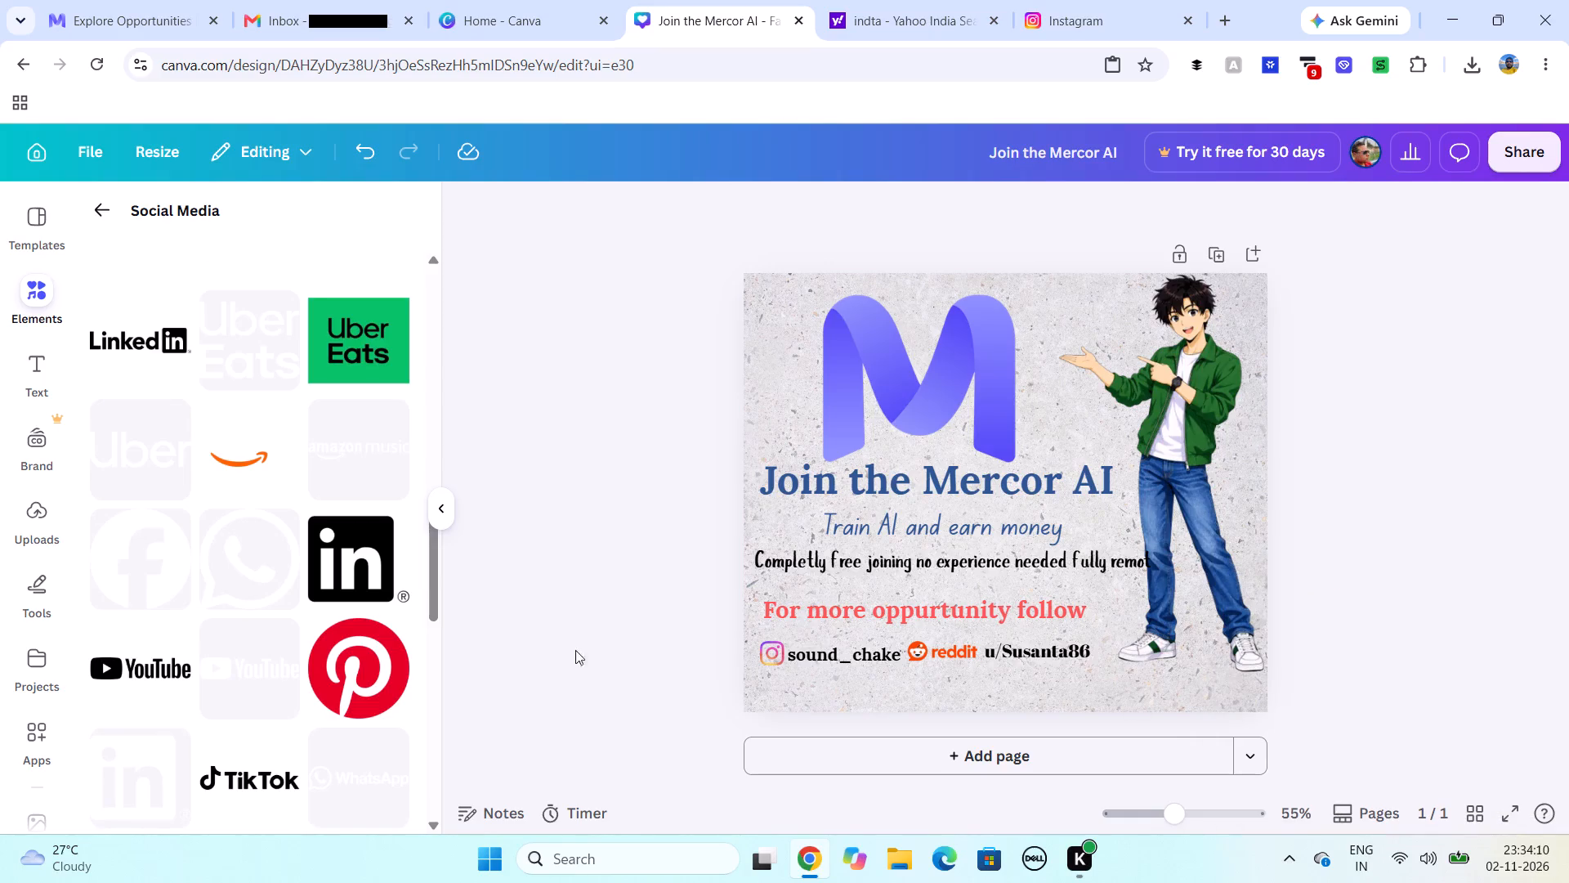
# Add the black X logo from the Social Media graphics to the post.
pyautogui.scroll(-6, 258, 492)
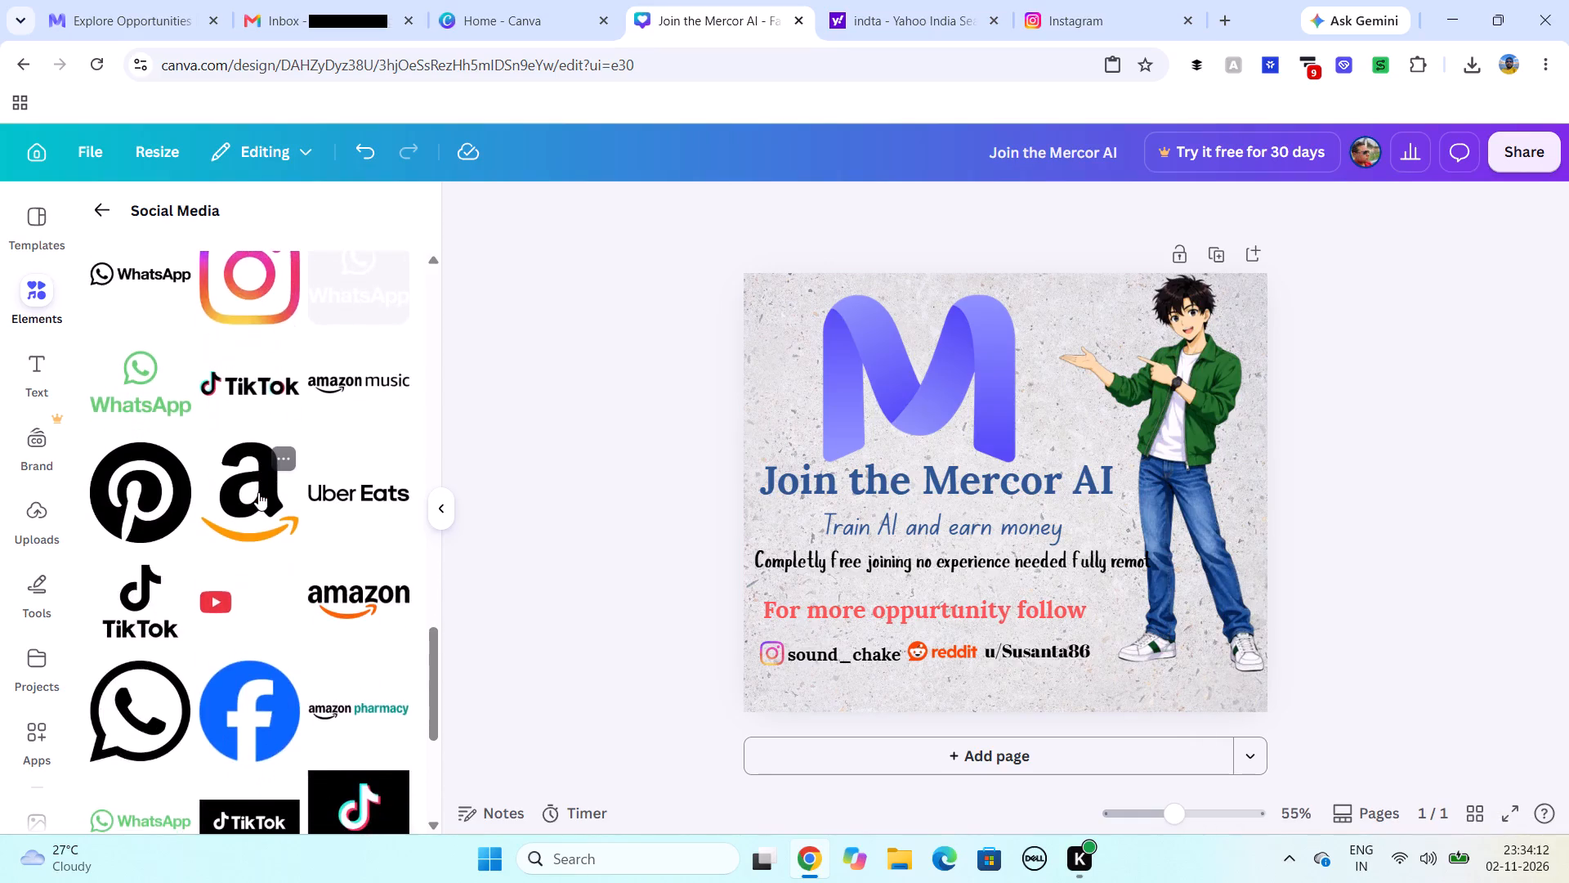
pyautogui.scroll(-8, 258, 492)
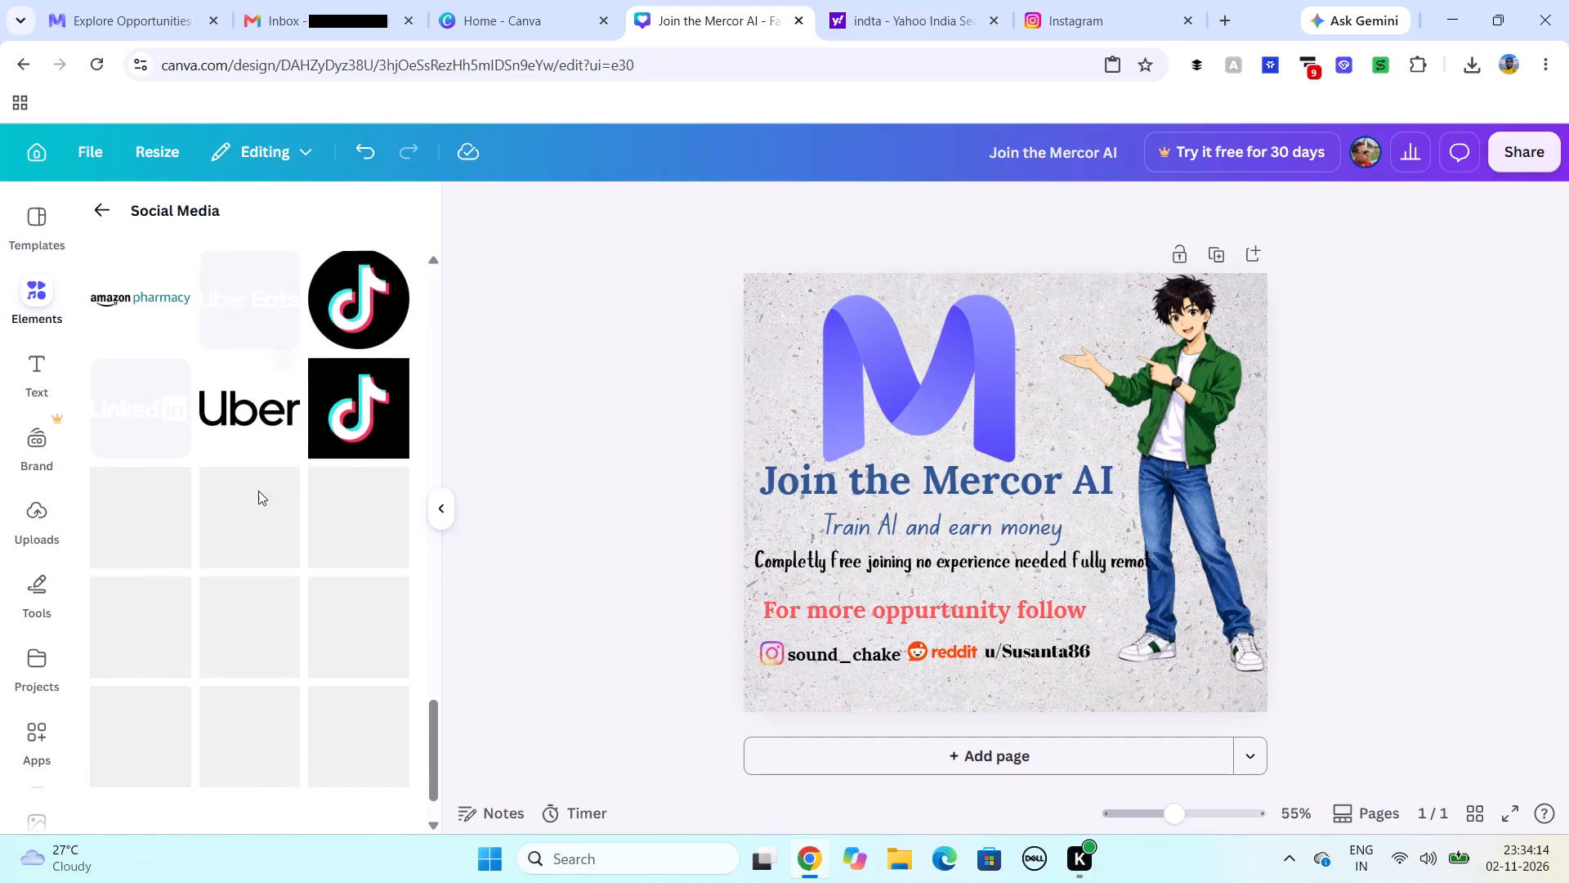
pyautogui.click(360, 660)
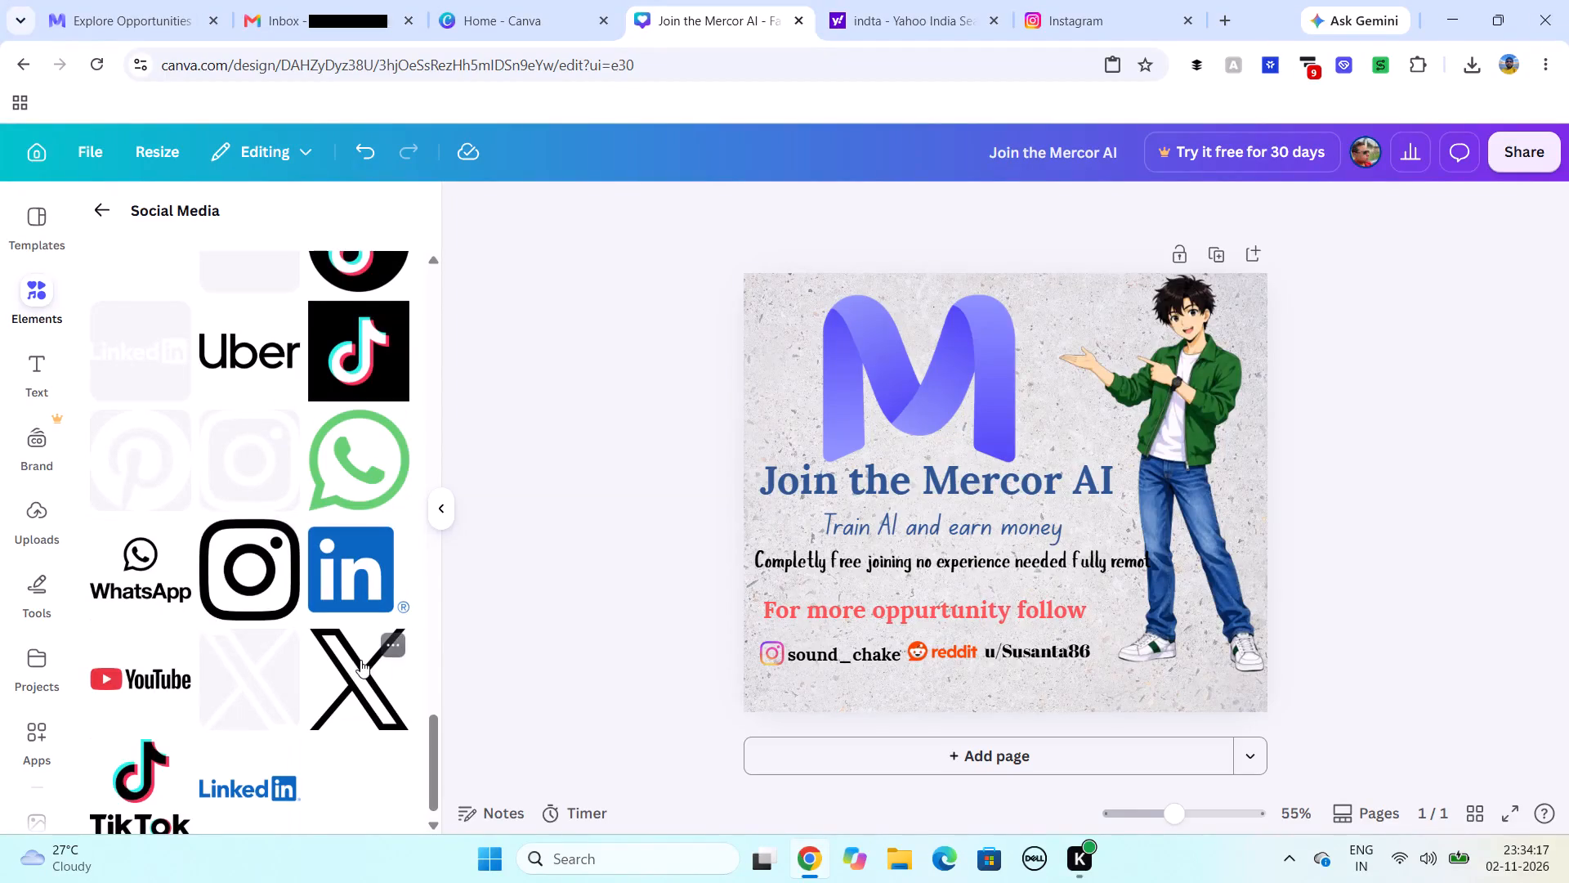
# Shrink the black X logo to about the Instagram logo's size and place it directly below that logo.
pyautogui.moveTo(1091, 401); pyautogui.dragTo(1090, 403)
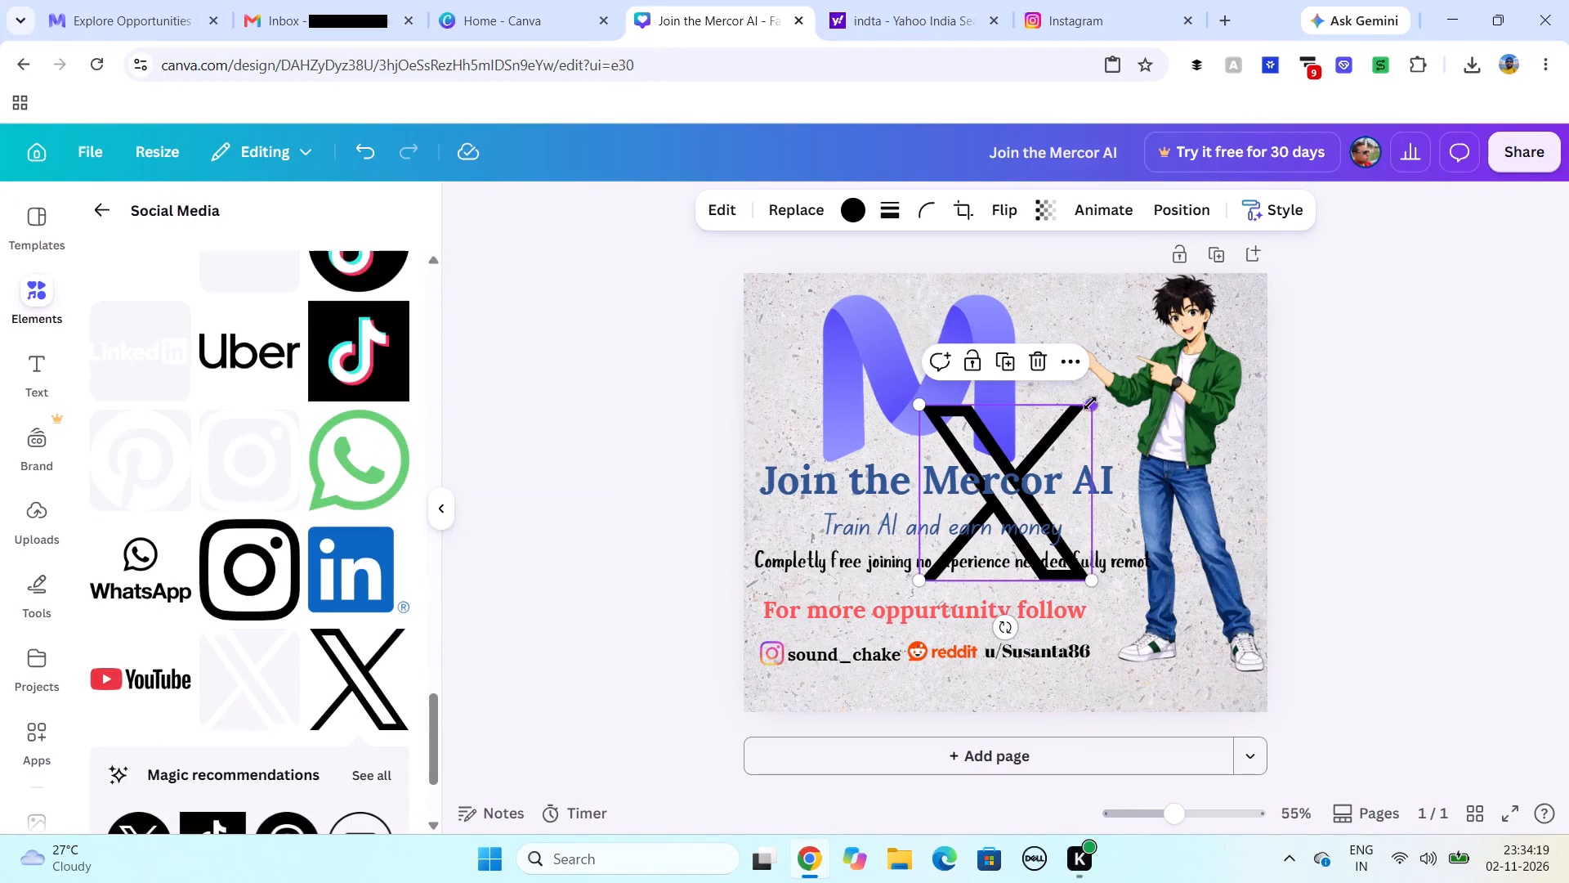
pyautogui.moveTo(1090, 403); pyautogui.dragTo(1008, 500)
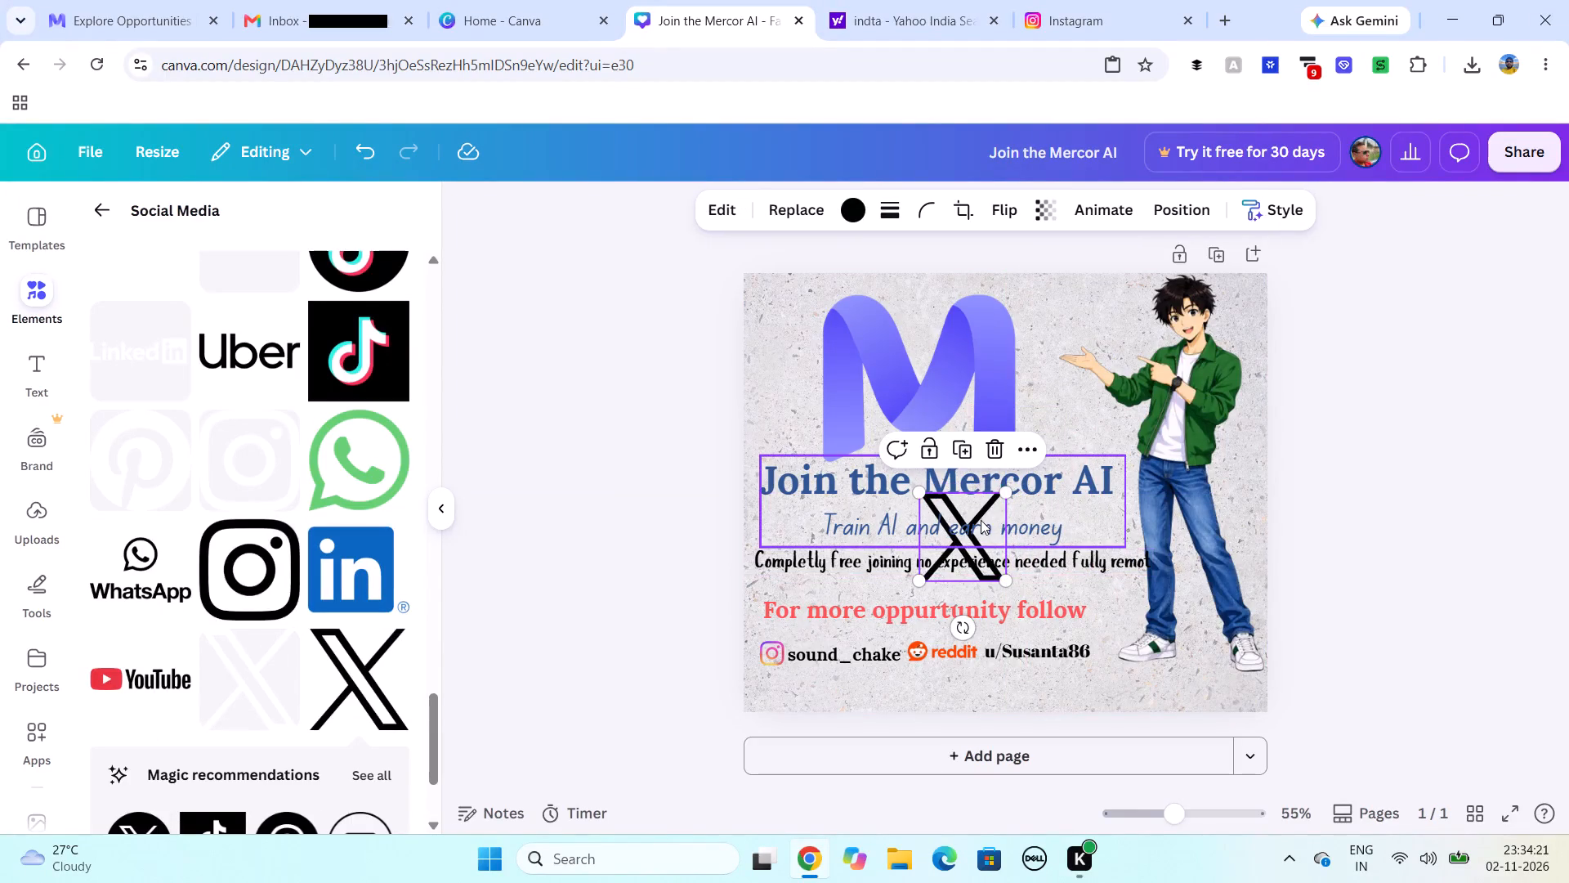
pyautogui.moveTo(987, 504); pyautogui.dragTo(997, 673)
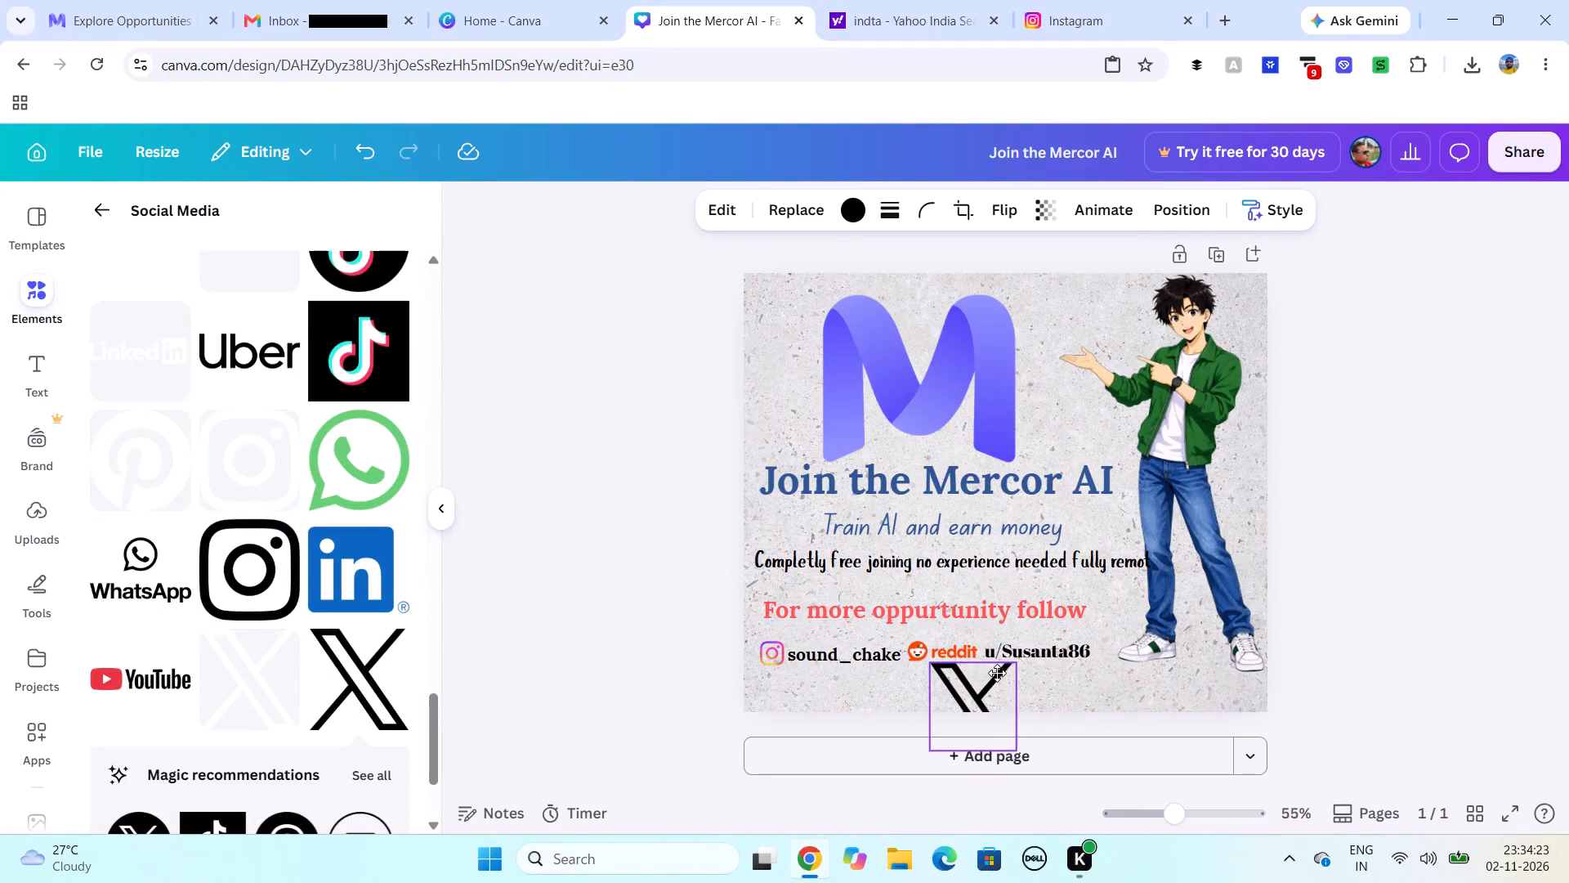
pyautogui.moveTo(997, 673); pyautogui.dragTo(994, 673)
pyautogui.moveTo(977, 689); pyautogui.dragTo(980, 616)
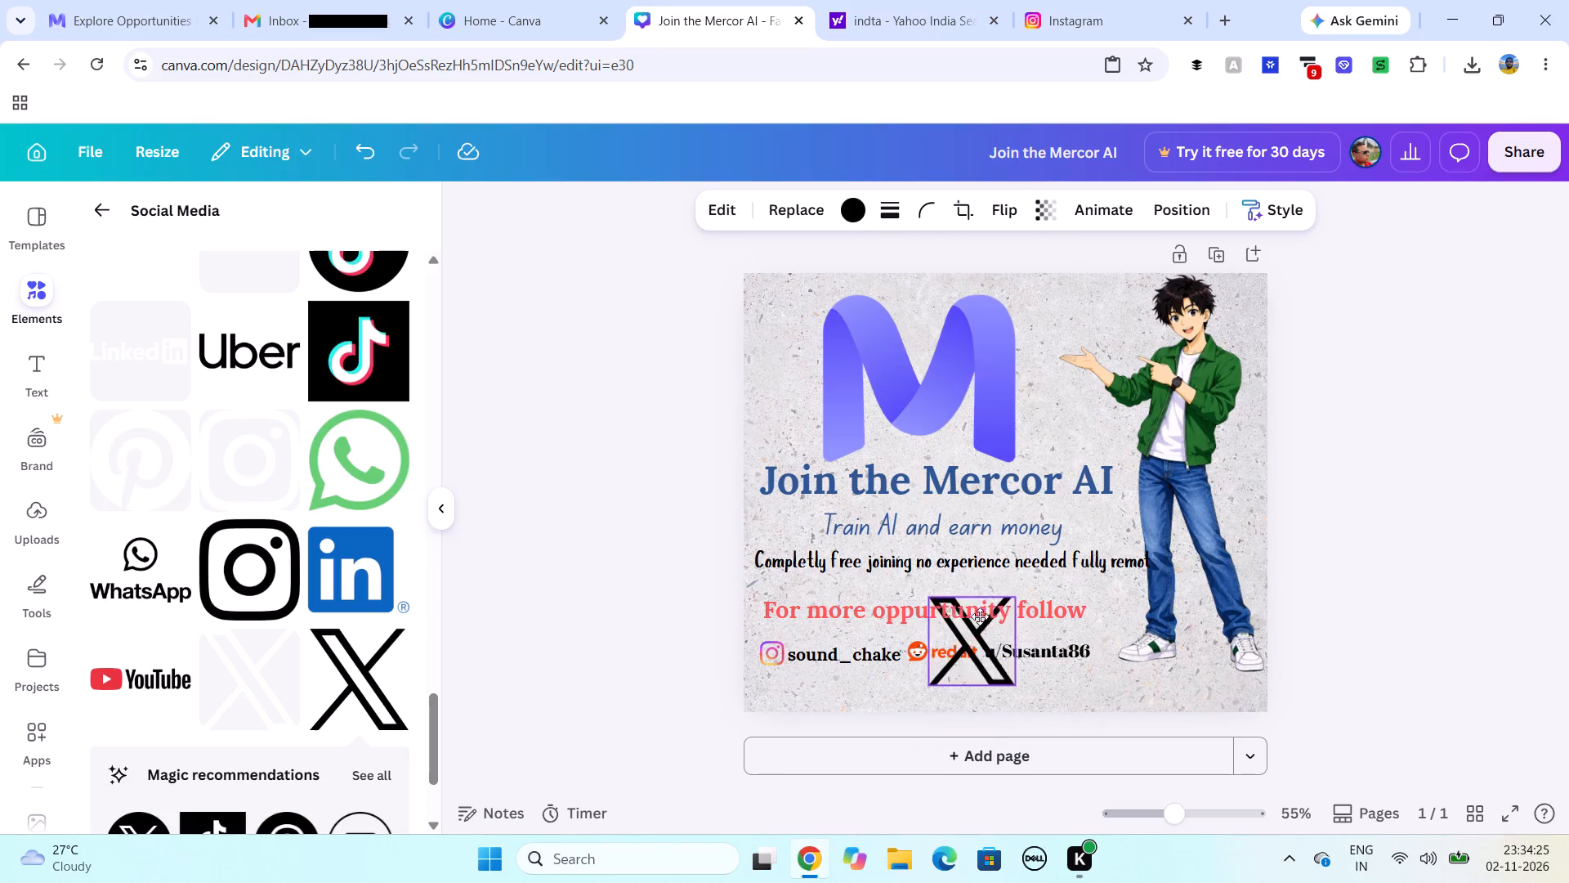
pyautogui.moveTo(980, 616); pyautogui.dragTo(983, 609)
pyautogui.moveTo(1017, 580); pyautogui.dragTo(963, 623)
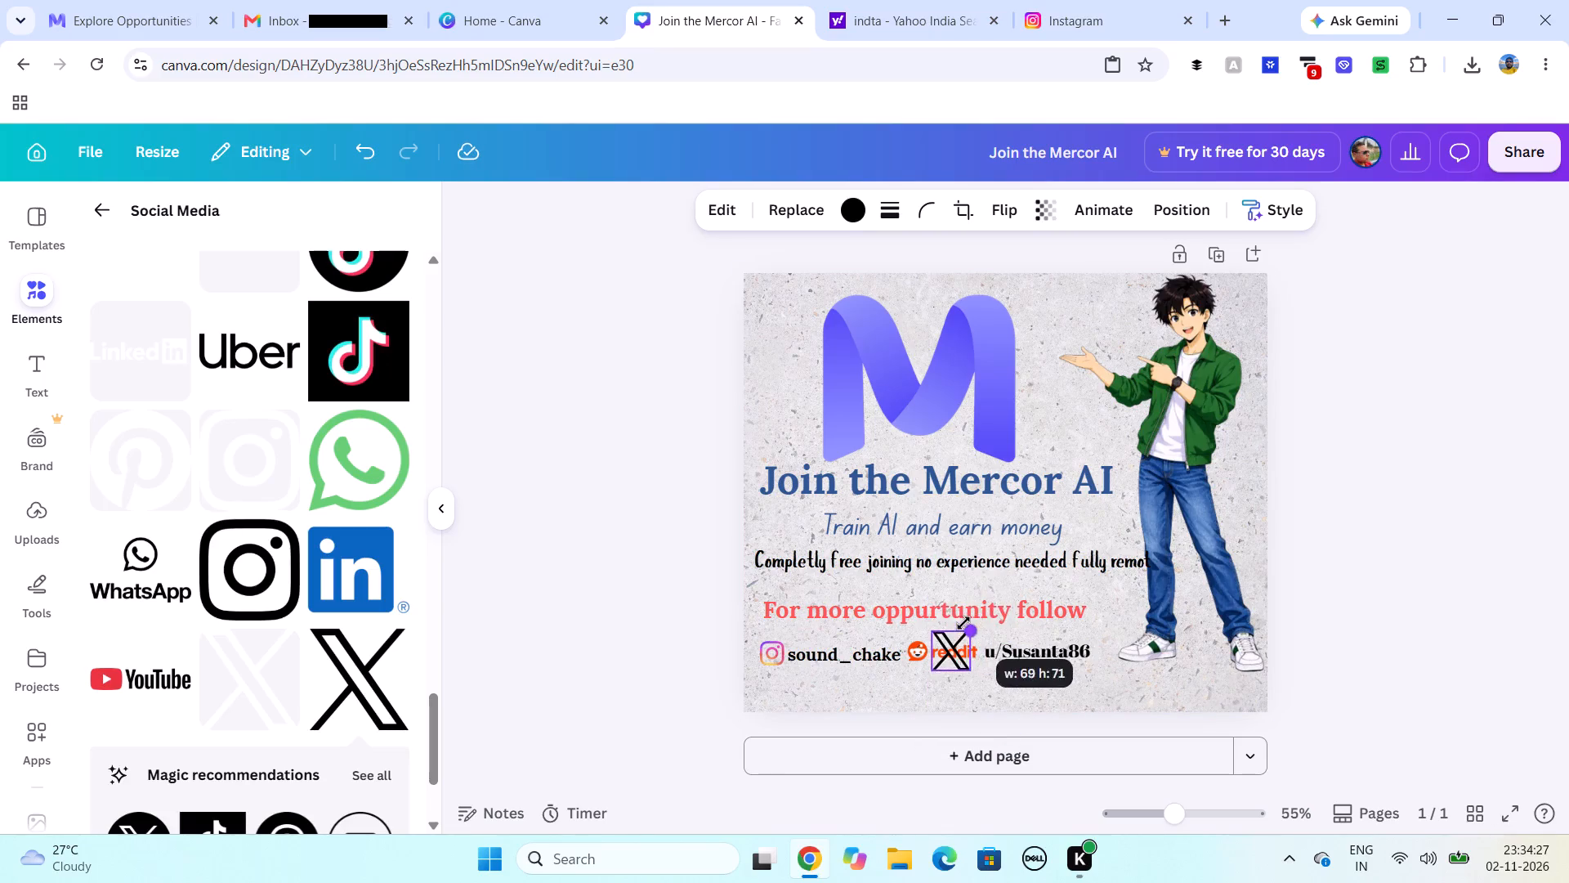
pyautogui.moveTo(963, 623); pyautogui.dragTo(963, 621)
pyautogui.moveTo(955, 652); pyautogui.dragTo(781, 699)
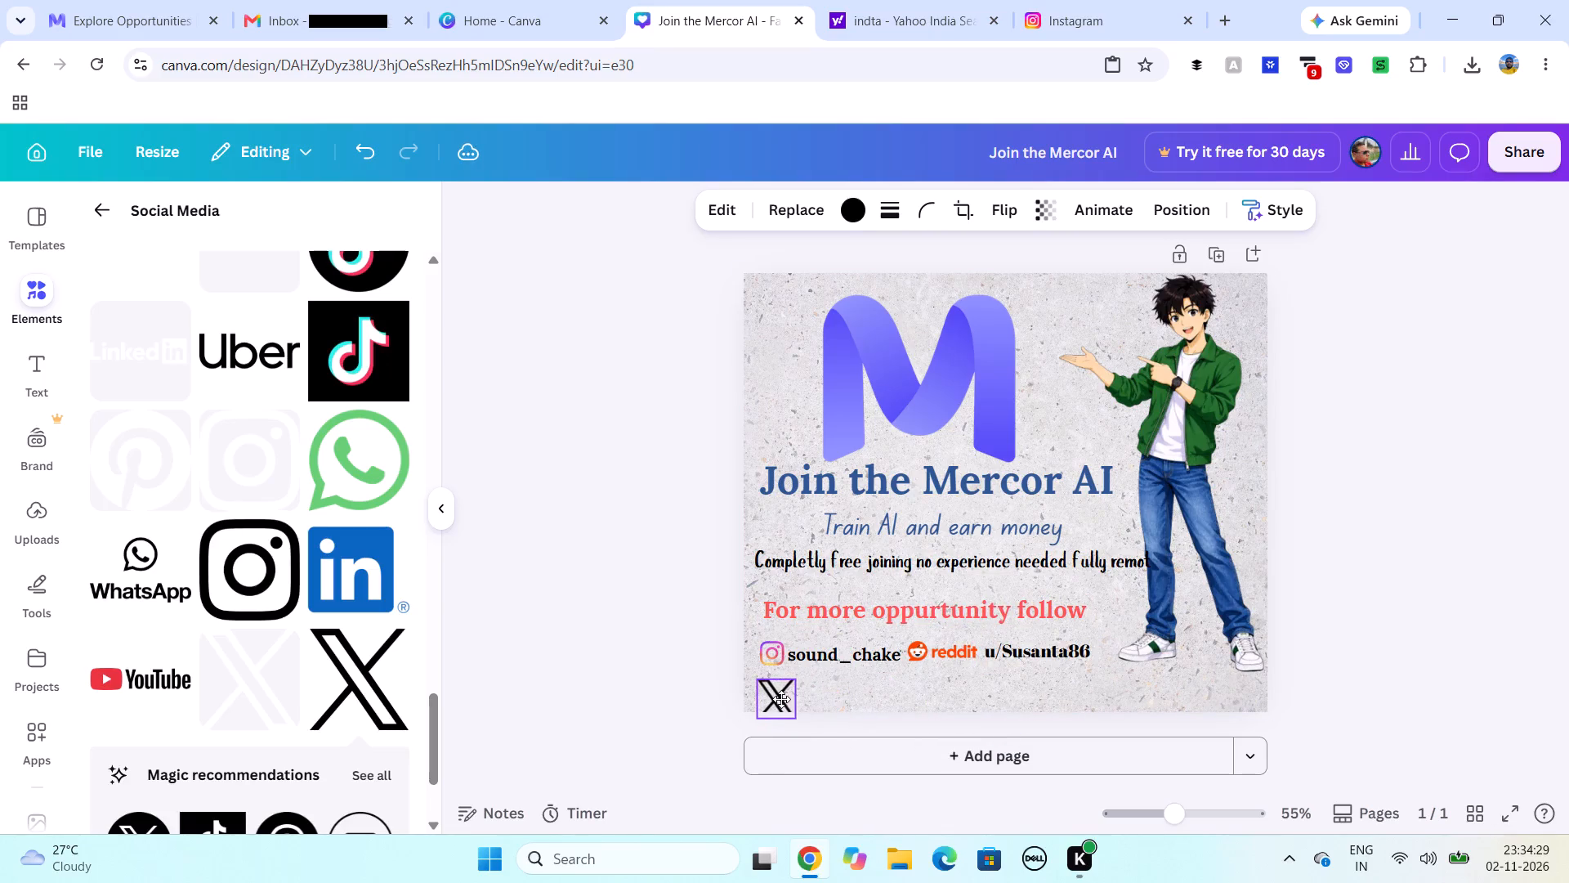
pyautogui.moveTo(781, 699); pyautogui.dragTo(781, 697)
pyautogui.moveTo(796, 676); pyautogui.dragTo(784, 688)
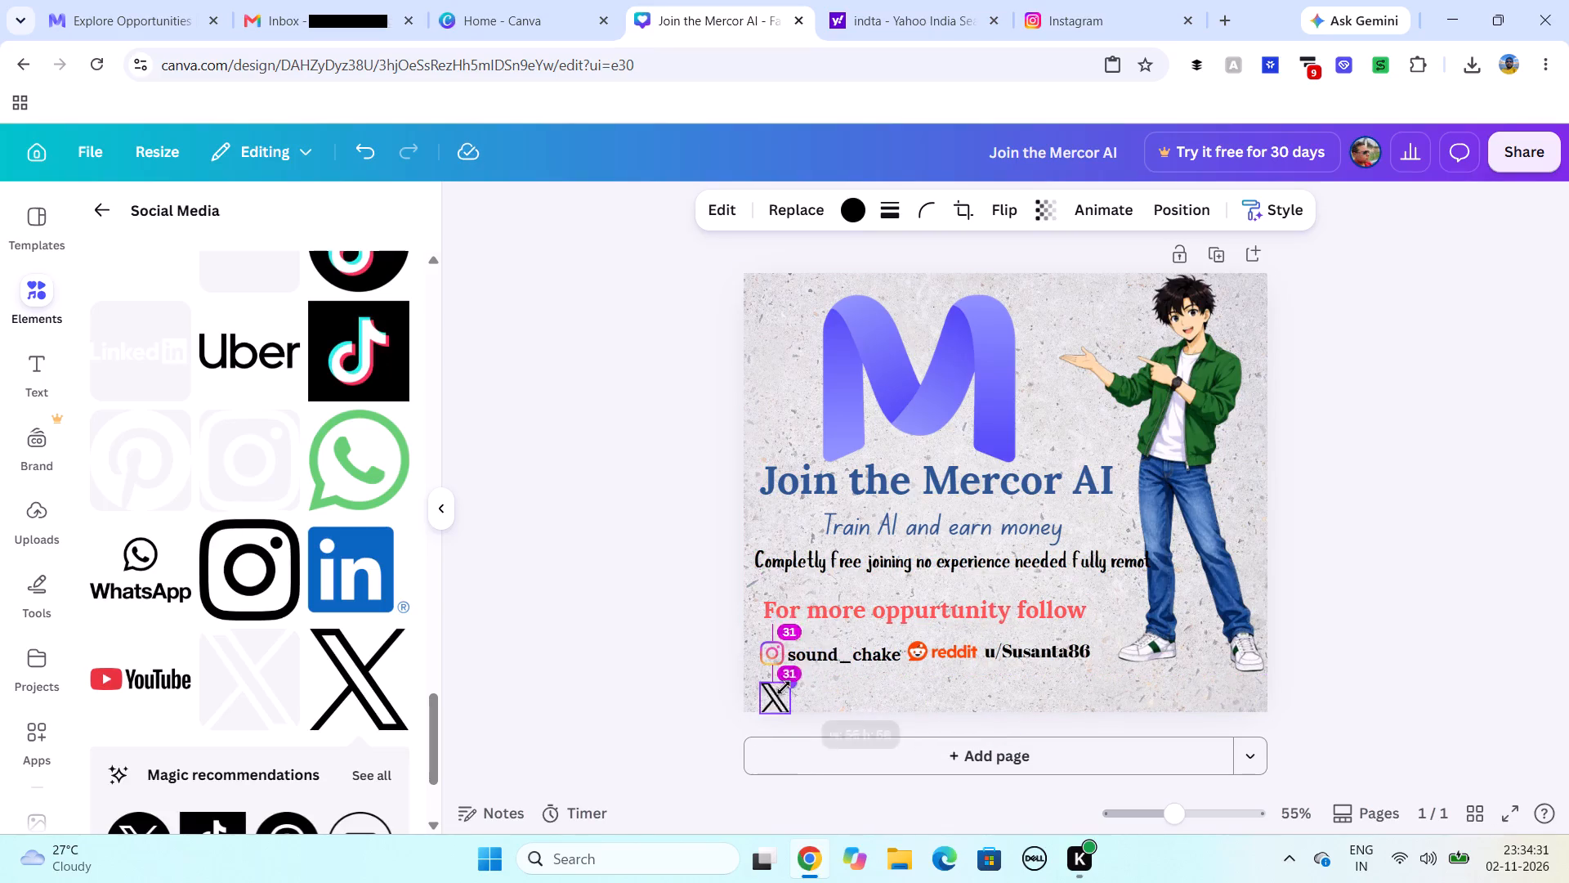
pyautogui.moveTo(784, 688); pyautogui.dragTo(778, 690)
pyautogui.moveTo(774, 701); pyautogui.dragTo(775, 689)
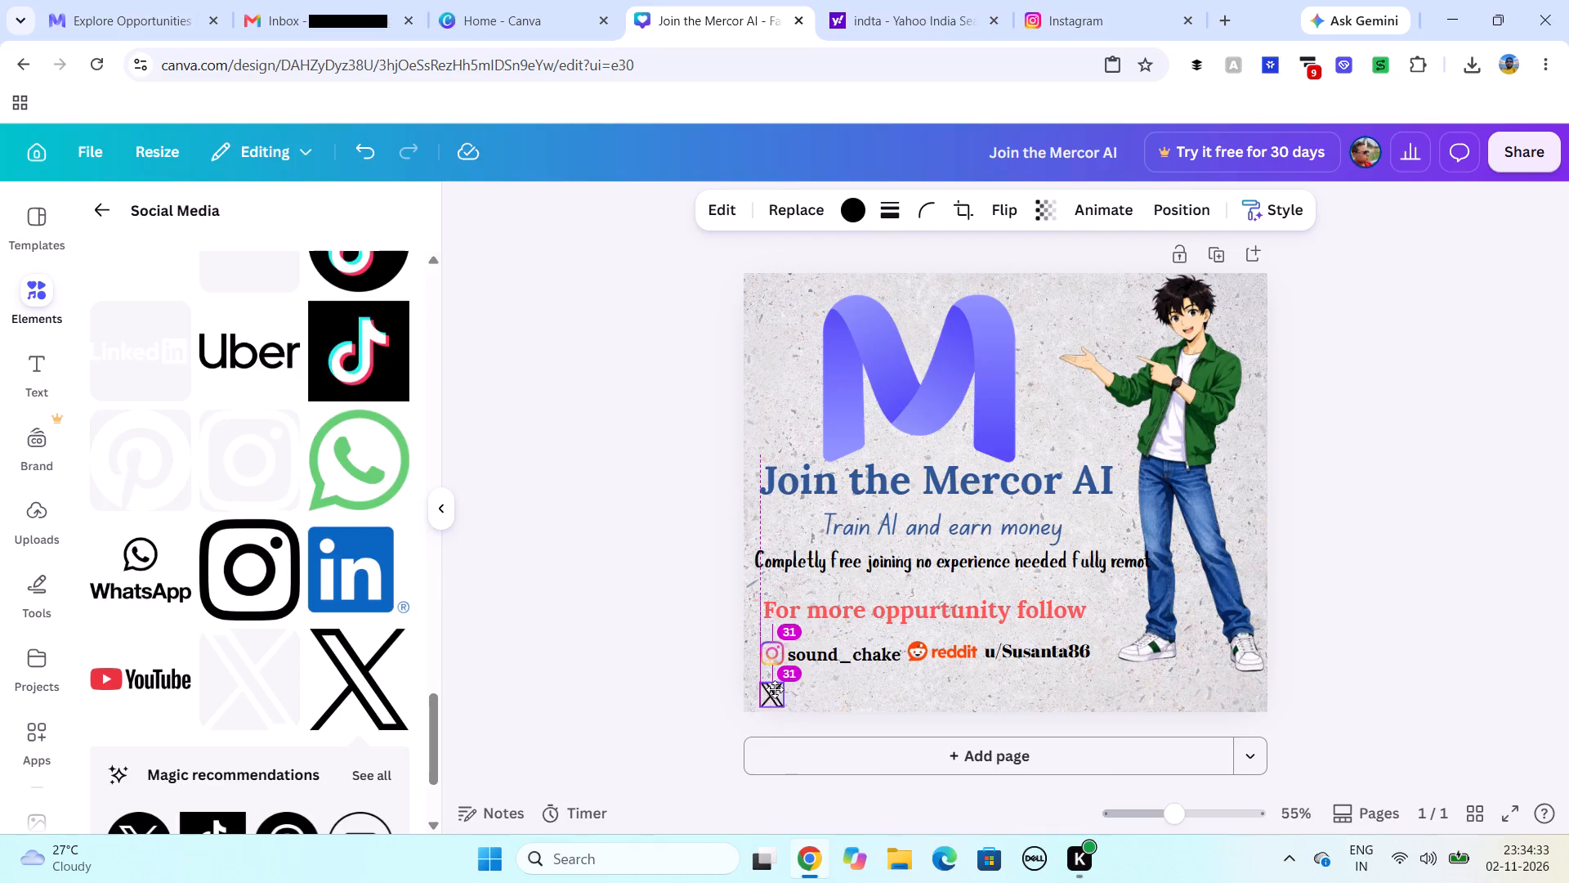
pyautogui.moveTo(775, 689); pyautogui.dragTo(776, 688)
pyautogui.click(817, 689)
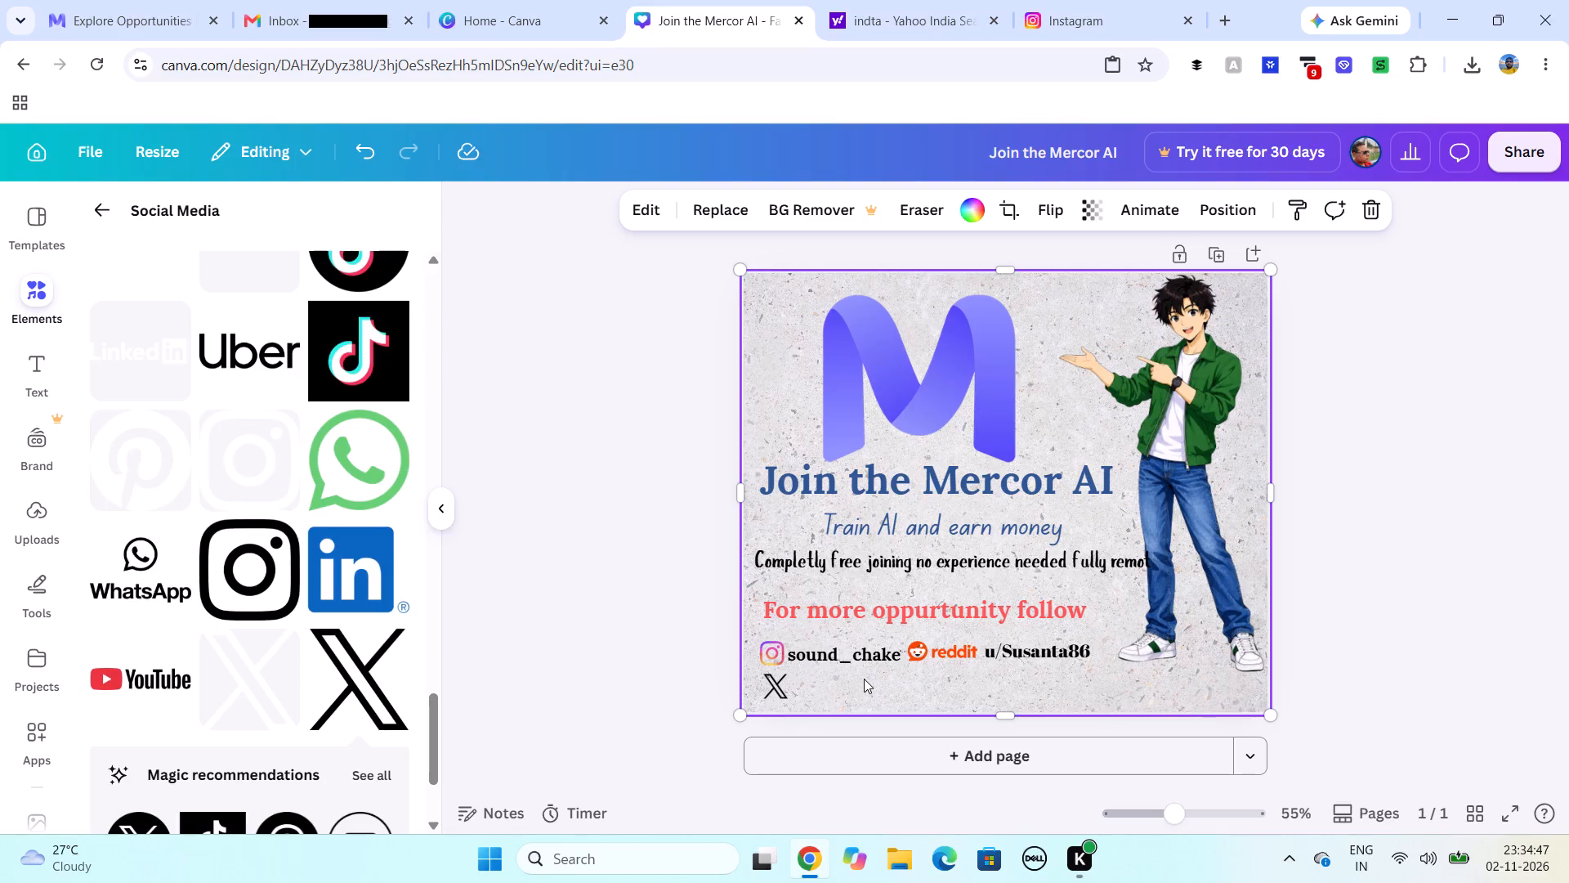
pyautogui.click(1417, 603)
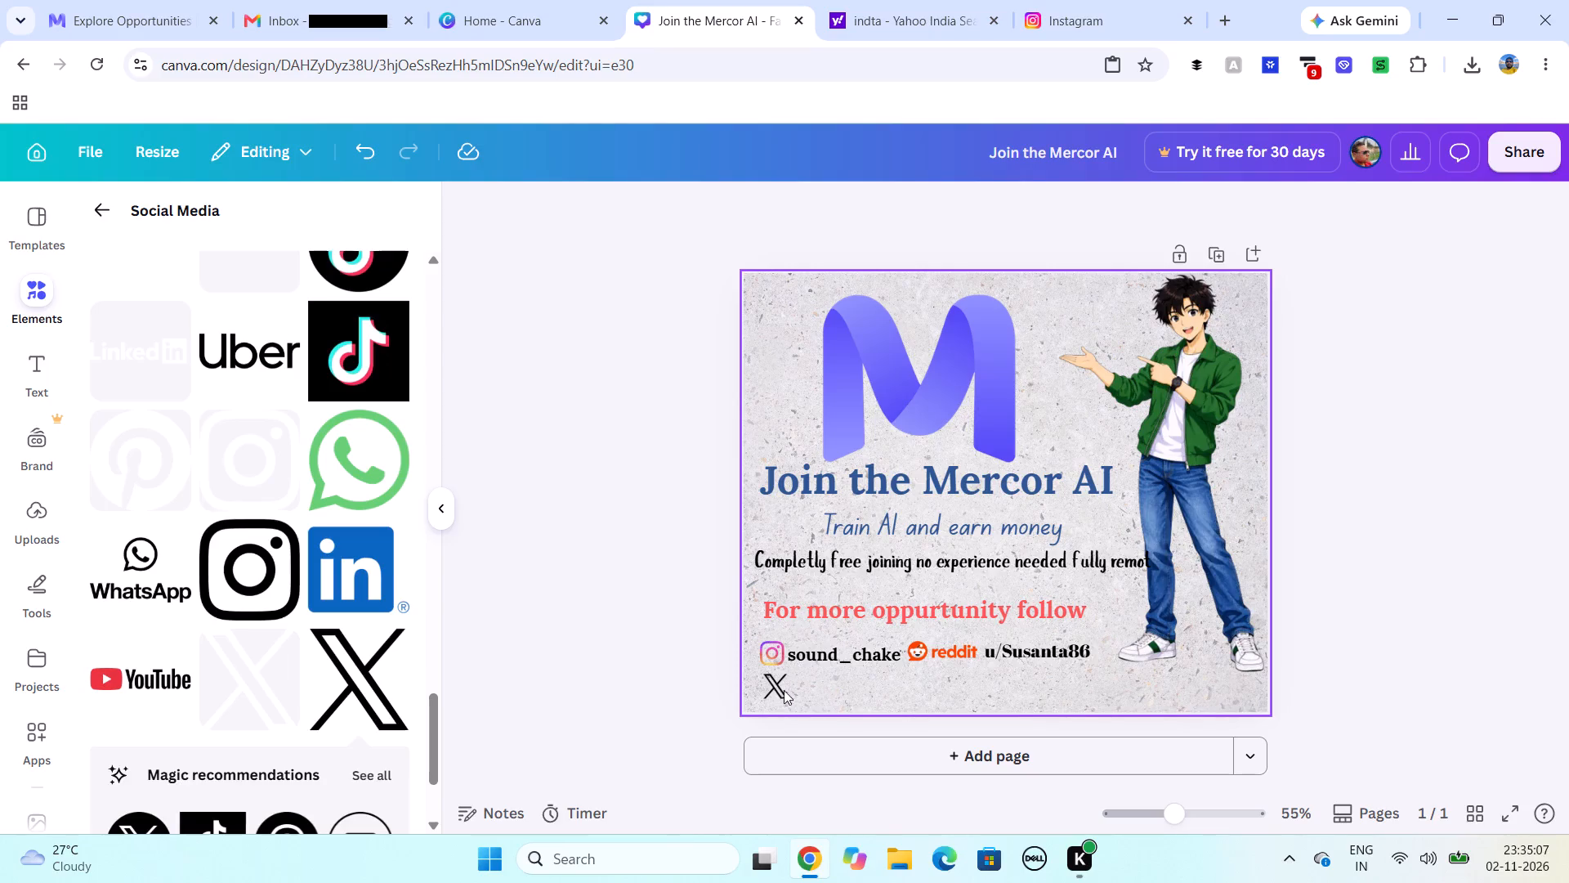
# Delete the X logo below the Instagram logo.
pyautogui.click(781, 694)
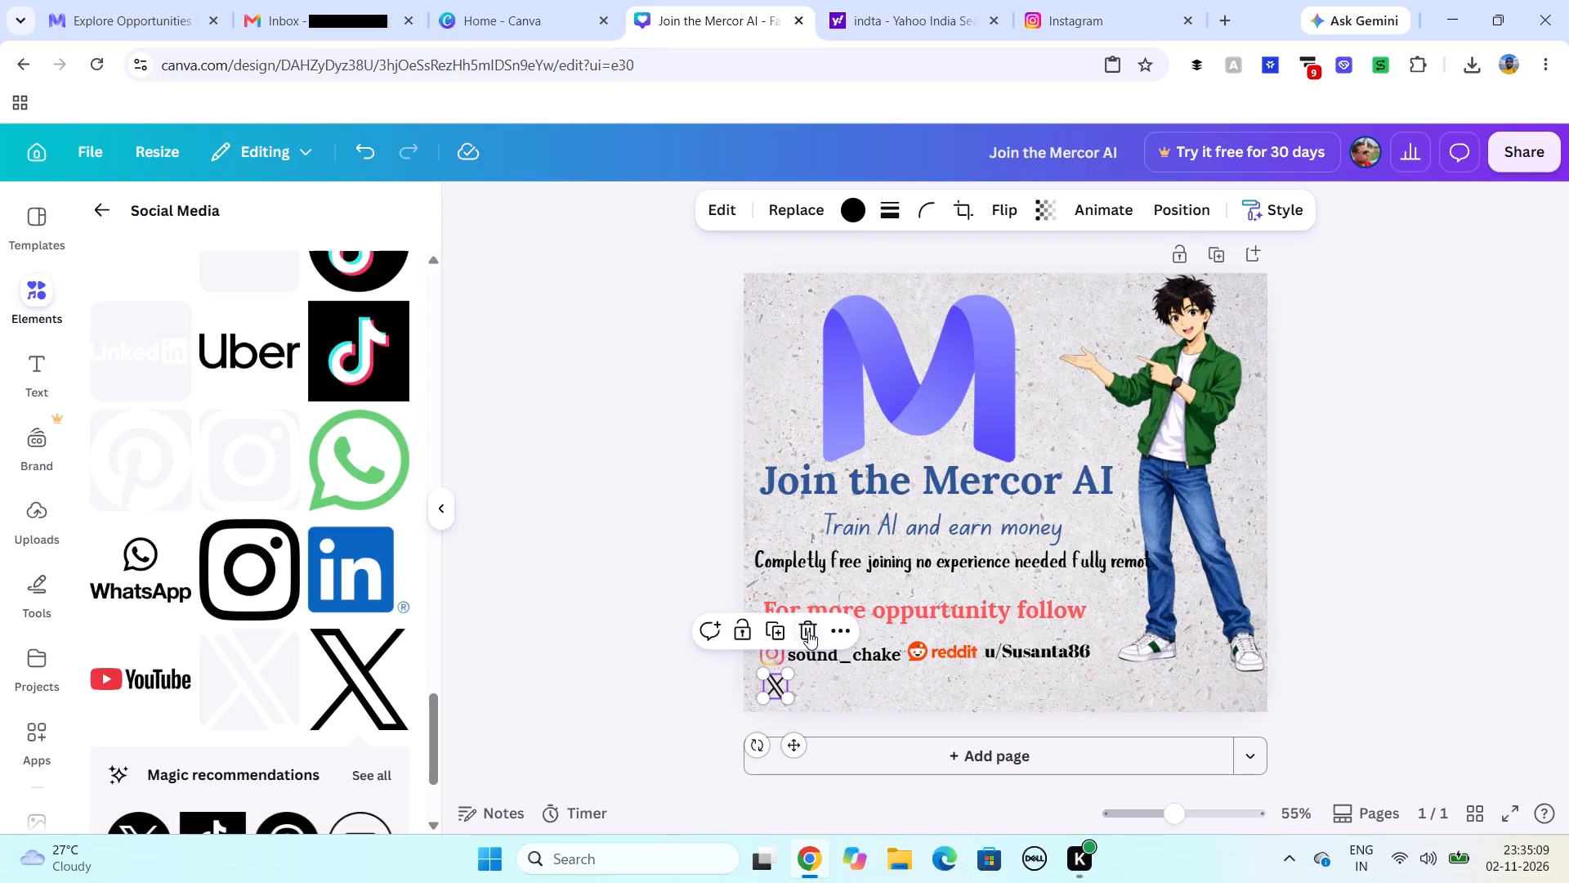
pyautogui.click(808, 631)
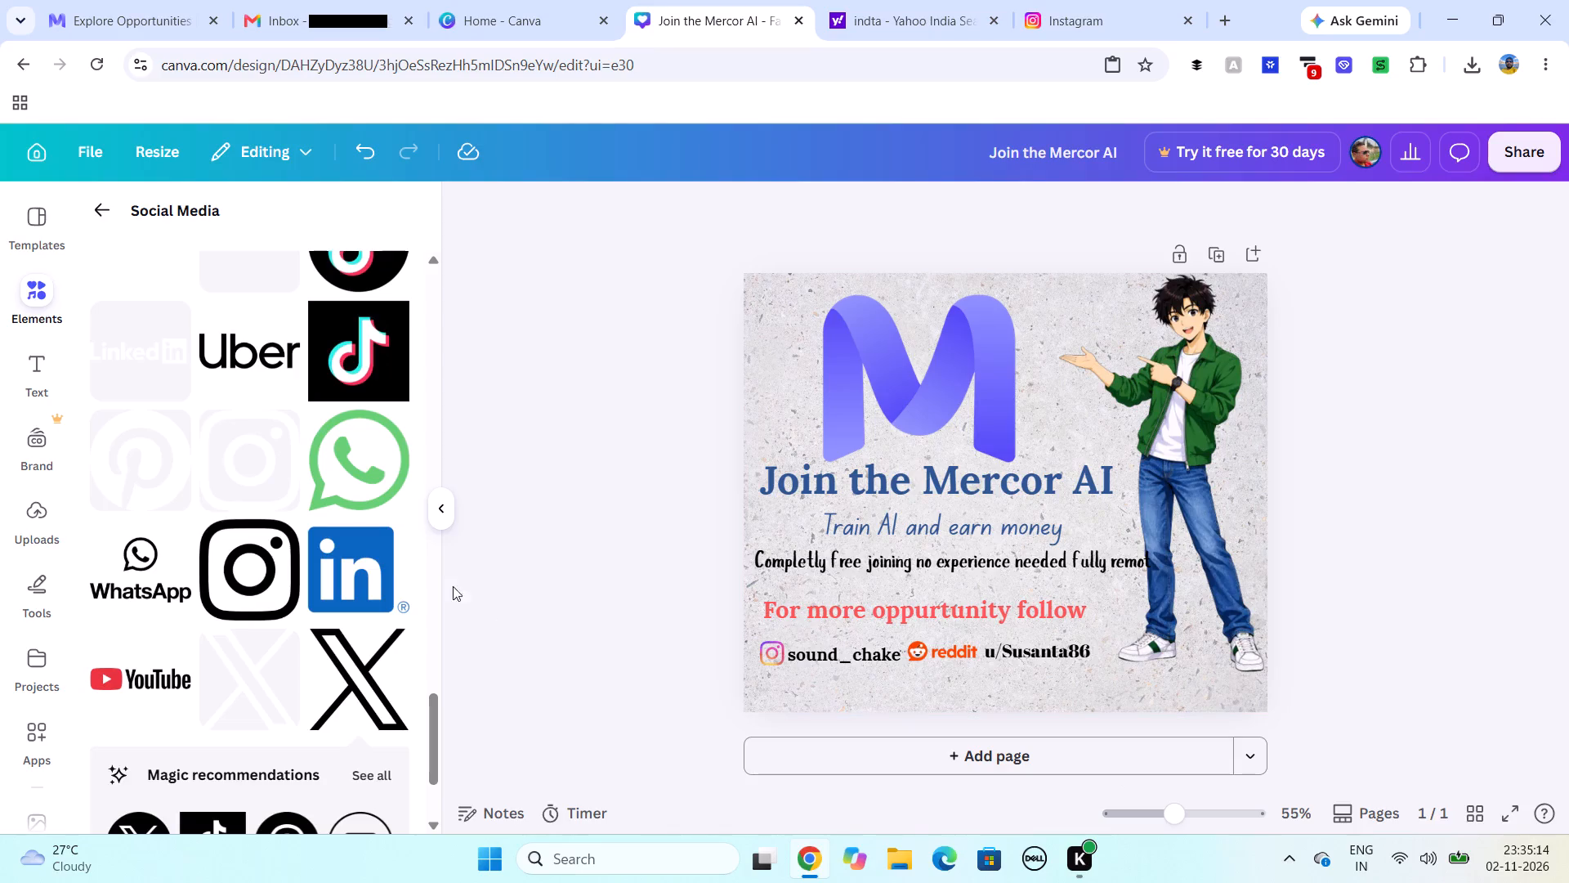
# Add a body text box and place it just below the Reddit logo and handle.
pyautogui.click(28, 362)
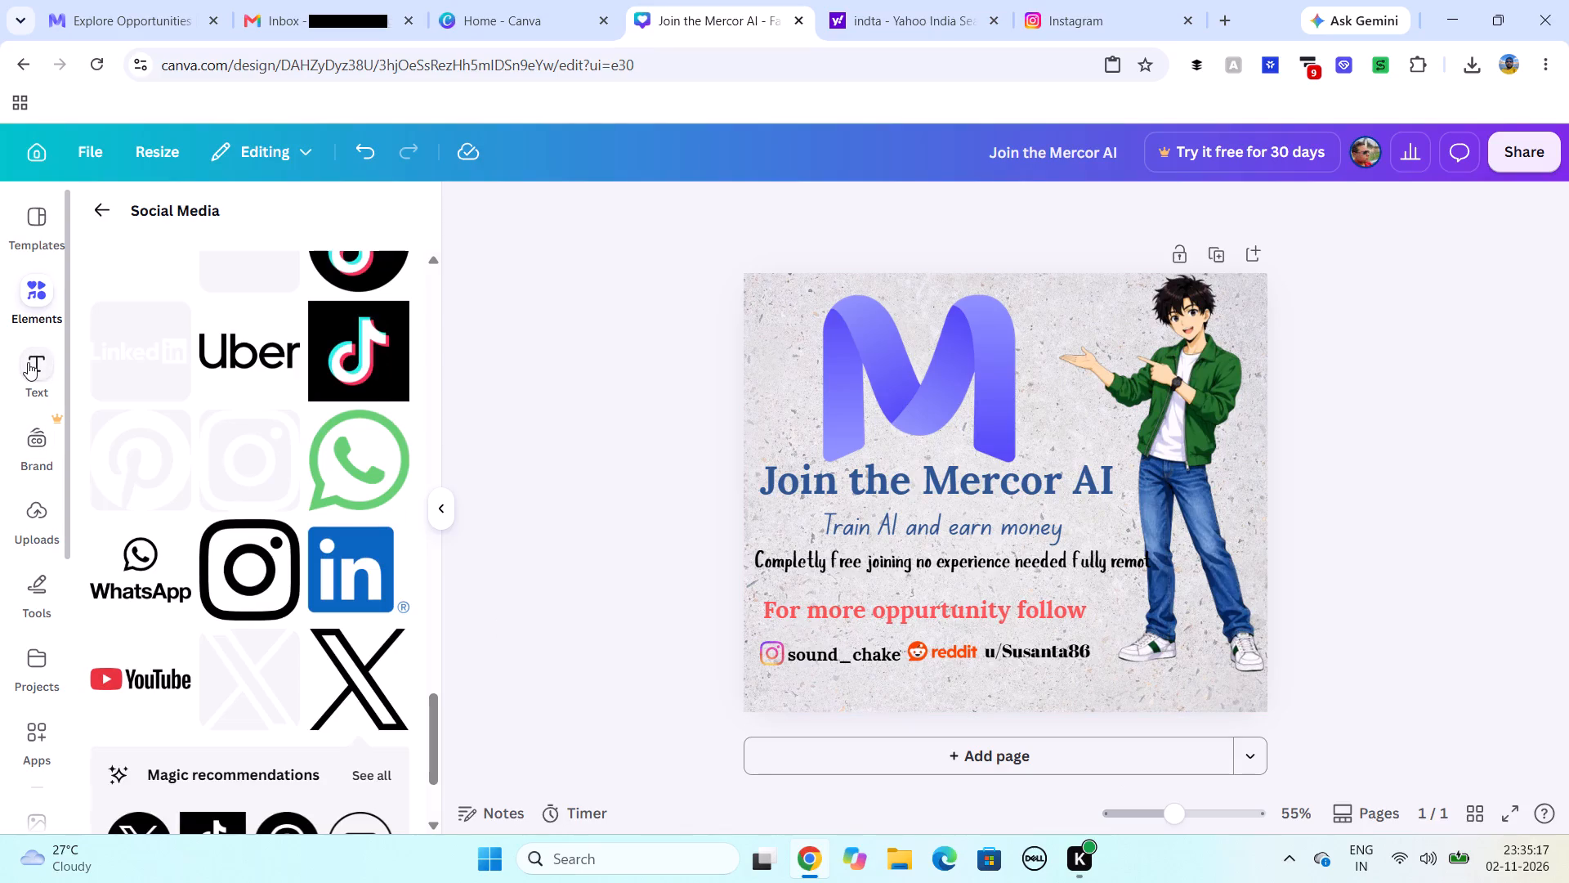
pyautogui.click(203, 670)
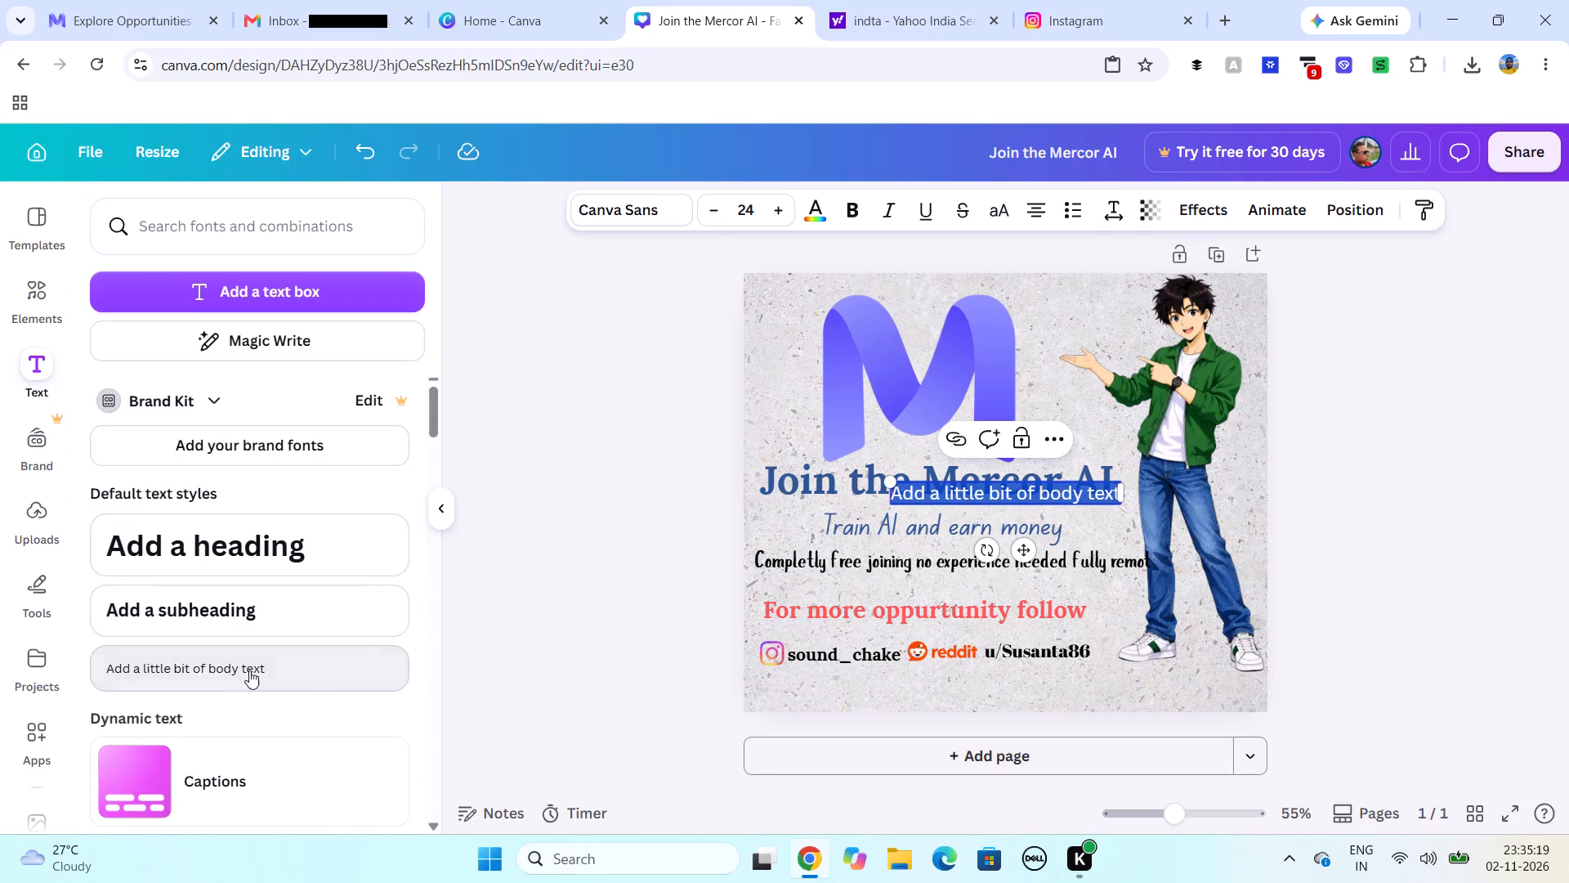
pyautogui.moveTo(1027, 552); pyautogui.dragTo(1003, 739)
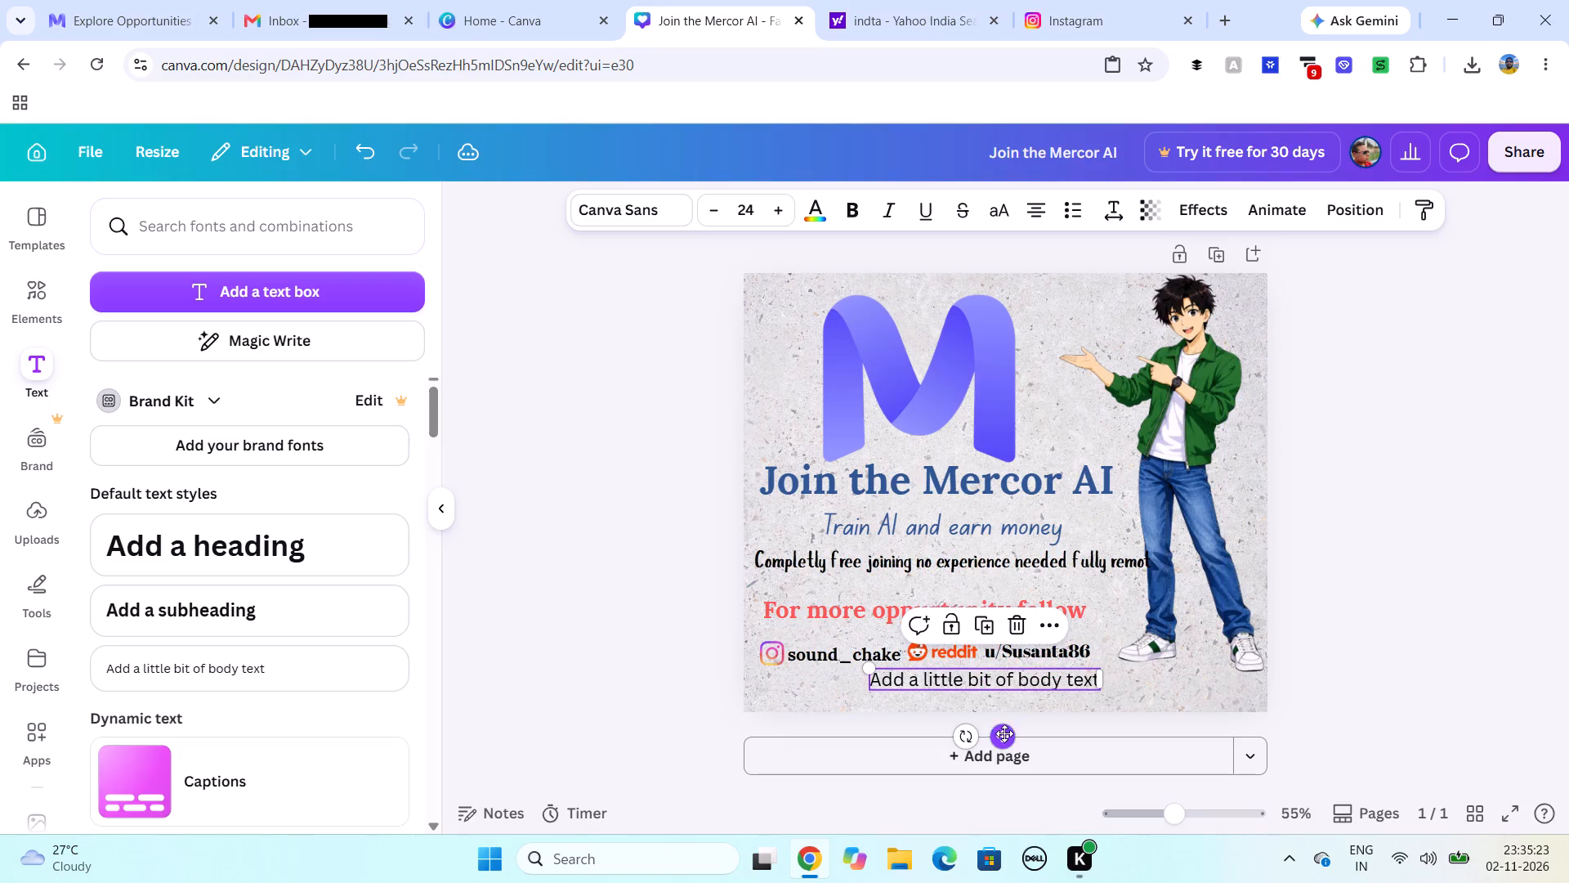
# Replace the placeholder in the new body text box with "Hurry up sets are limeted".
pyautogui.doubleClick(1096, 679)
pyautogui.click(1095, 679)
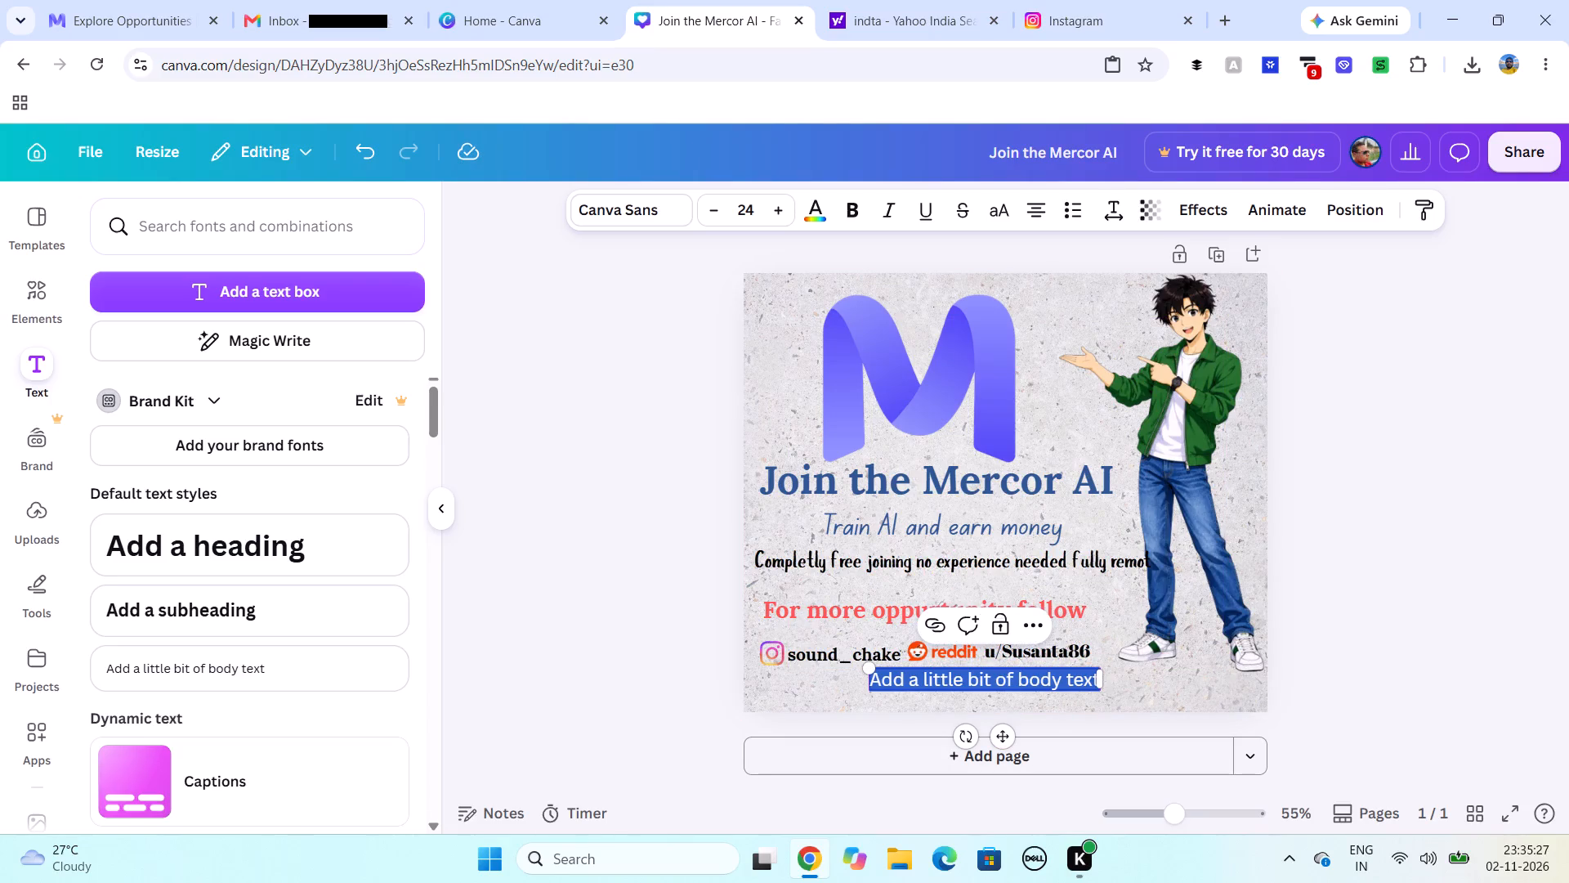
pyautogui.click(1097, 679)
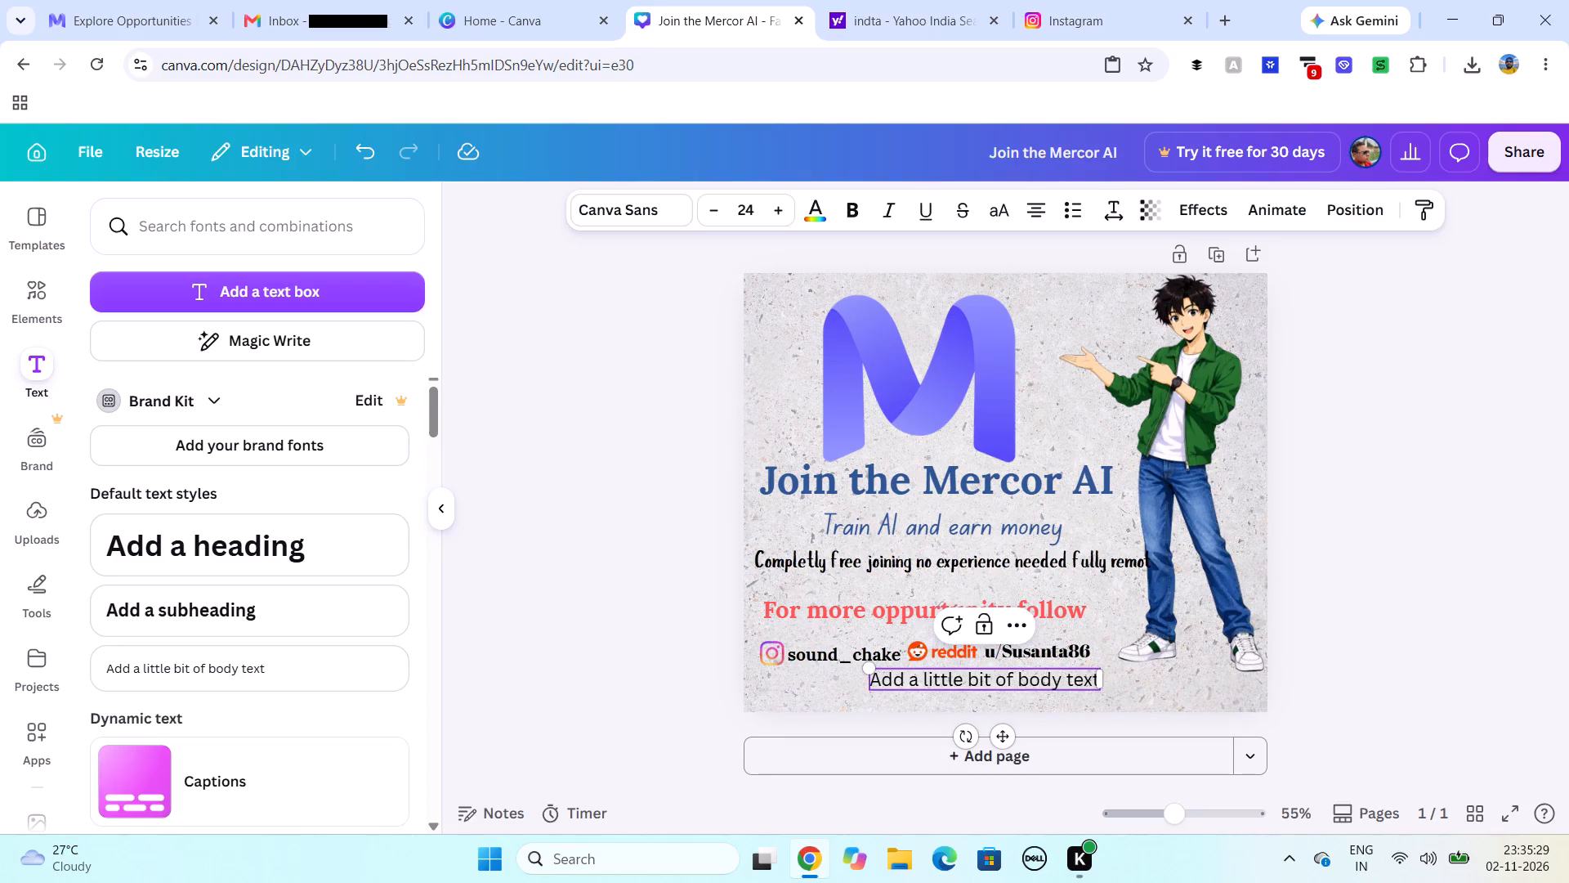
pyautogui.press('BackSpace')
pyautogui.press('BackSpace')
pyautogui.press('BackSpace')
pyautogui.press('BackSpace')
pyautogui.press('BackSpace')
pyautogui.press('BackSpace')
pyautogui.press('BackSpace')
pyautogui.press('BackSpace')
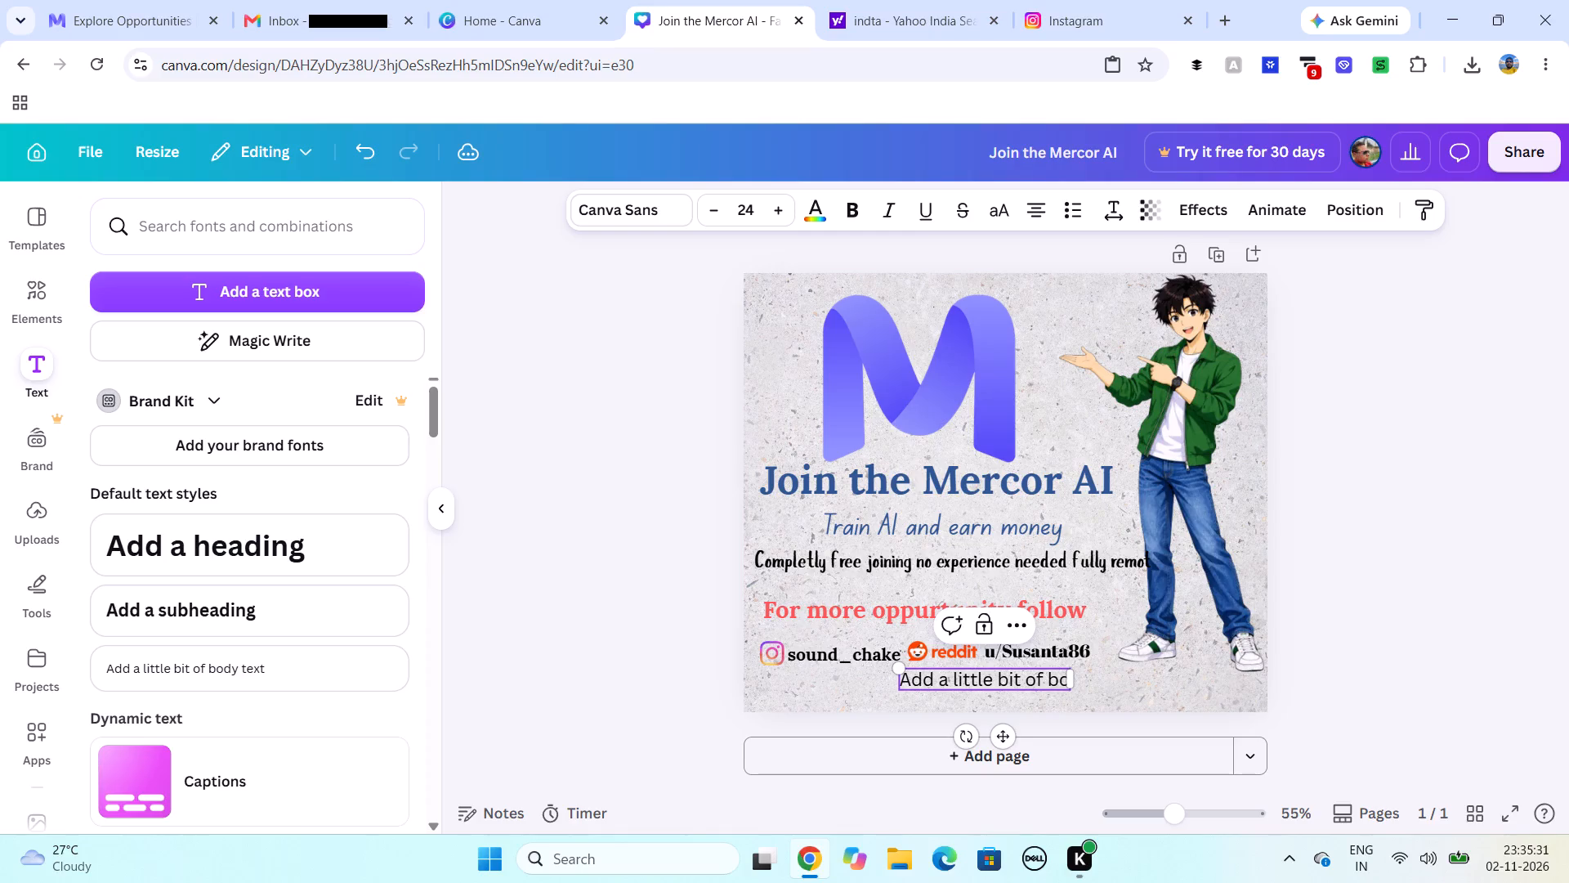
pyautogui.press('BackSpace')
pyautogui.press('BackSpace')
pyautogui.press('BackSpace')
pyautogui.press('BackSpace')
pyautogui.press('BackSpace')
pyautogui.press('BackSpace')
pyautogui.press('BackSpace')
pyautogui.press('BackSpace')
pyautogui.press('BackSpace')
pyautogui.press('BackSpace')
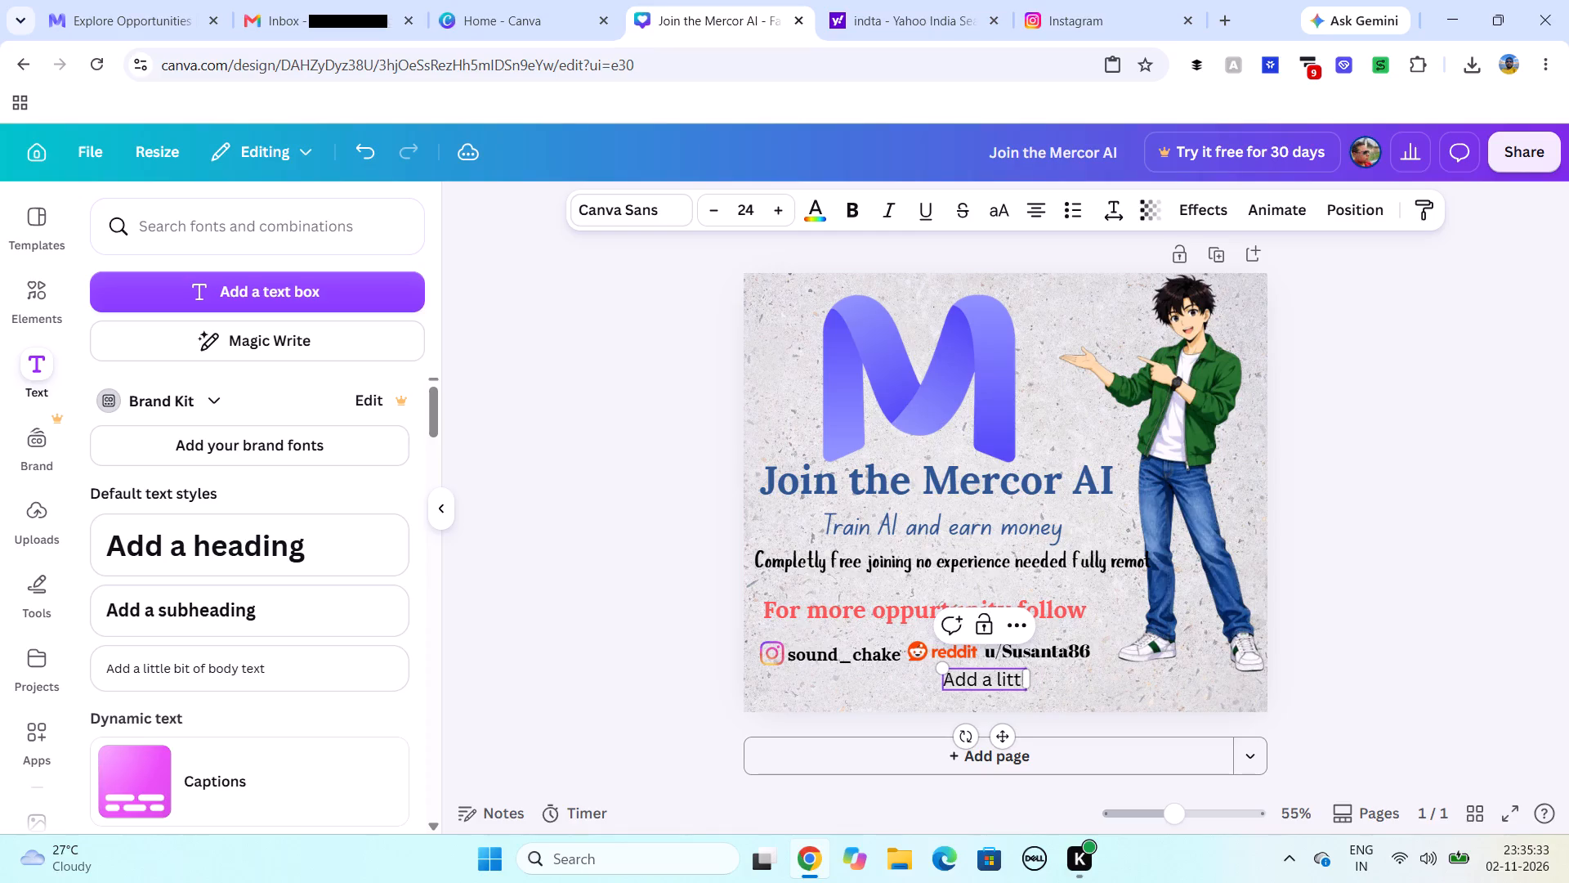
pyautogui.press('BackSpace')
pyautogui.press('BackSpace')
pyautogui.press('BackSpace')
pyautogui.press('BackSpace')
pyautogui.press('BackSpace')
pyautogui.press('BackSpace')
pyautogui.press('BackSpace')
pyautogui.press('BackSpace')
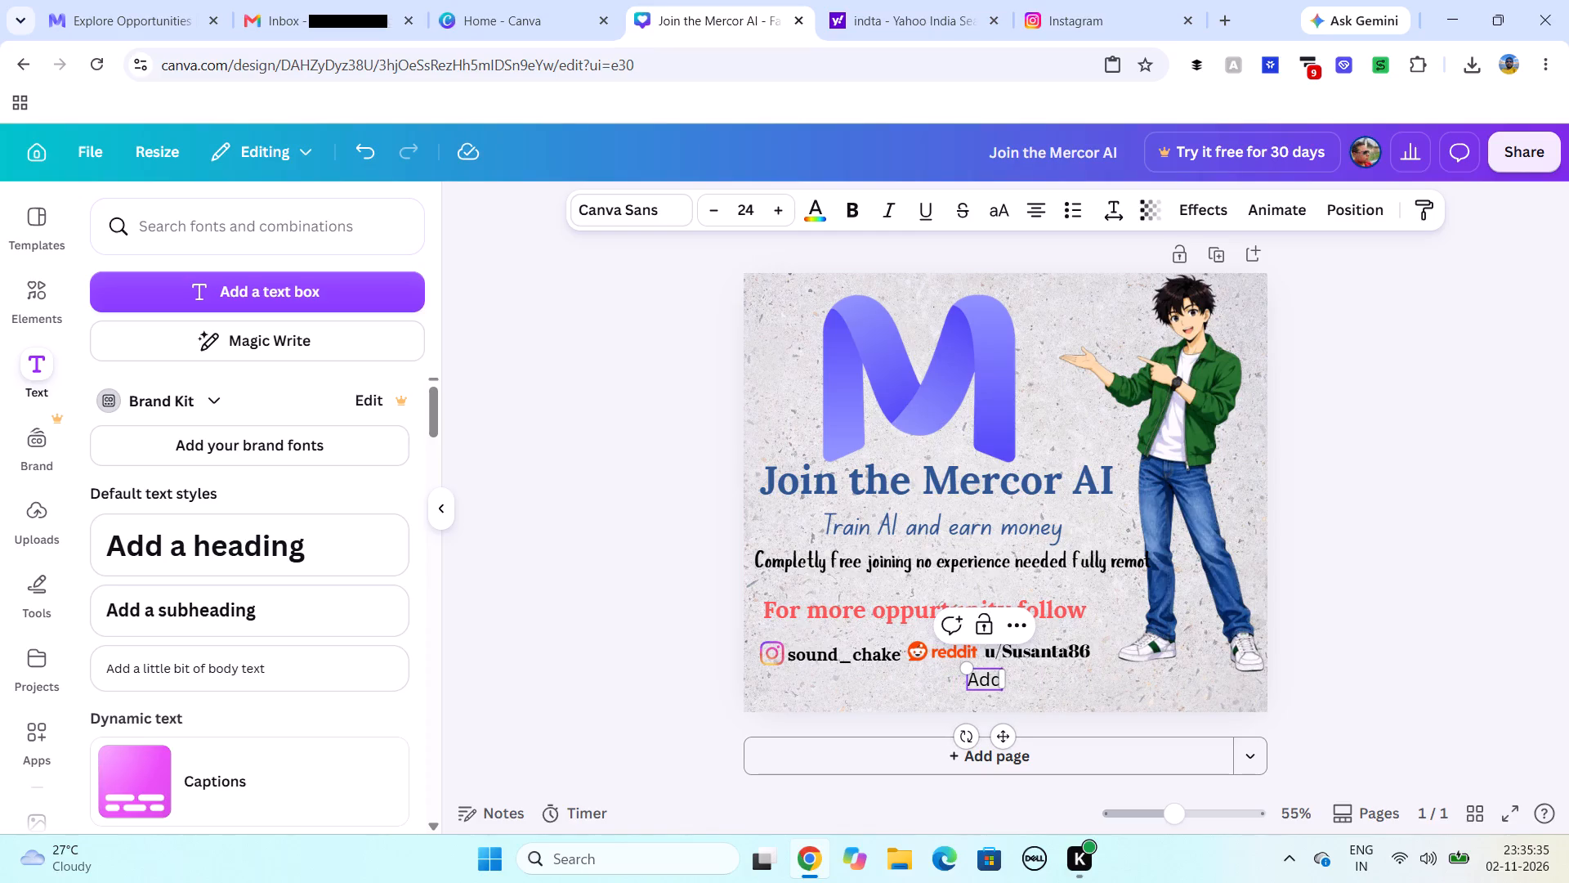
pyautogui.press('BackSpace')
pyautogui.press('BackSpace')
pyautogui.press('BackSpace')
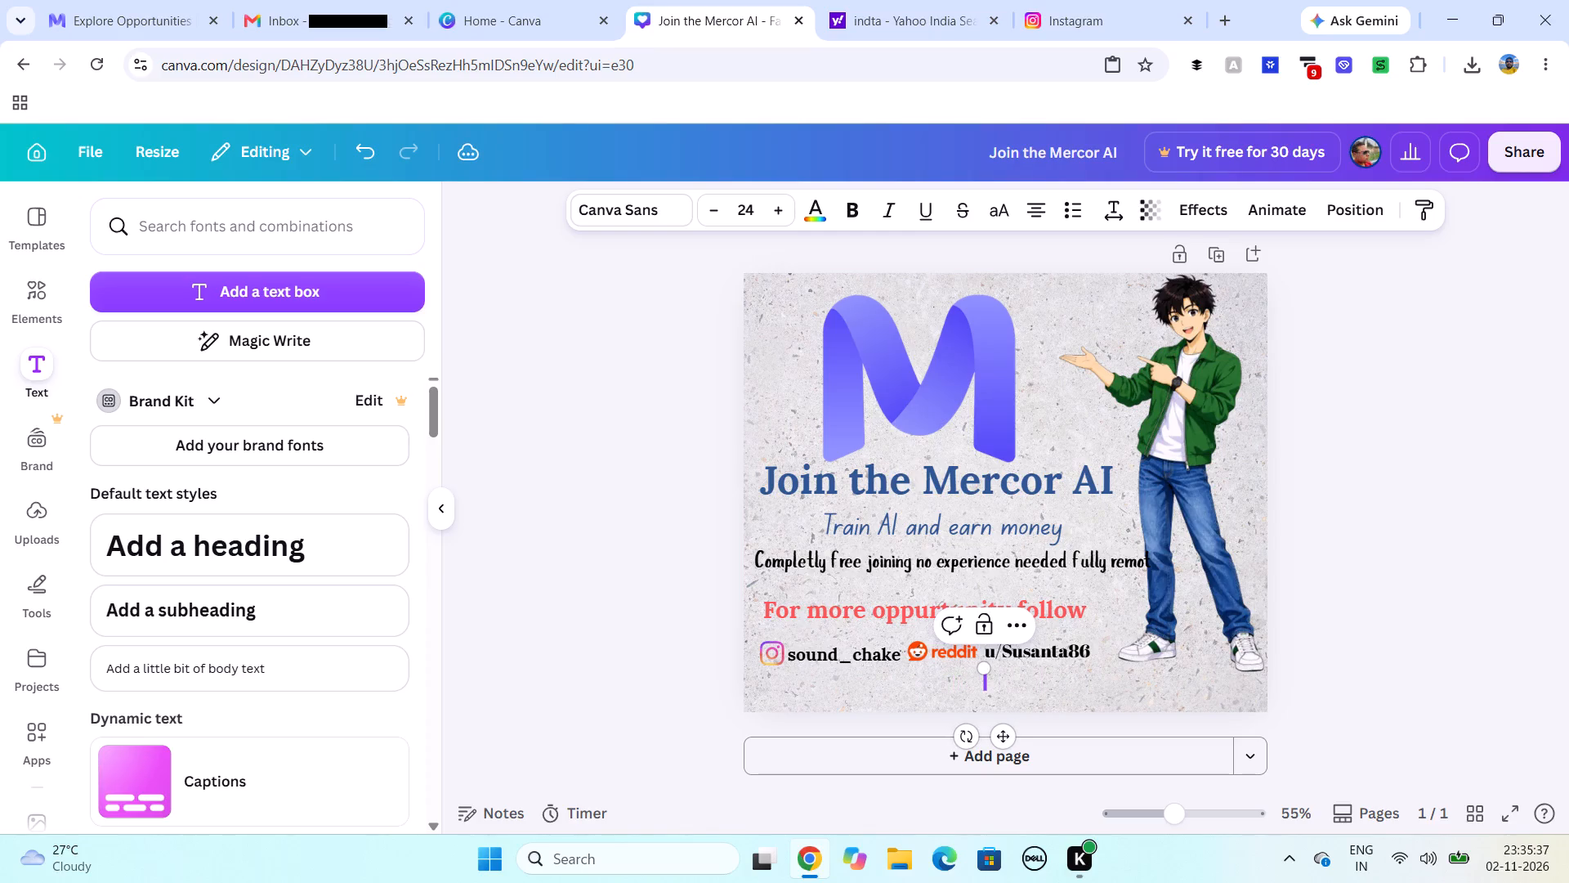
pyautogui.press('h')
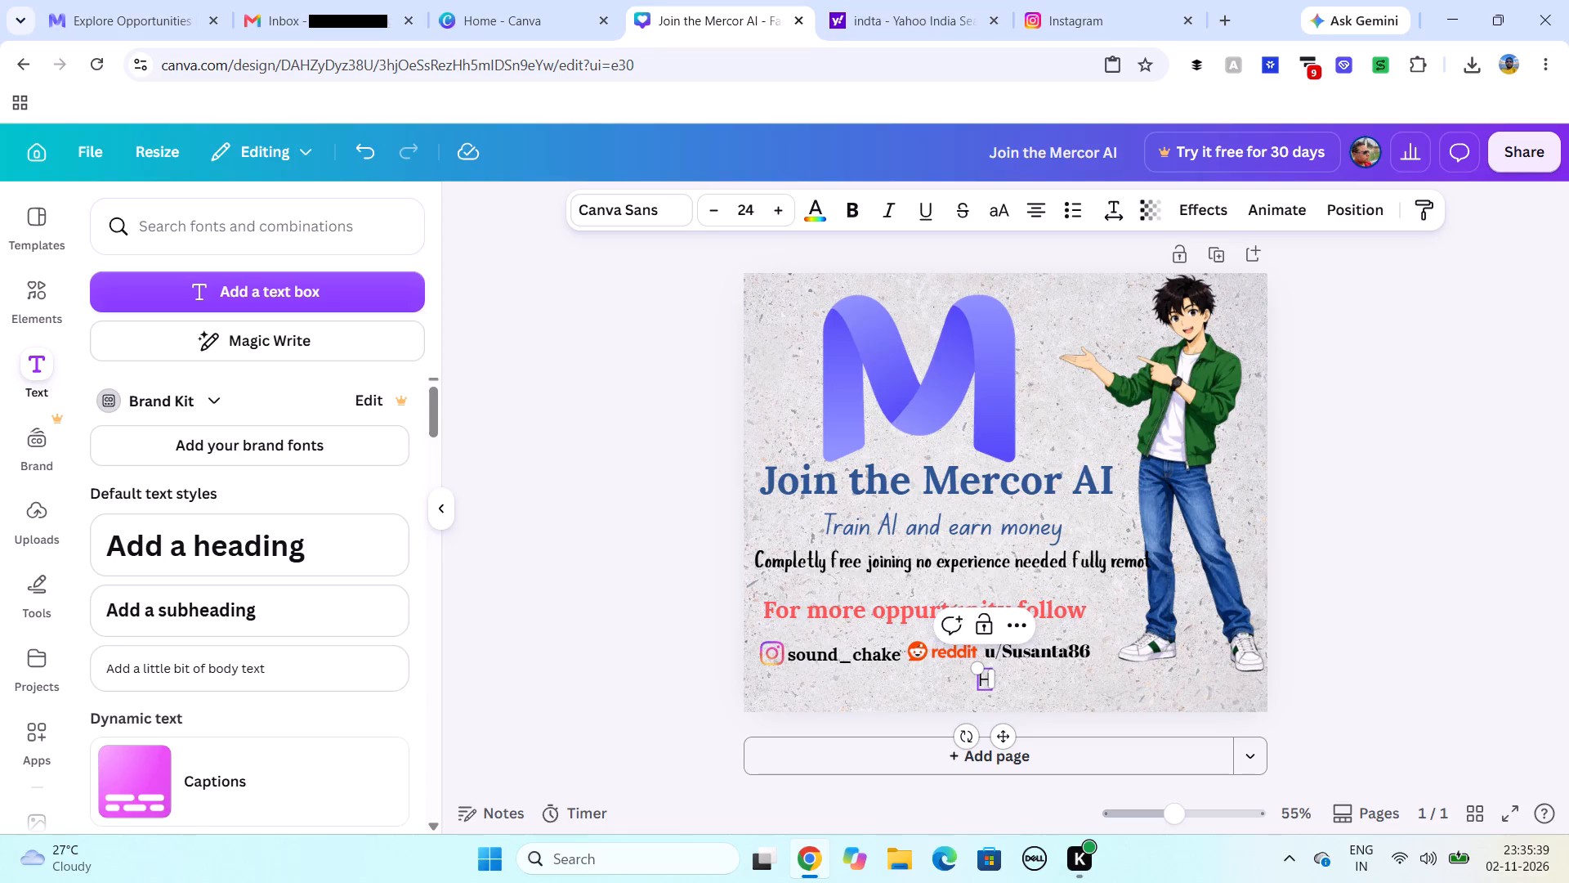
pyautogui.write('urry')
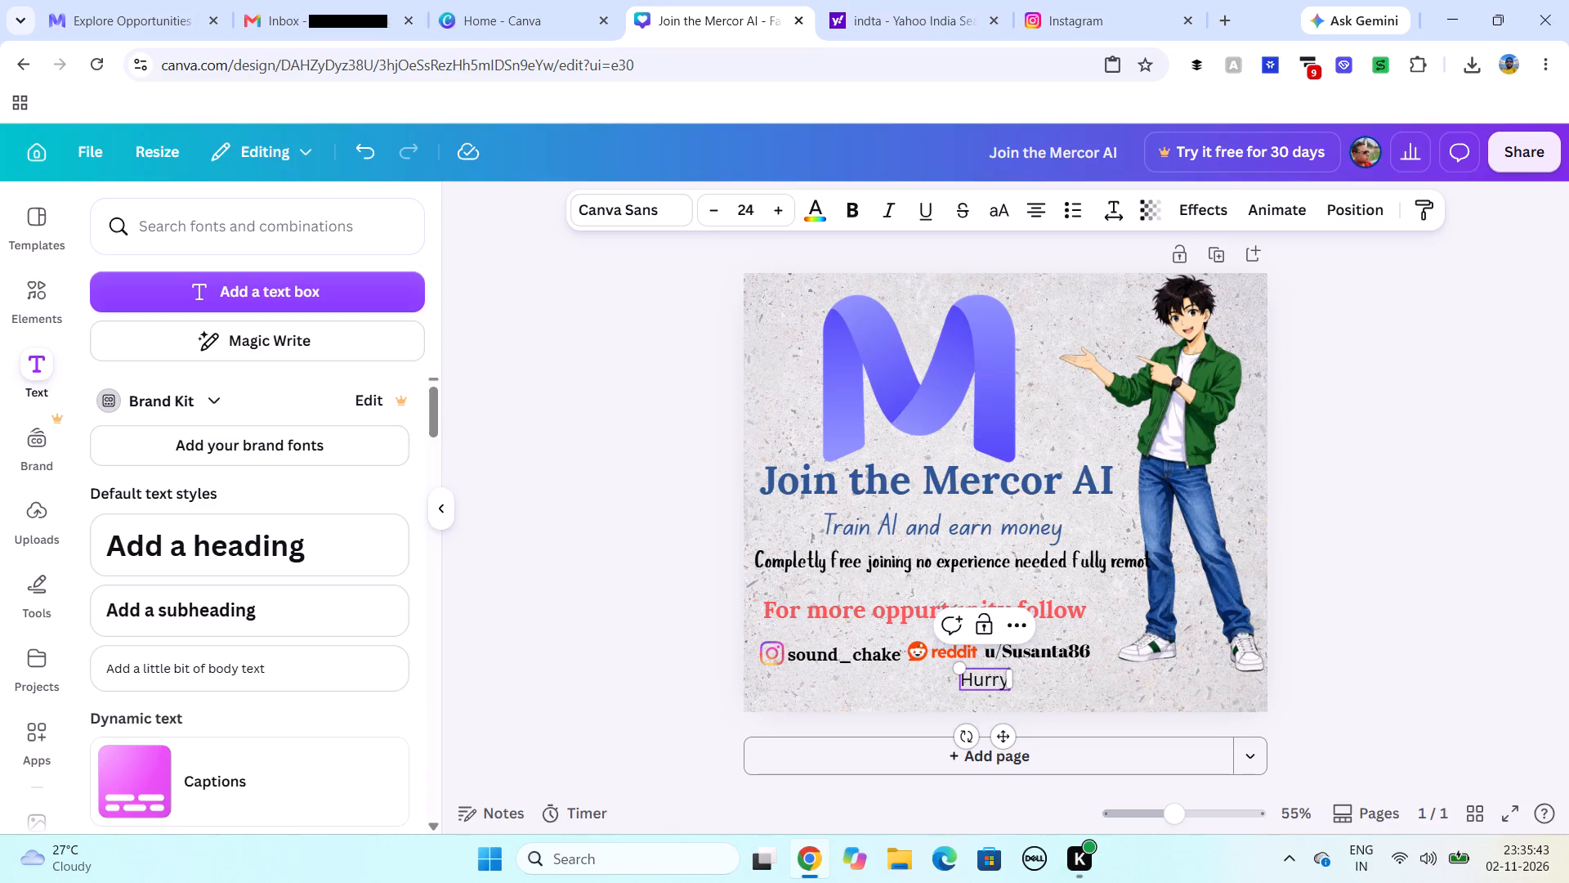
pyautogui.press('space')
pyautogui.write('up')
pyautogui.press('space')
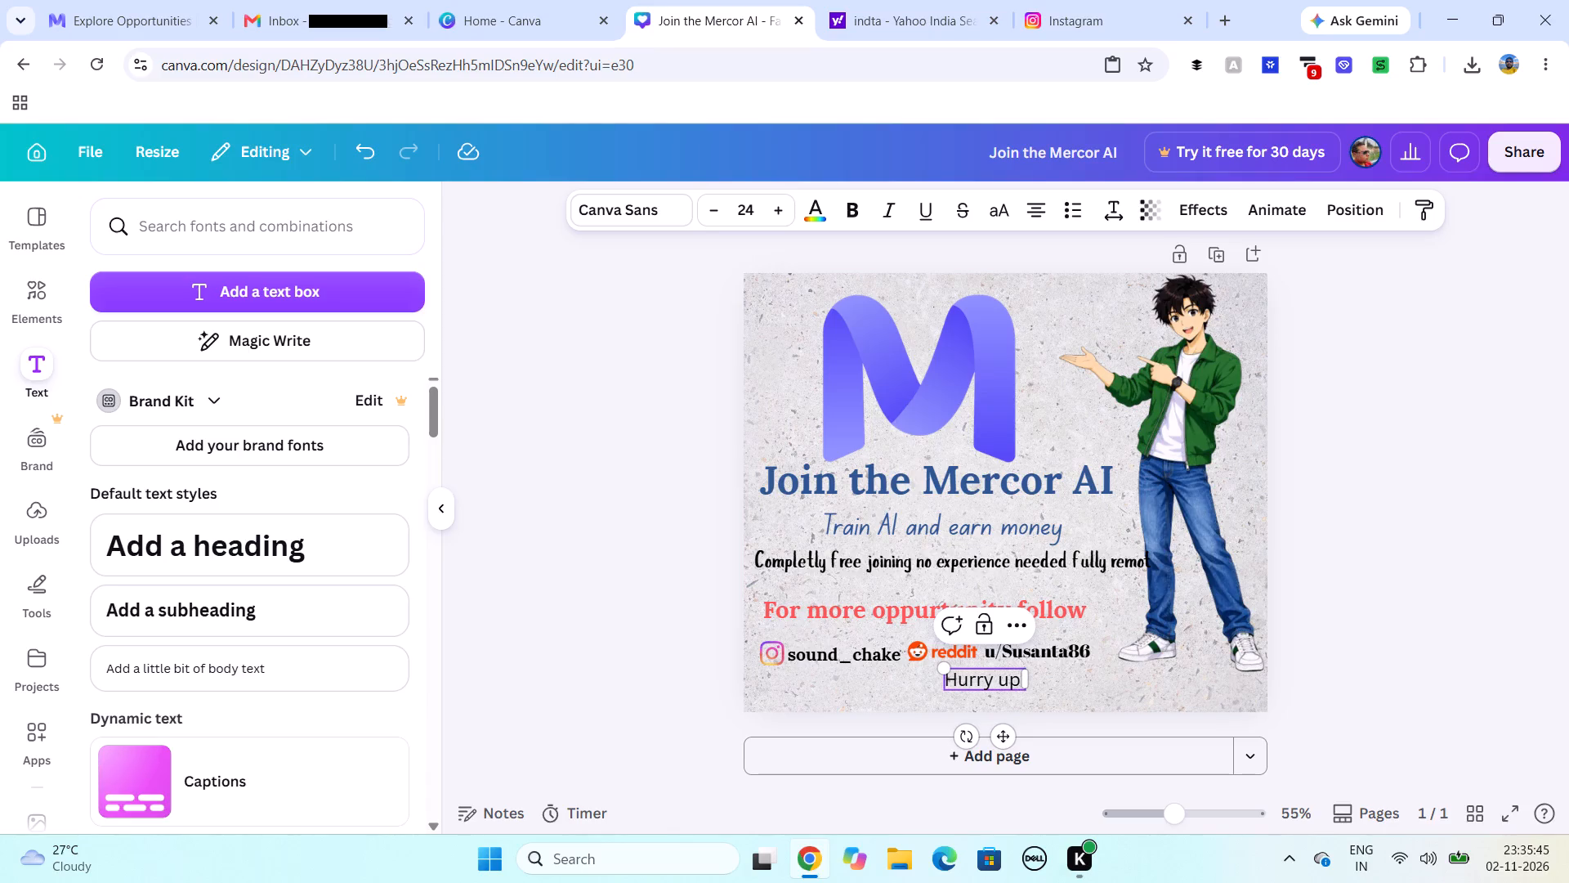
pyautogui.write('sw')
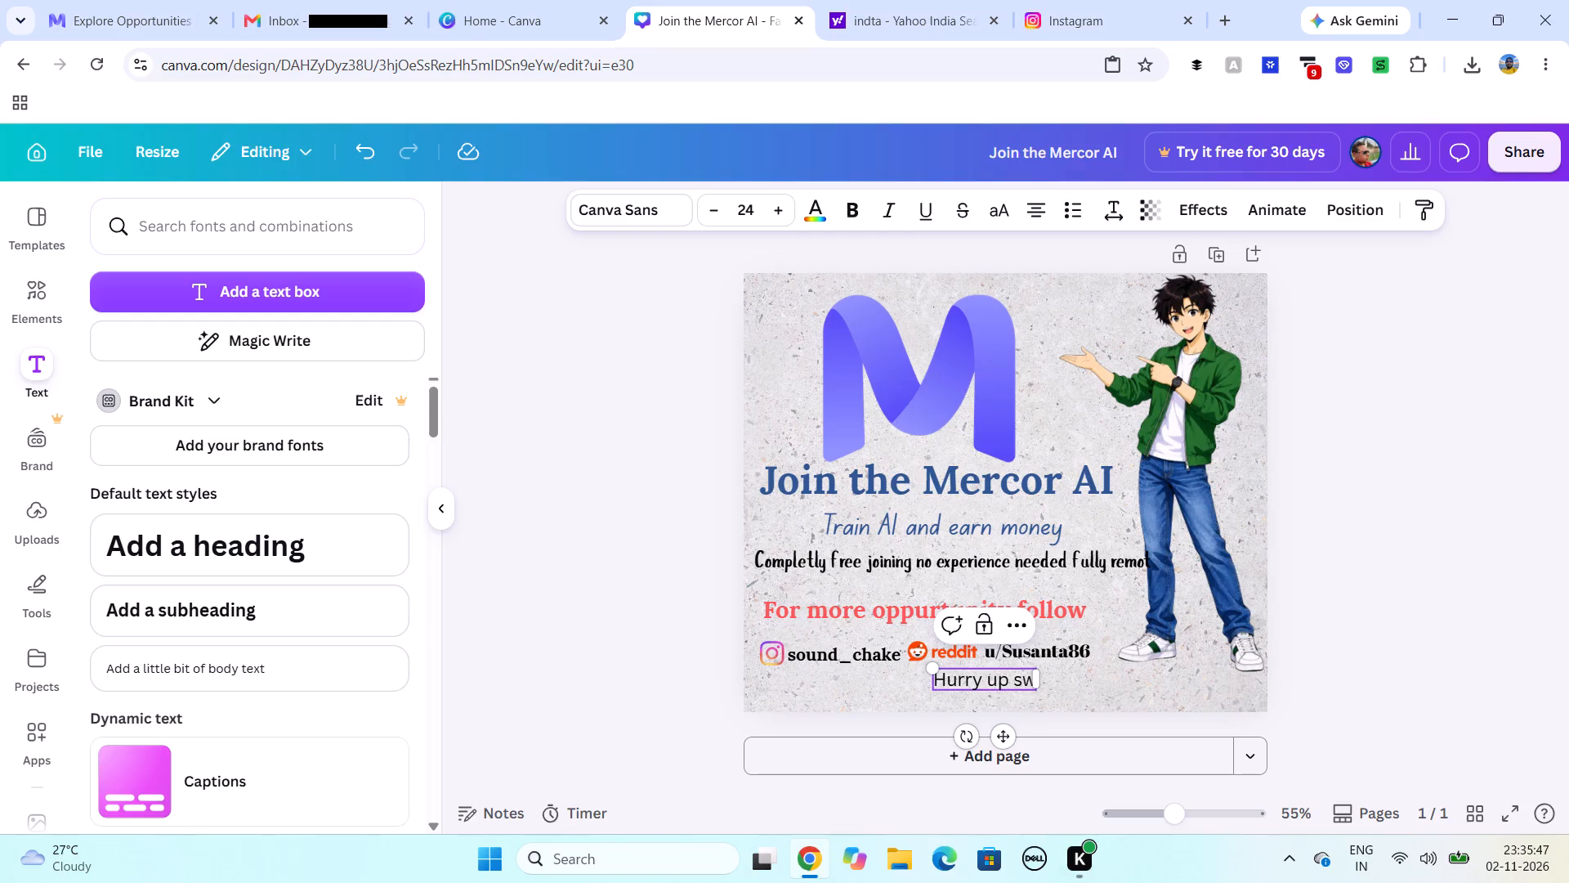
pyautogui.press('BackSpace')
pyautogui.write('ets')
pyautogui.press('space')
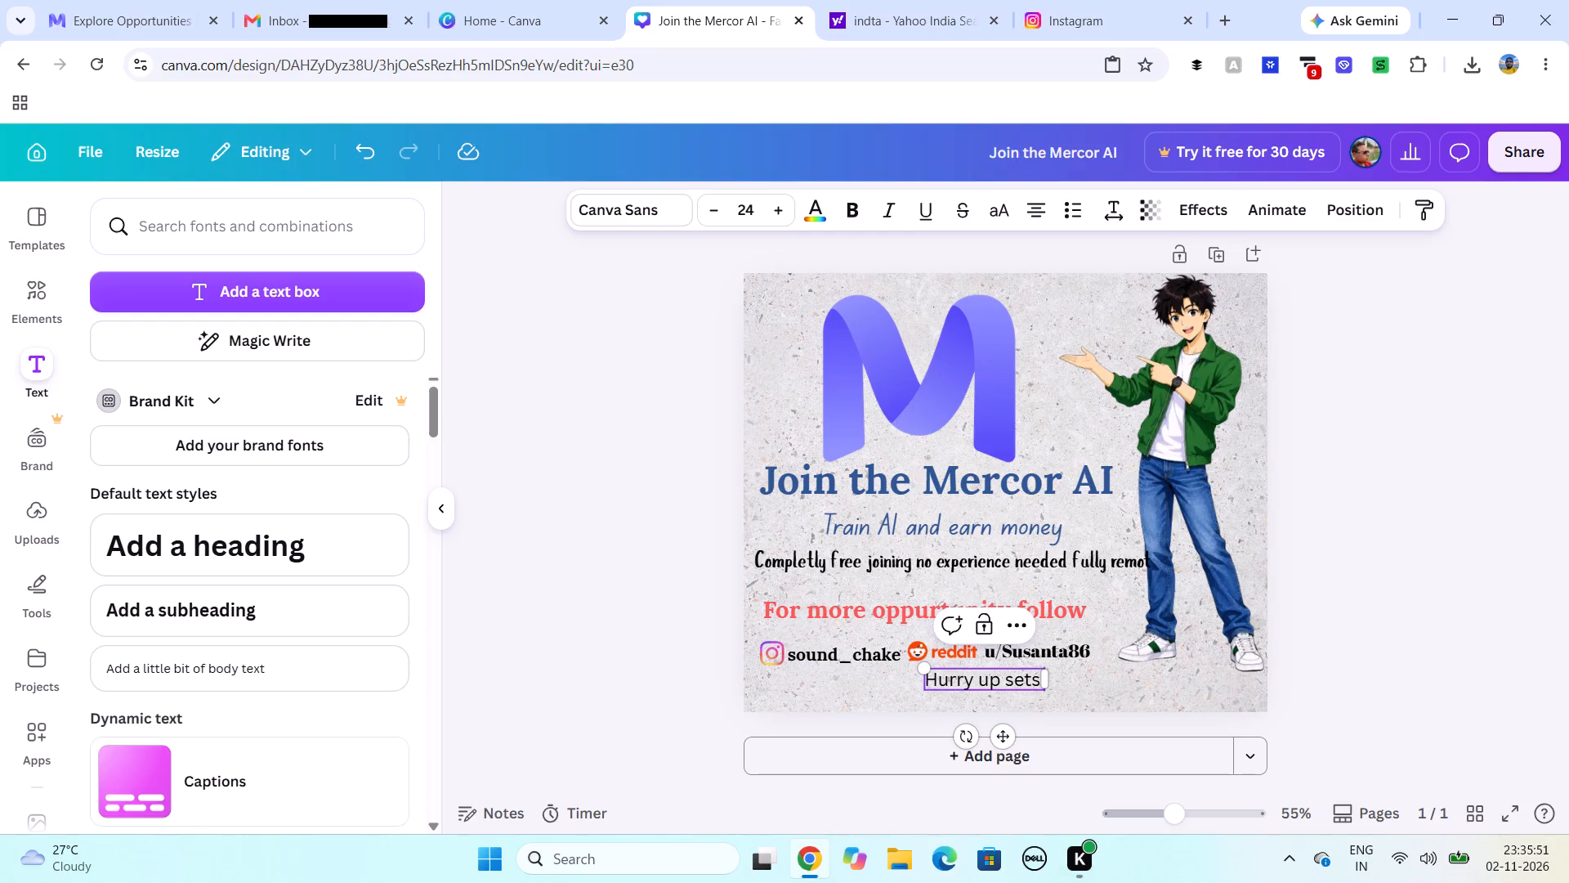
pyautogui.write('are')
pyautogui.press('space')
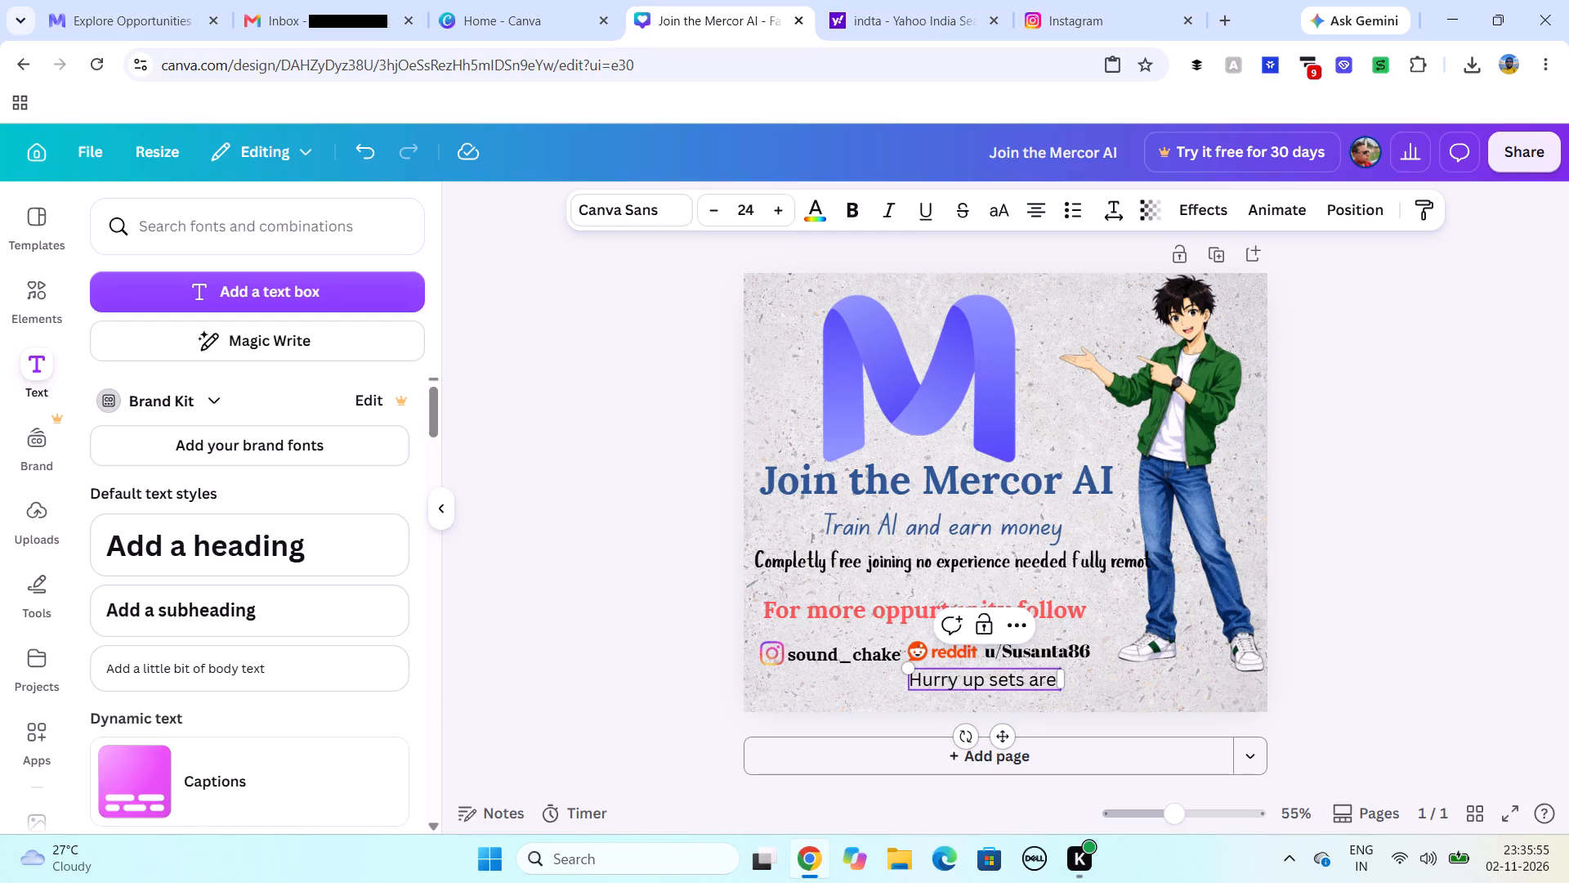
pyautogui.write('limeted')
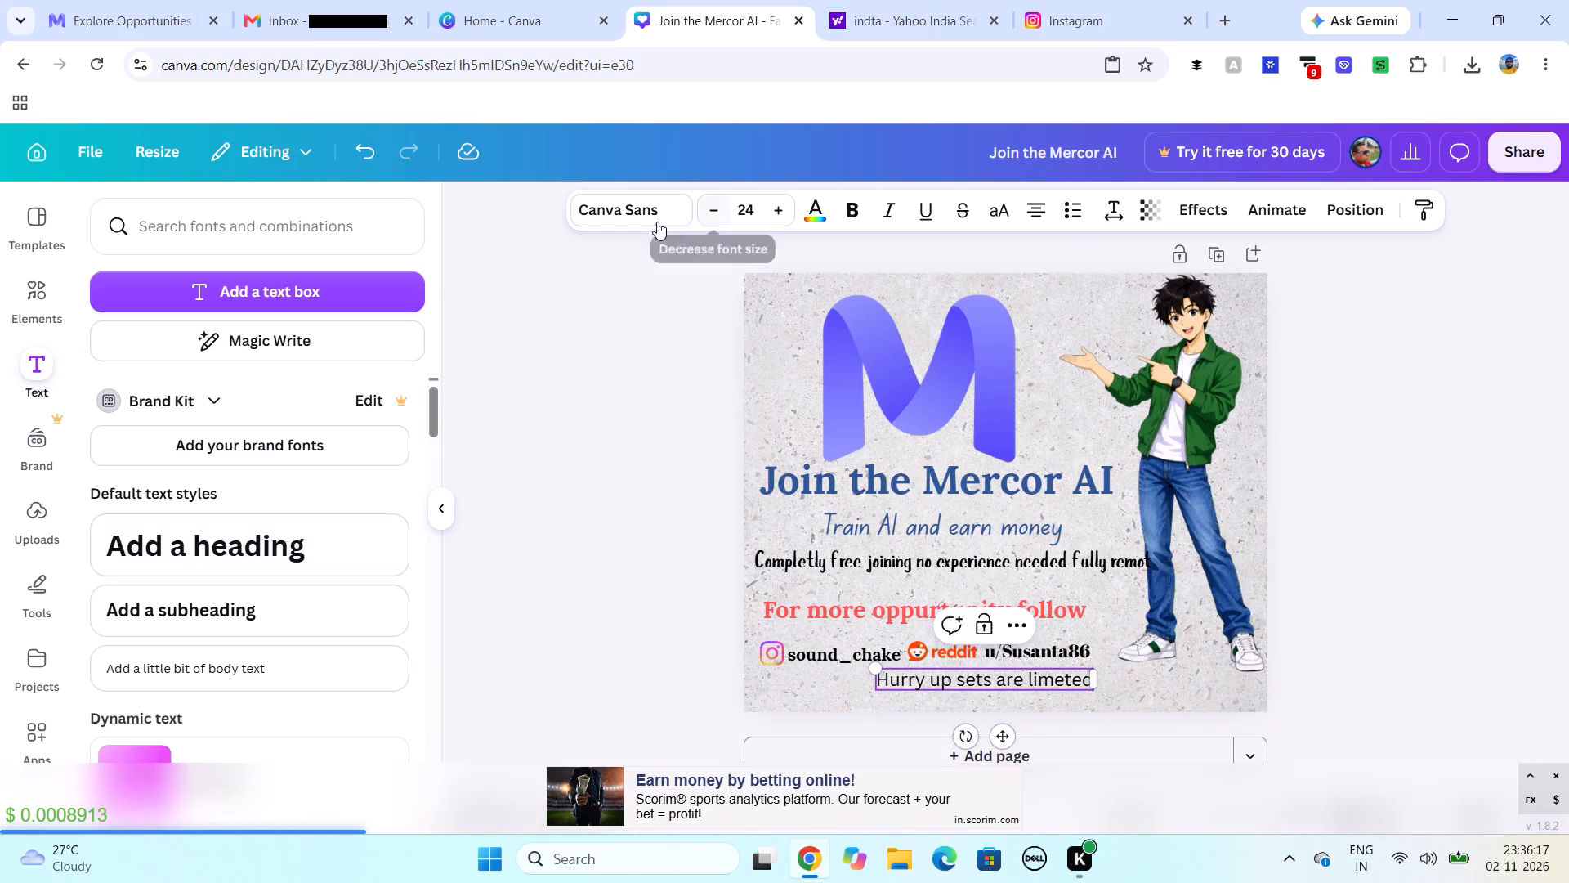
# Set the font of the "Hurry up" line to Noto Serif Ethiopic Condensed.
pyautogui.click(638, 213)
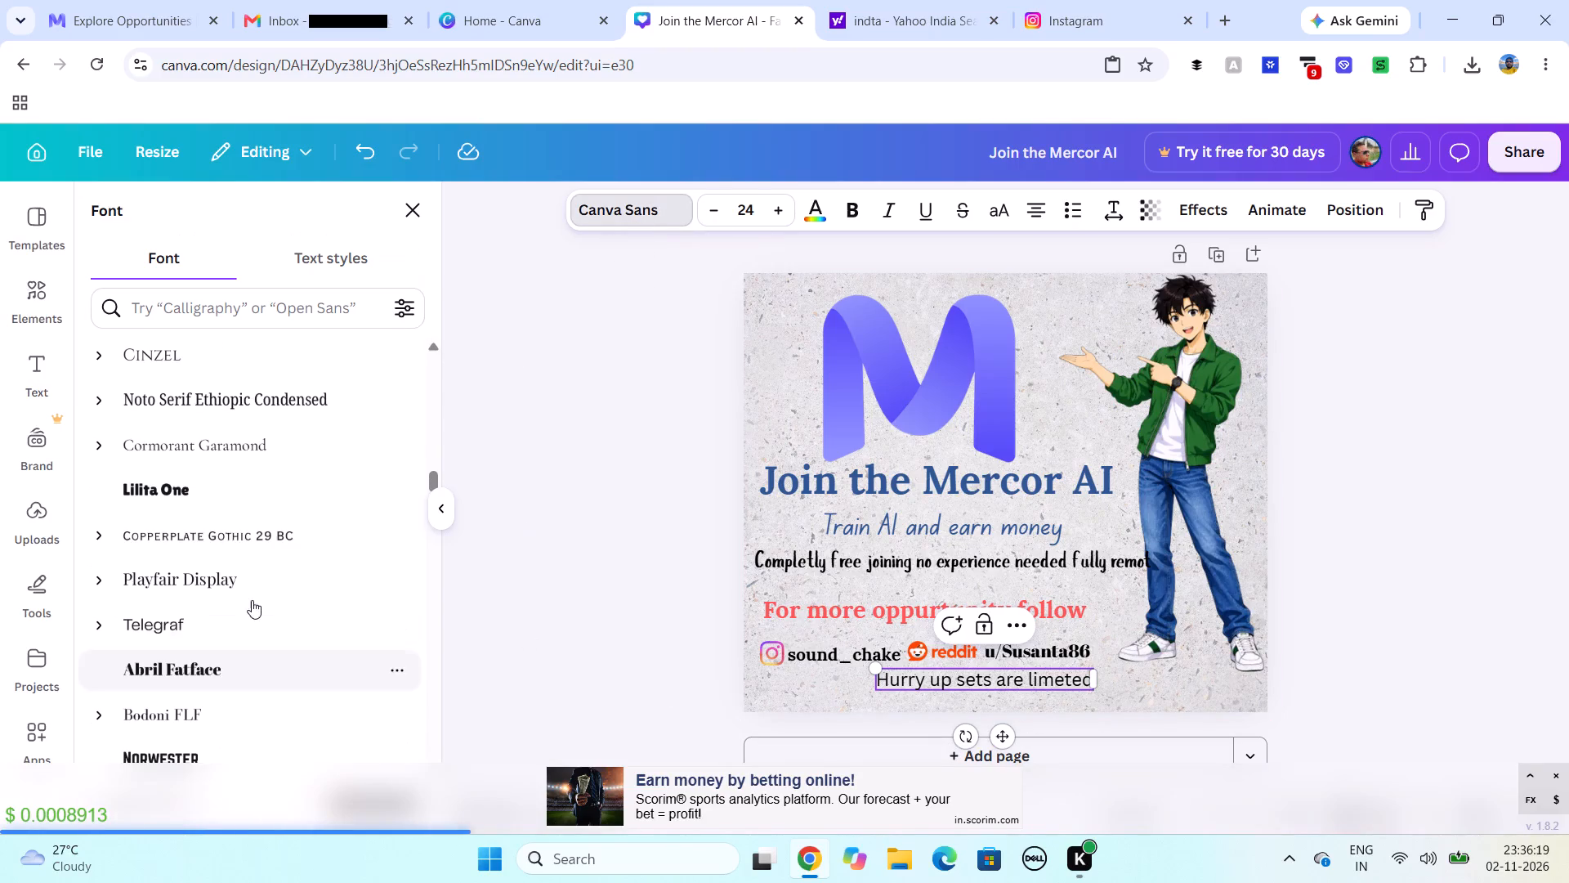
pyautogui.click(194, 404)
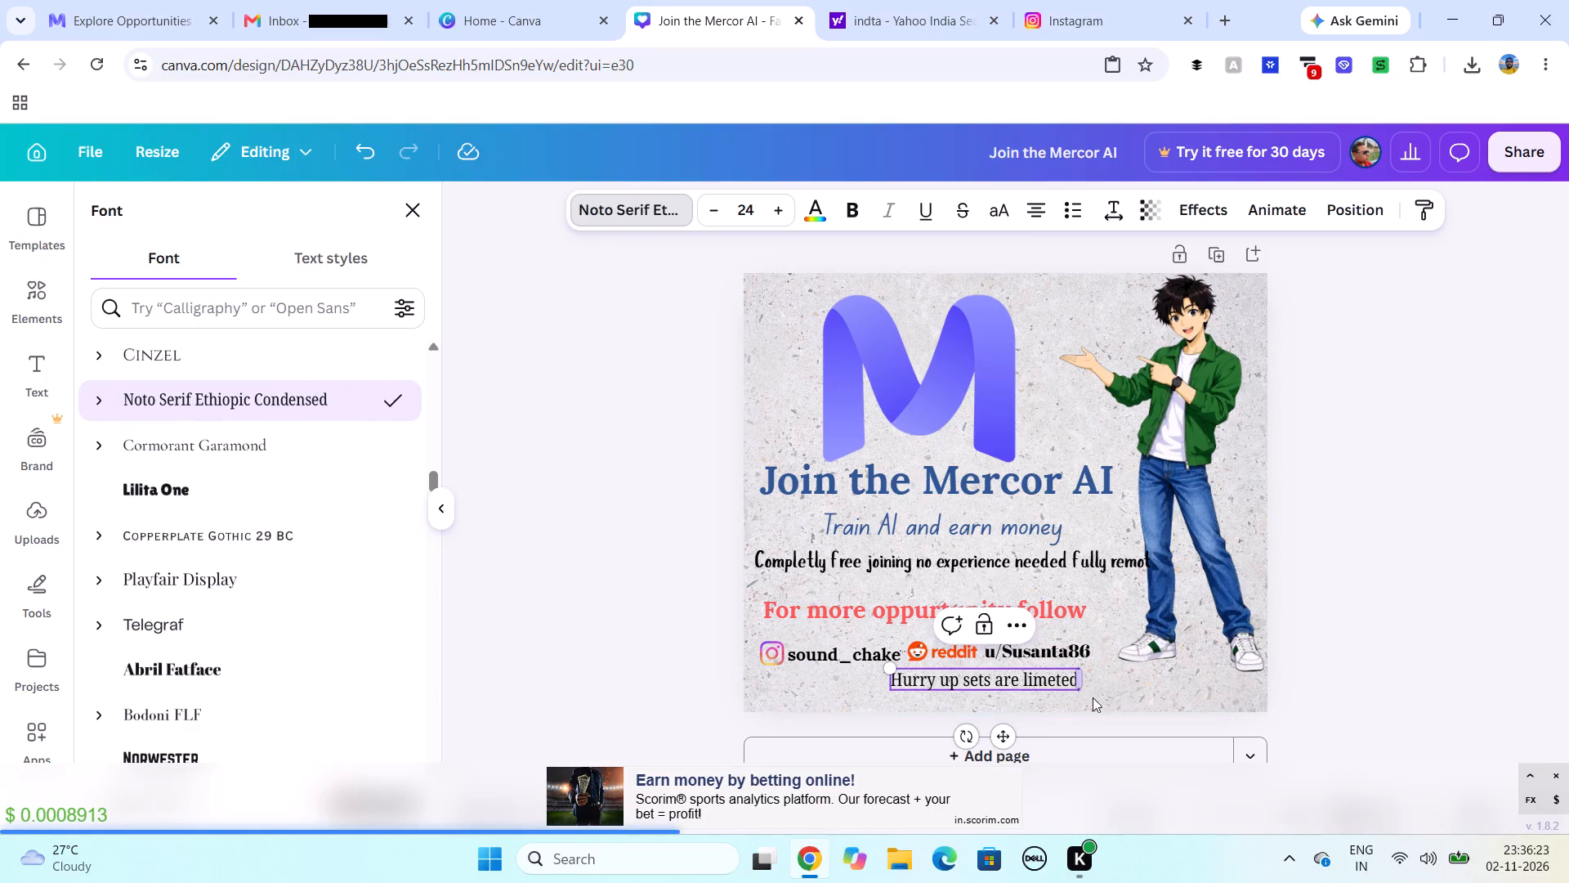
# Move the "Hurry up" line slightly lower and toward the character's feet, leaving a gap beneath the Reddit handle.
pyautogui.moveTo(1018, 685); pyautogui.dragTo(1021, 694)
pyautogui.click(1135, 675)
pyautogui.moveTo(1026, 683); pyautogui.dragTo(1033, 688)
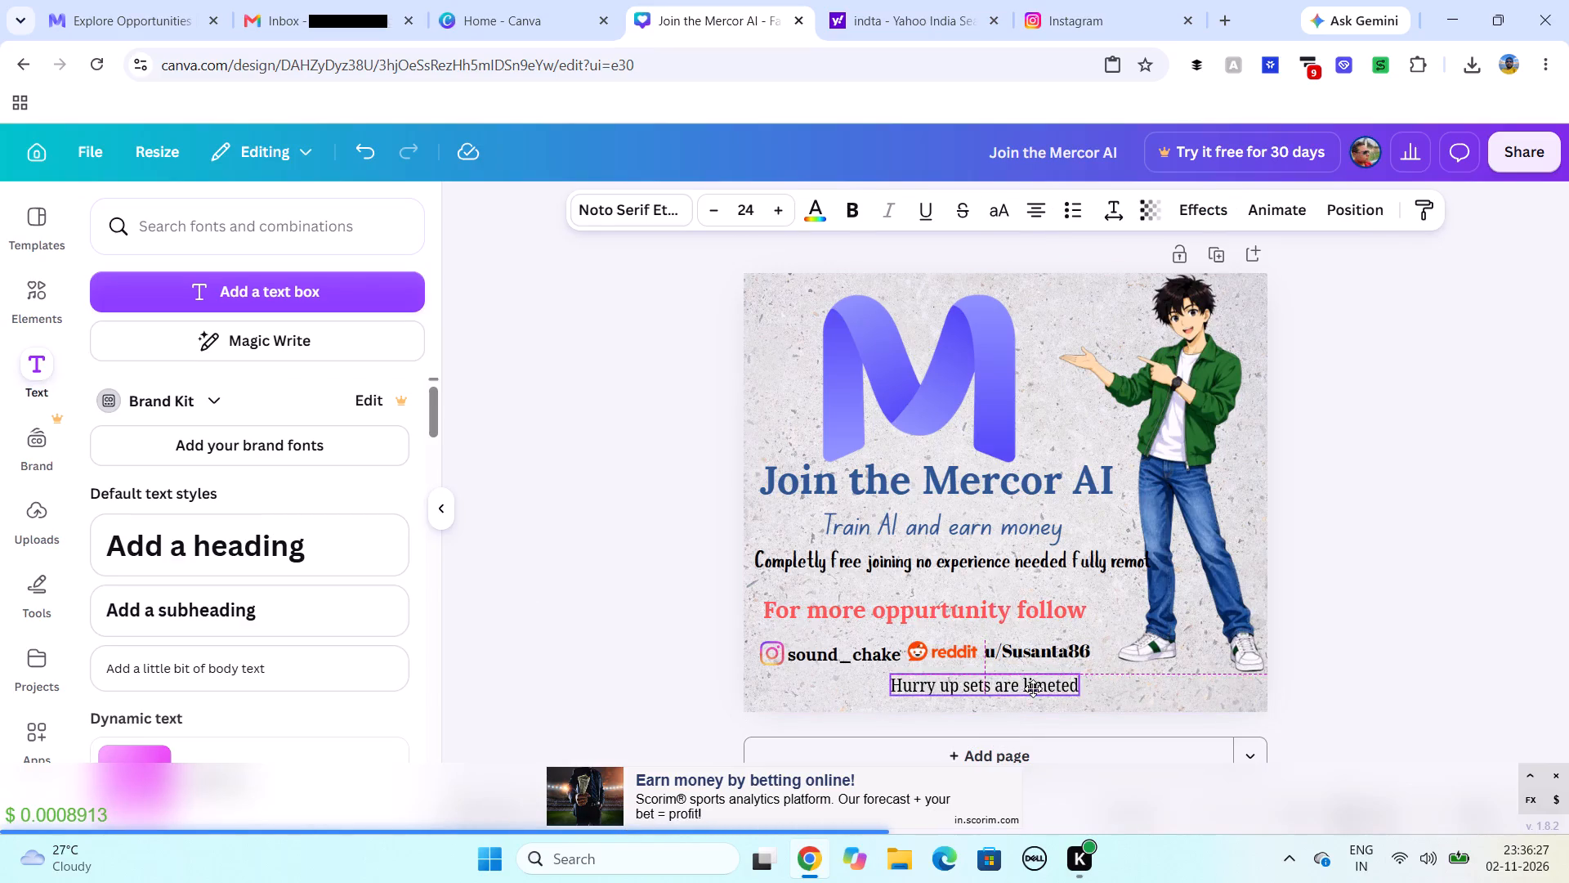
pyautogui.moveTo(1033, 688); pyautogui.dragTo(1045, 693)
pyautogui.click(1437, 552)
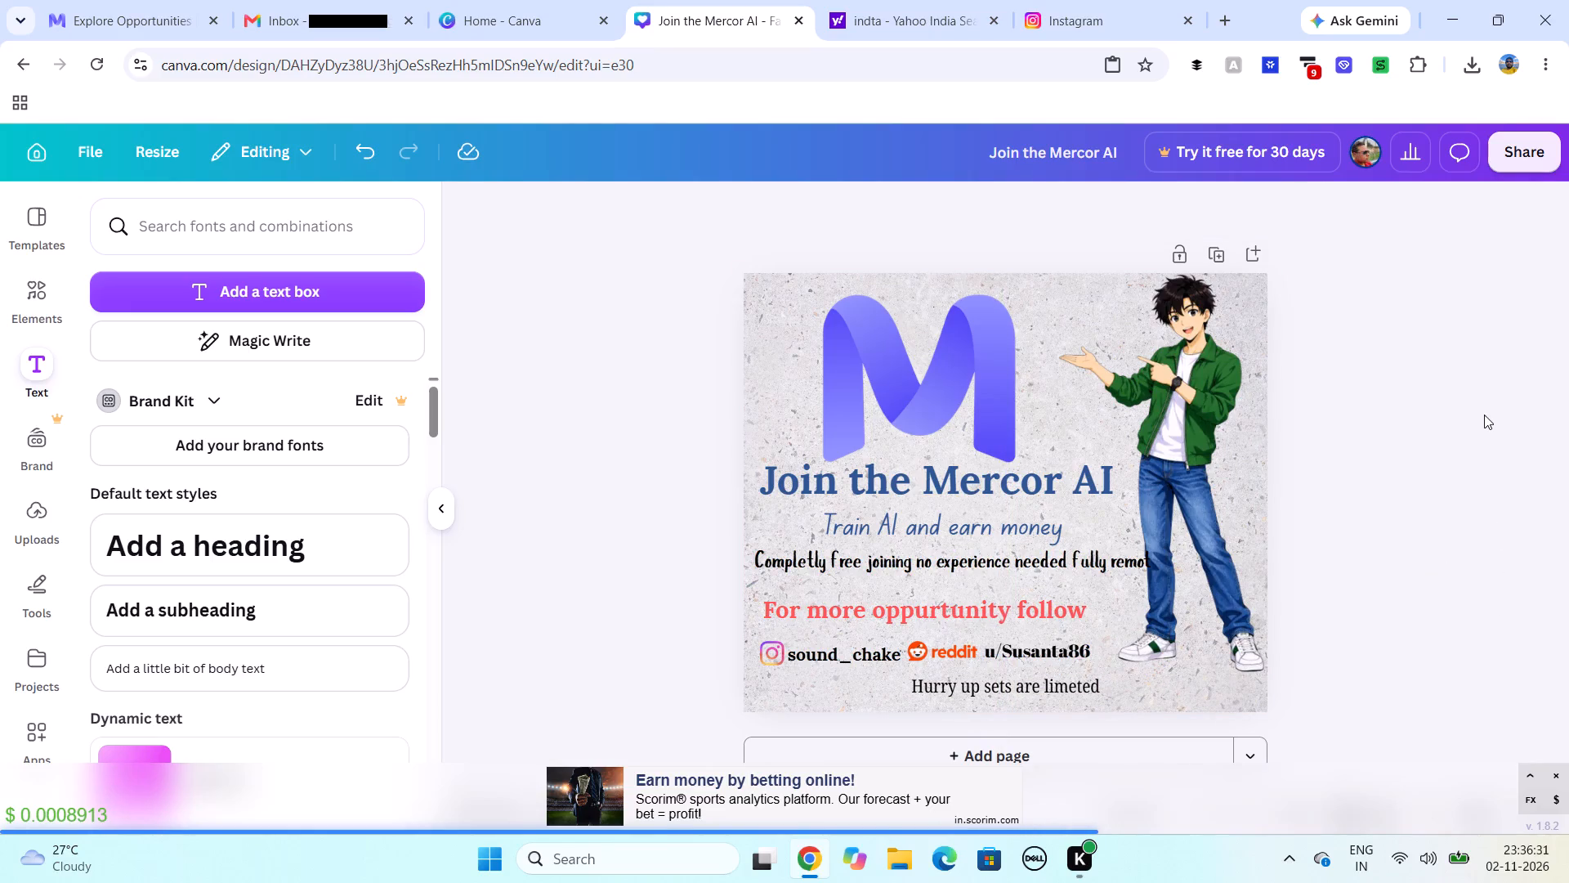